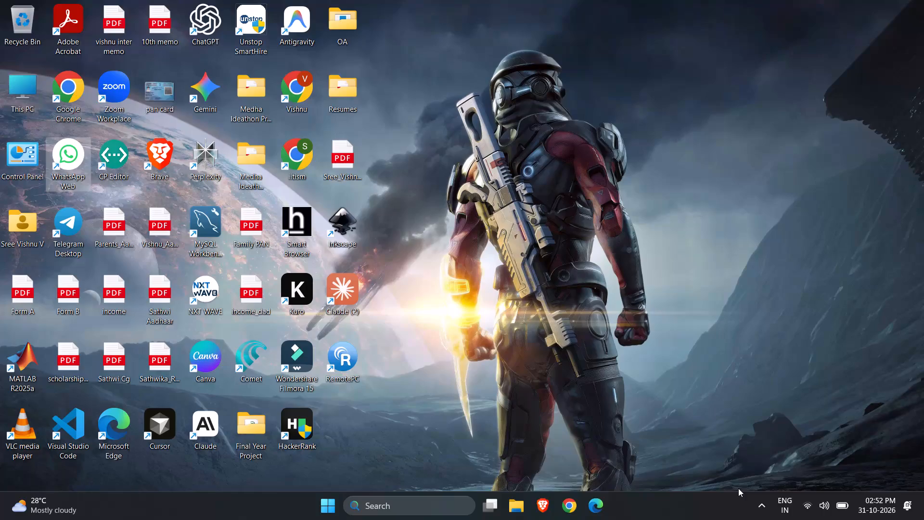
Show the hidden background app icons in the system tray.
left_click(767, 507)
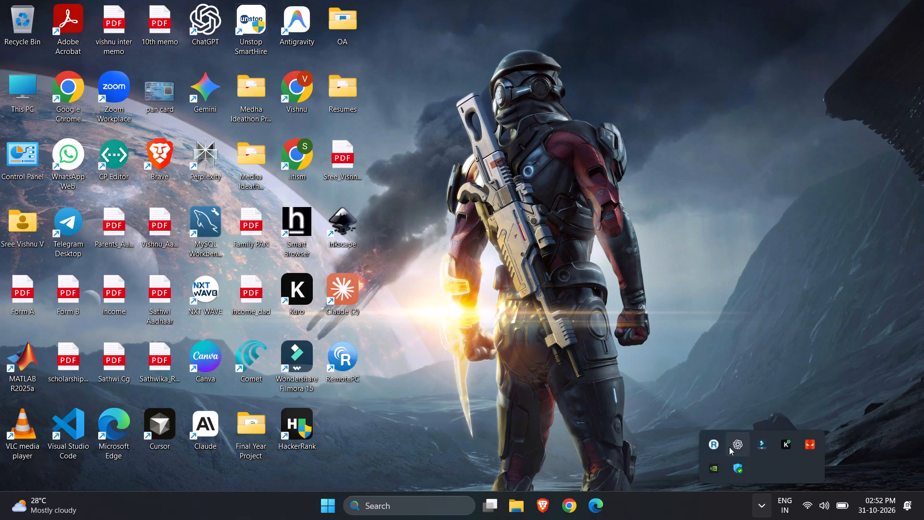
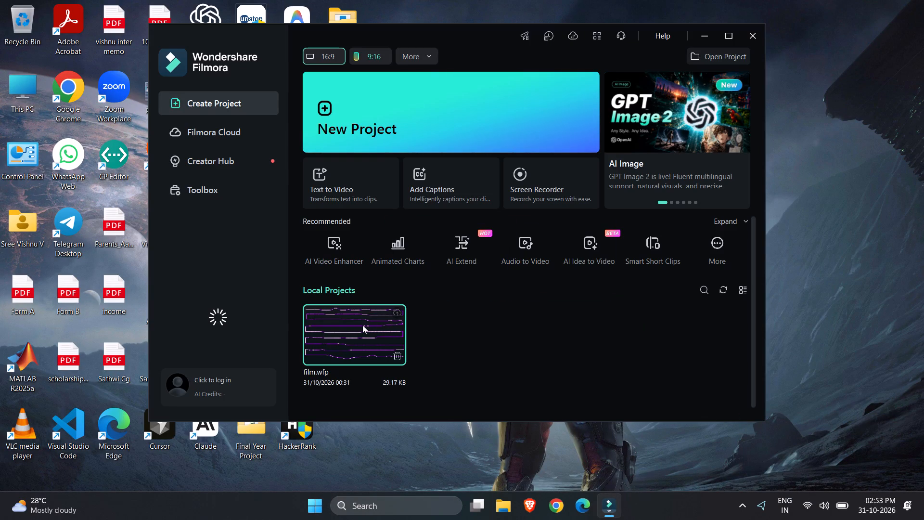
Delete the film.wfp project from the local projects.
left_click(400, 354)
left_click(528, 213)
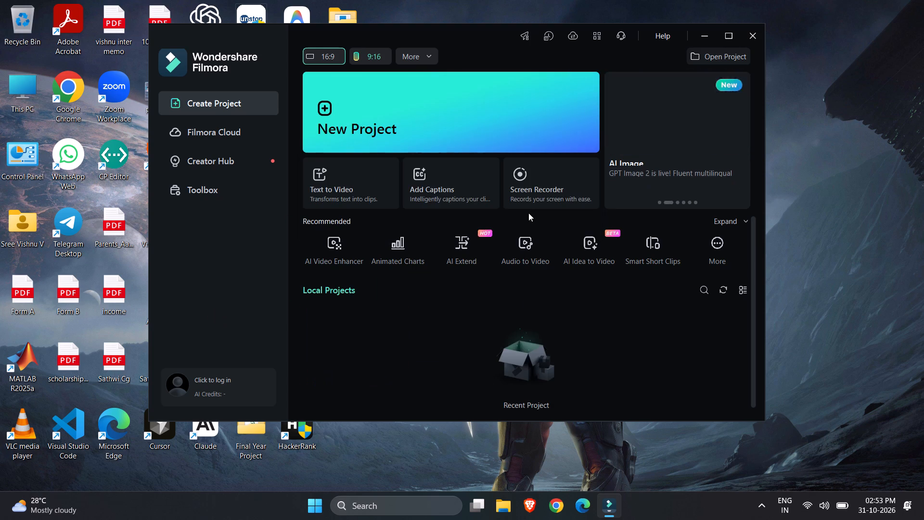
Create a new blank video project in the 16:9 aspect ratio and bring up its editing workspace.
double_click(422, 94)
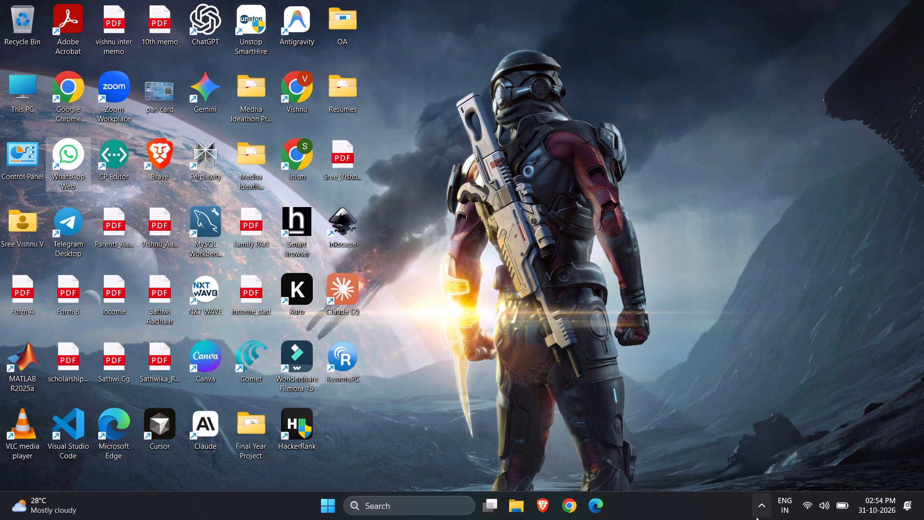
left_click(572, 238)
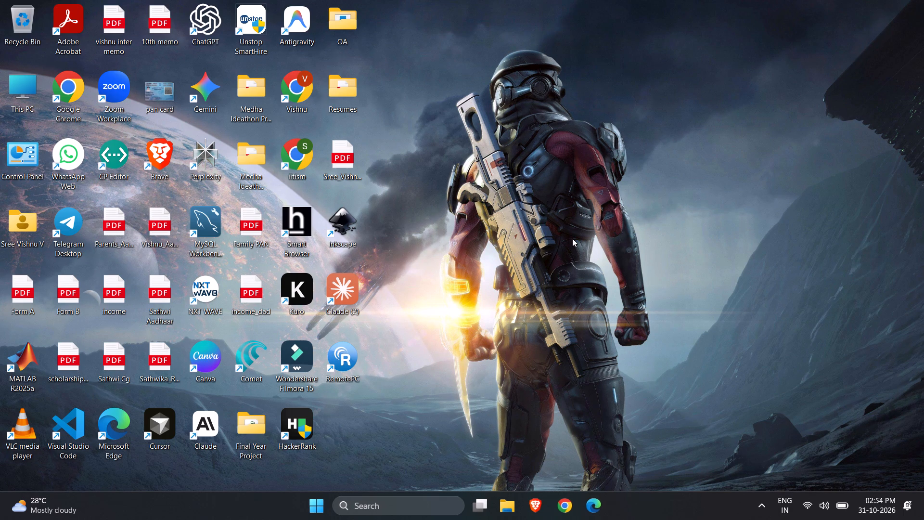
left_click(421, 84)
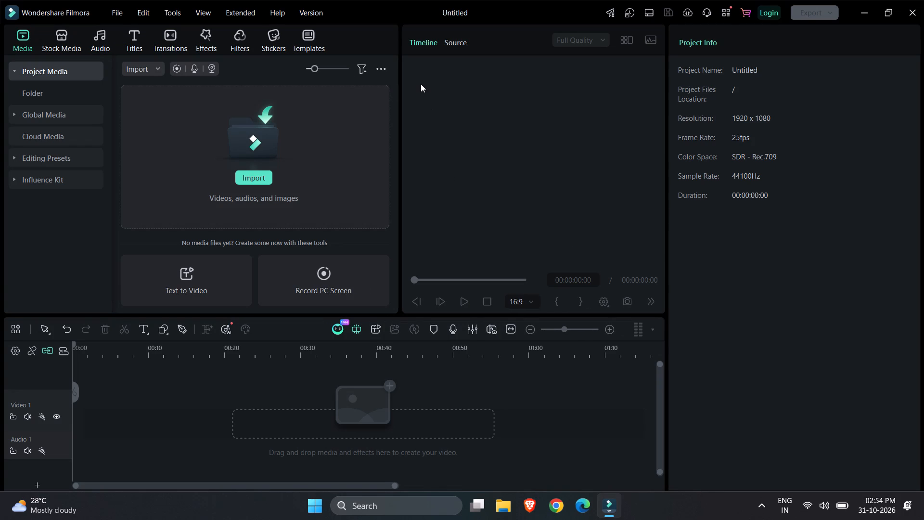
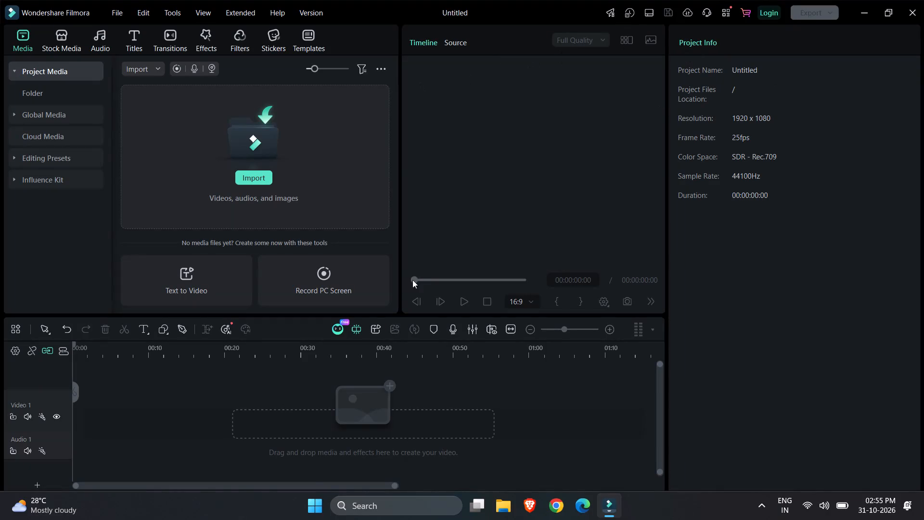
With the Pen tool, start a path at the preview frame's upper-left corner and trace nearly level points past the middle, ending in a small dip.
left_click(177, 330)
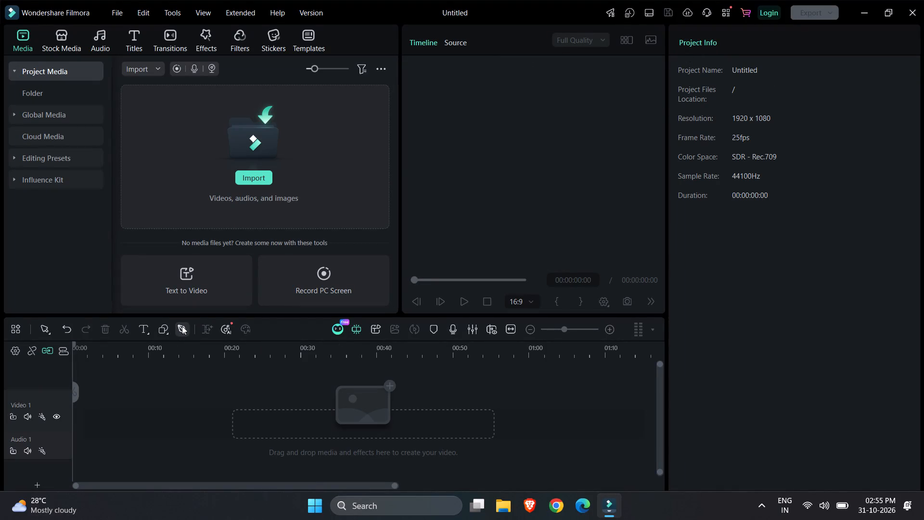
left_click(186, 328)
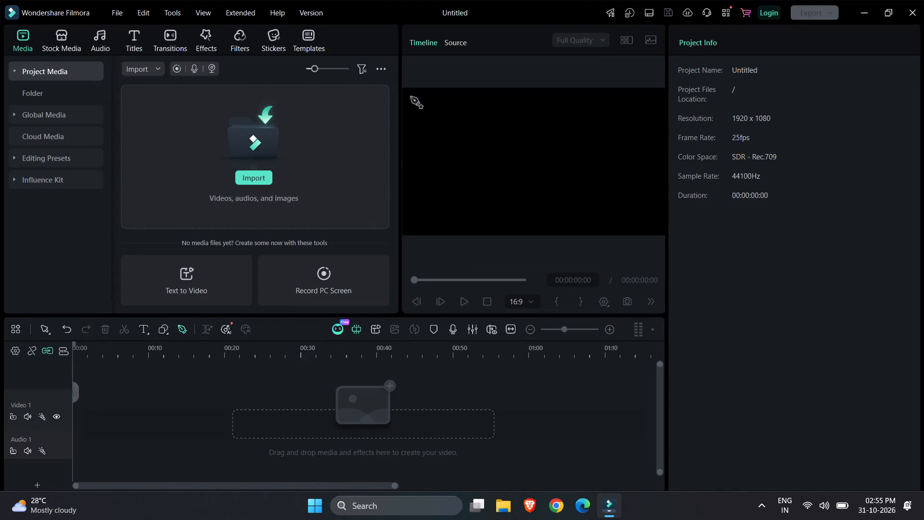
left_click(408, 97)
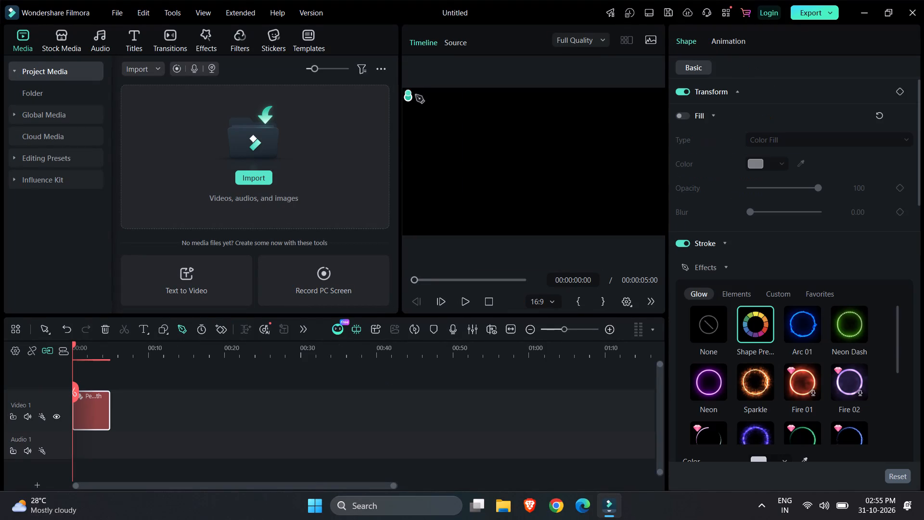
left_click(419, 97)
left_click(432, 100)
left_click(449, 100)
left_click(467, 100)
left_click(485, 101)
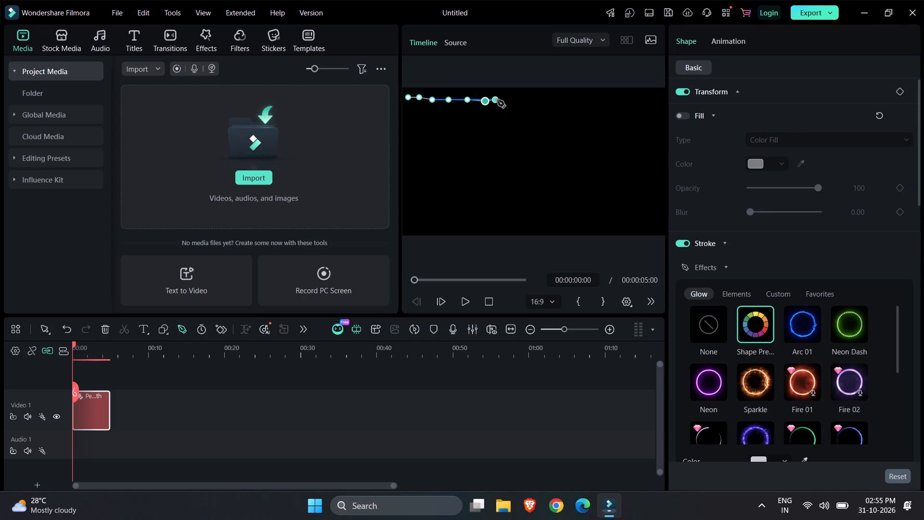
left_click(500, 100)
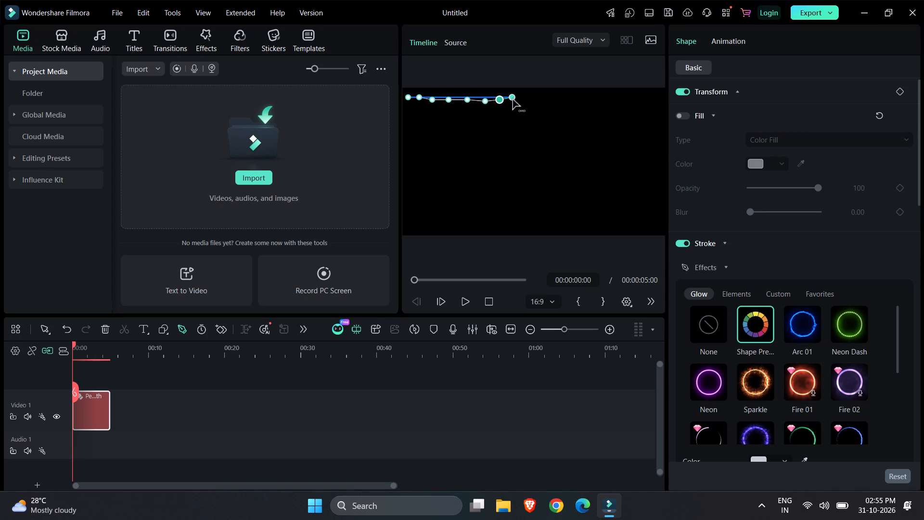
left_click(513, 100)
left_click(538, 108)
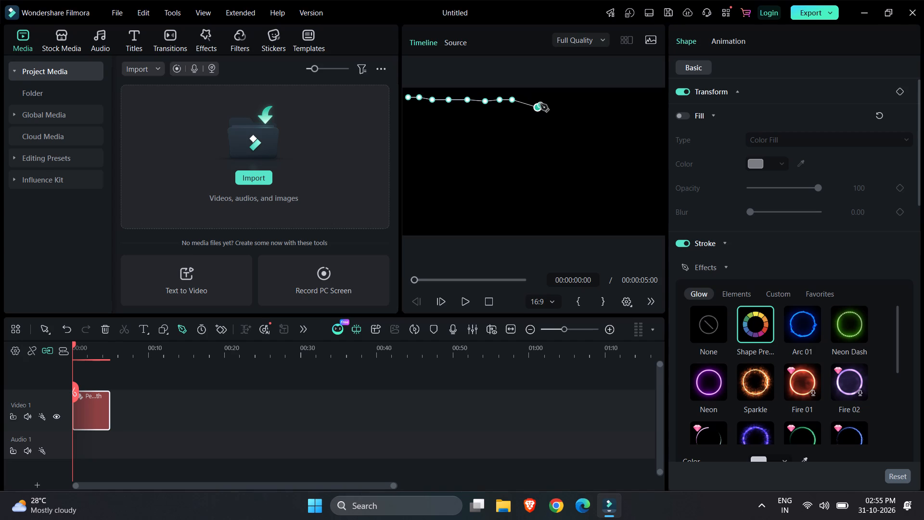
Continue the pen path from the dip with a gentle rise, then nearly level points to the preview frame's upper-right edge.
left_click(550, 102)
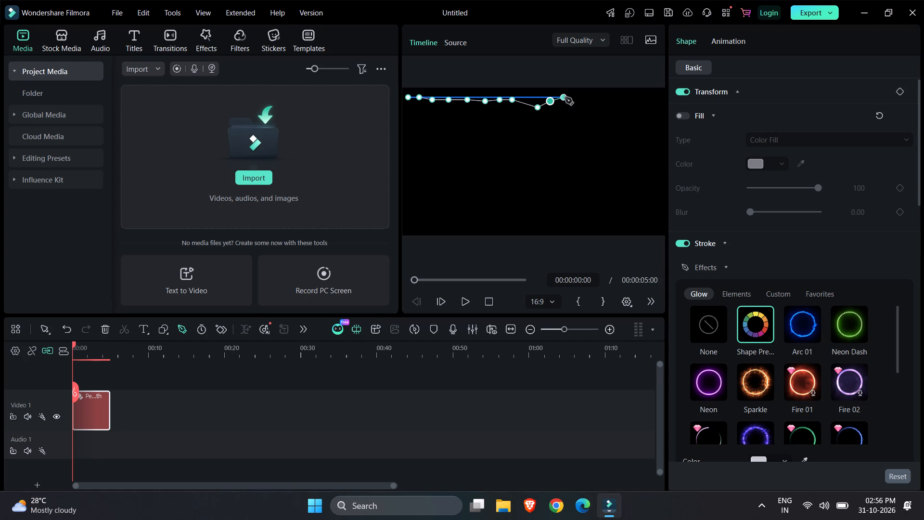
left_click(565, 97)
left_click(577, 96)
left_click(589, 100)
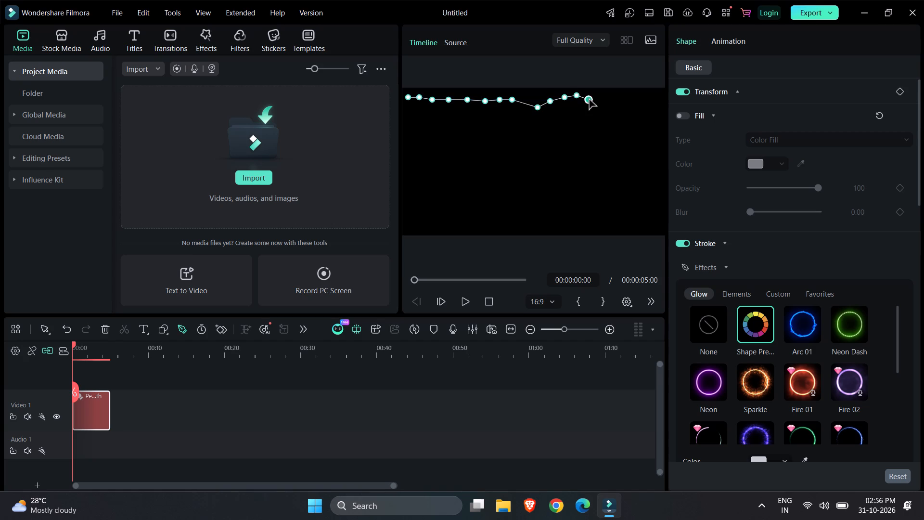
left_click(603, 100)
left_click(615, 100)
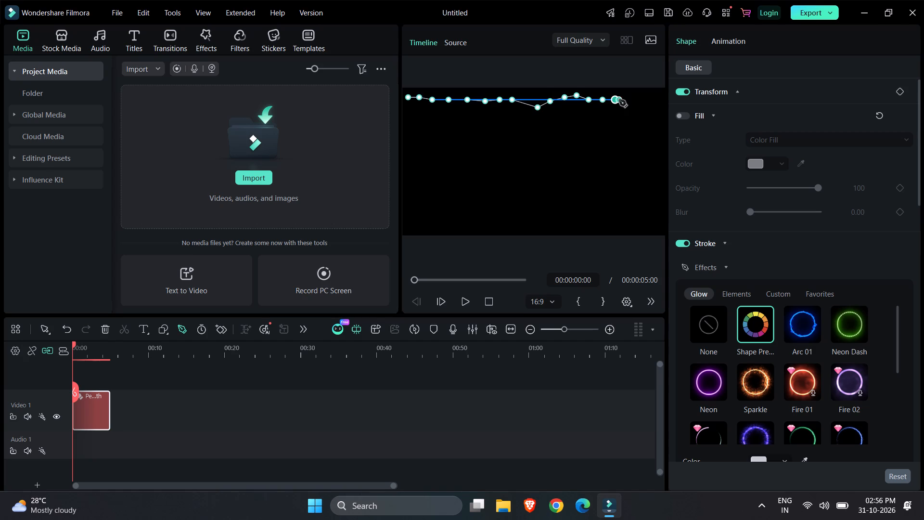
left_click(626, 100)
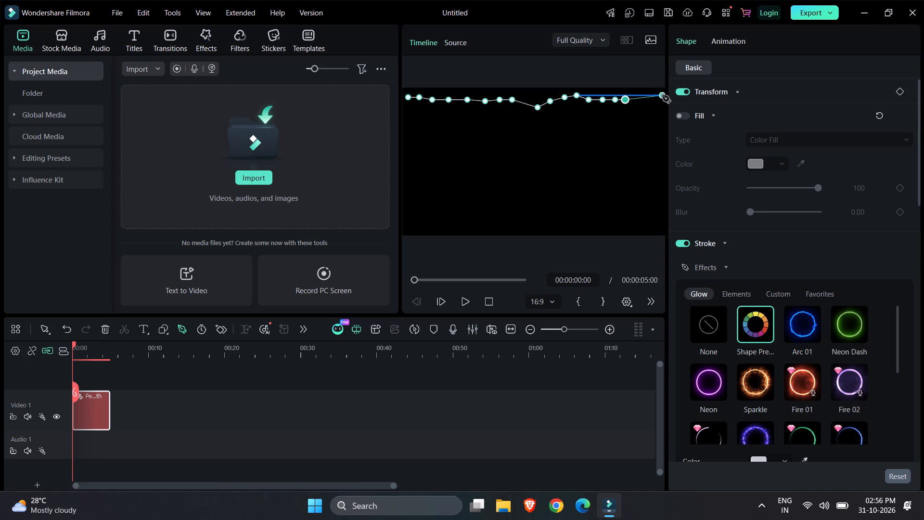
left_click(636, 104)
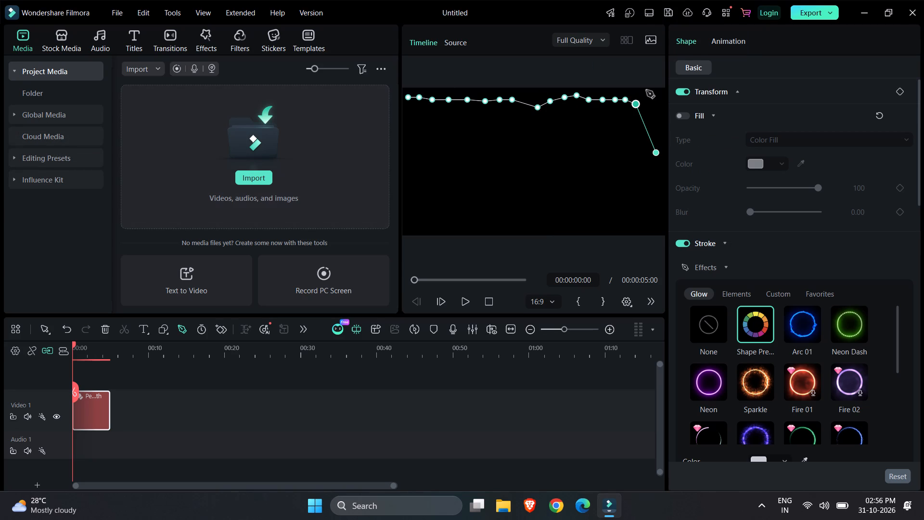
left_click(649, 104)
Turn the pen path down at the frame's right edge and trace closely spaced points back leftward to just past the dip above.
scroll(650, 104, "up", 1)
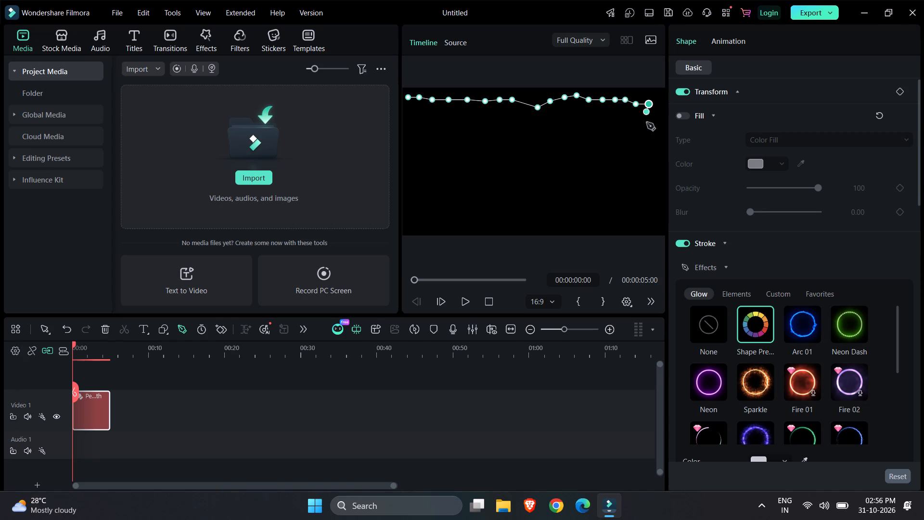
left_click(647, 123)
left_click(638, 127)
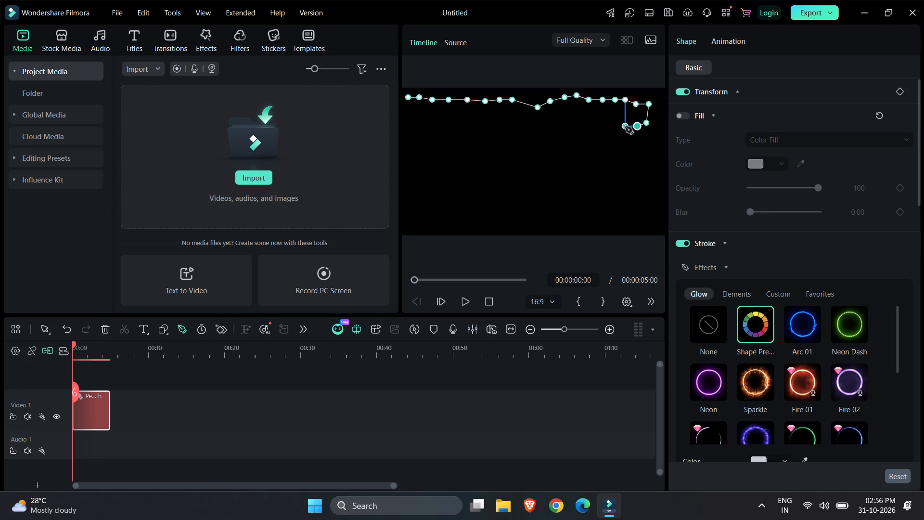
left_click(625, 127)
left_click(610, 127)
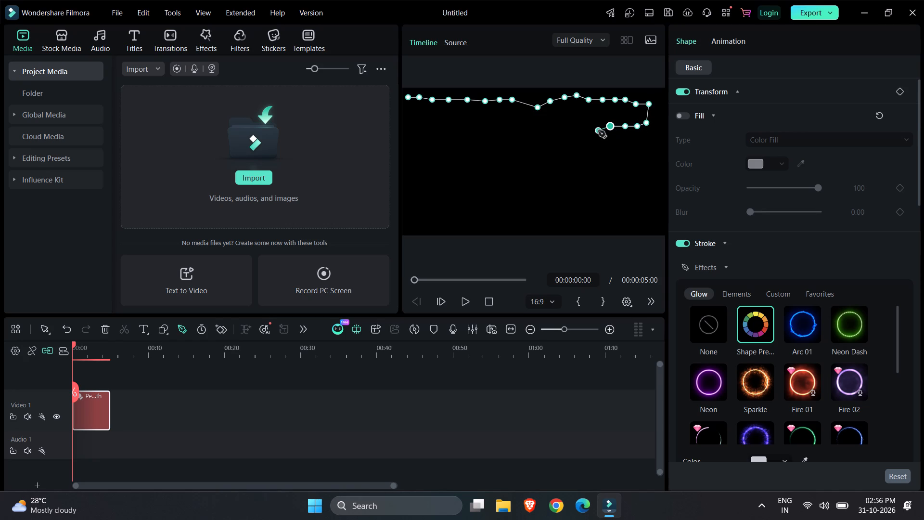
left_click(598, 130)
left_click(589, 130)
left_click(578, 130)
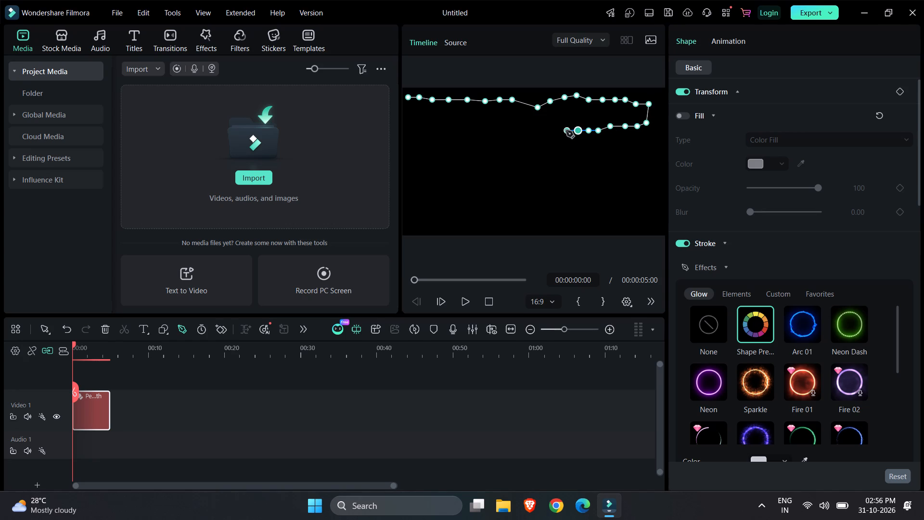
left_click(566, 130)
left_click(556, 132)
left_click(548, 132)
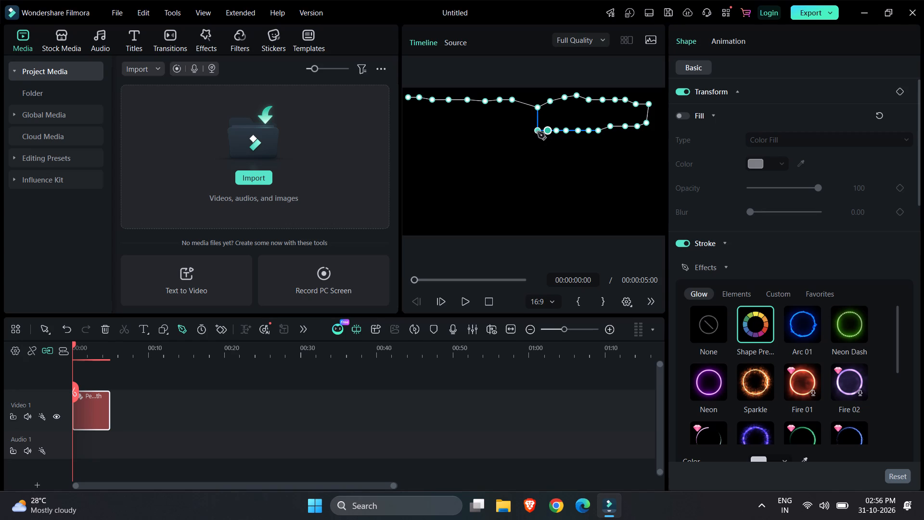
left_click(538, 132)
left_click(528, 132)
left_click(520, 132)
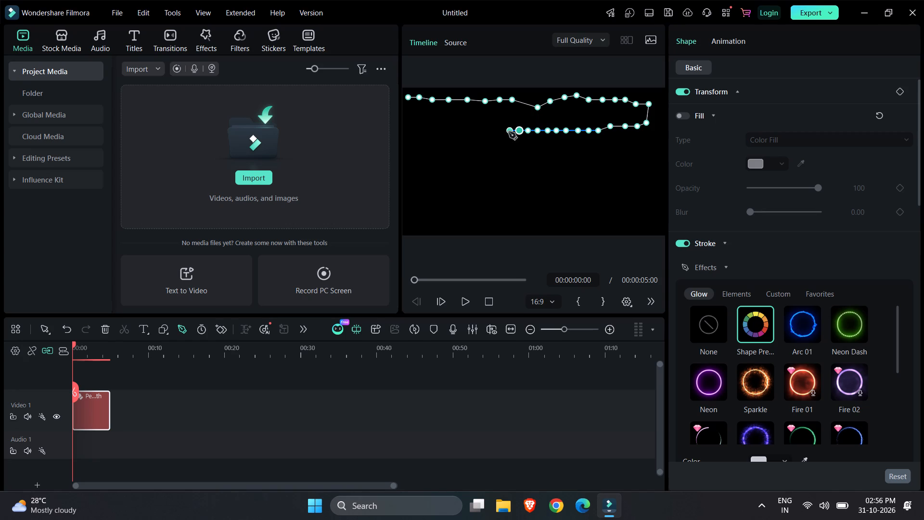
Extend the lower run of points to the frame's left edge, turn up toward the starting point, and finish the path as a selected shape.
left_click(509, 132)
left_click(500, 132)
left_click(491, 132)
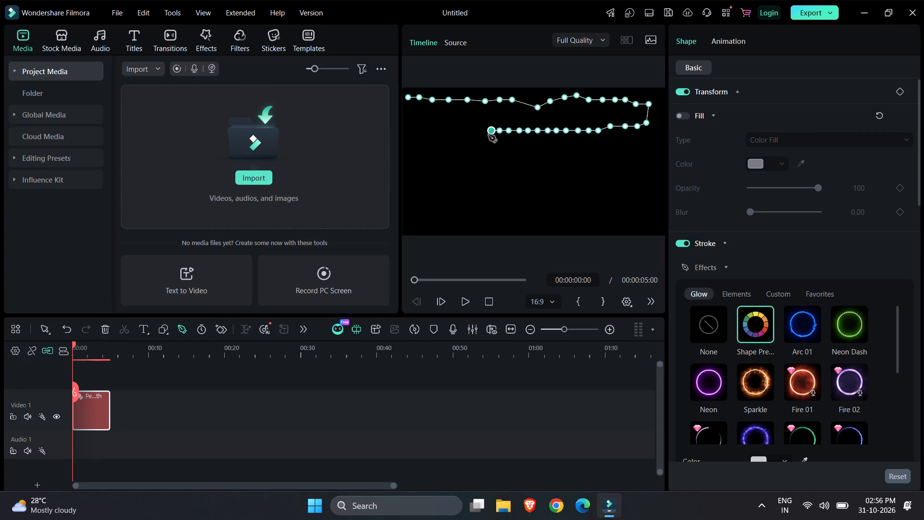
left_click(485, 135)
left_click(476, 135)
left_click(465, 135)
left_click(458, 135)
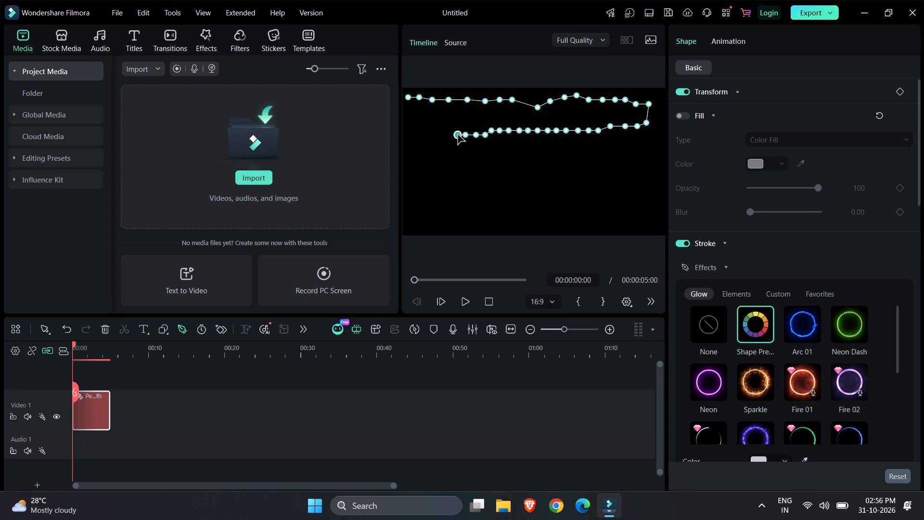
left_click(451, 136)
left_click(443, 136)
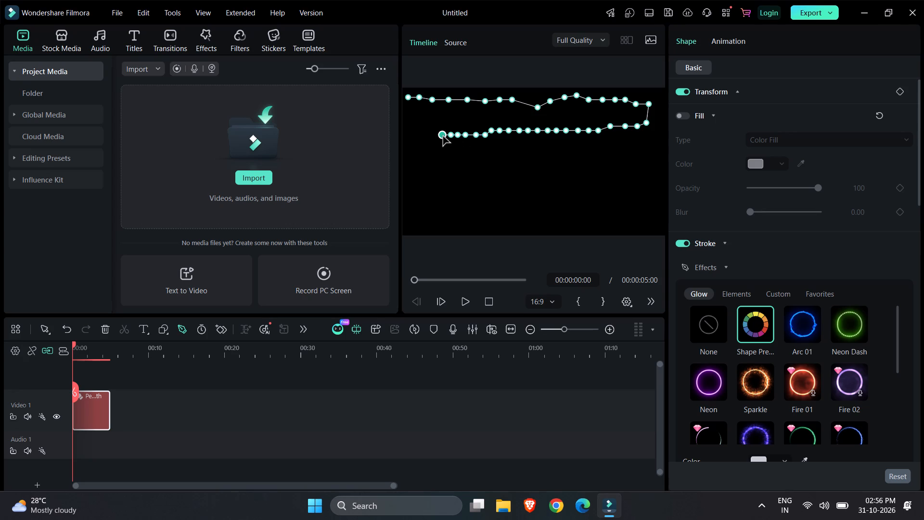
left_click(435, 139)
left_click(429, 139)
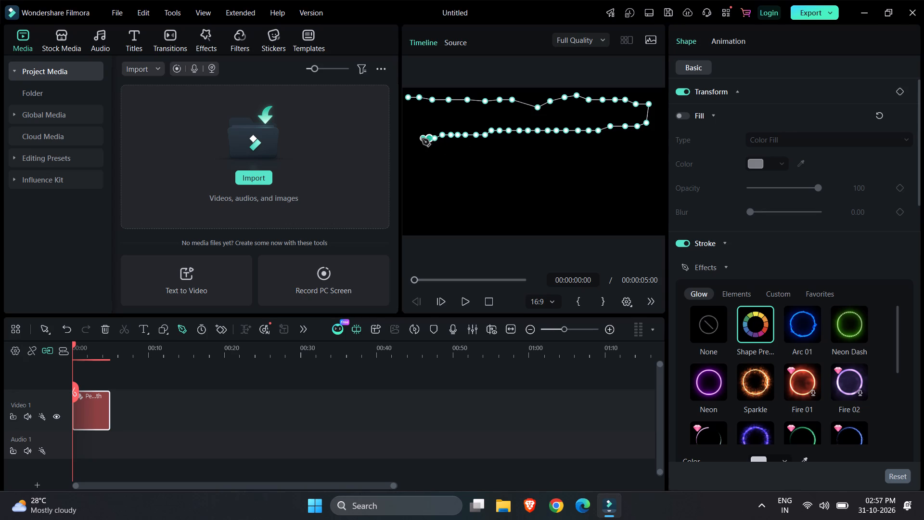
left_click(421, 139)
left_click(409, 139)
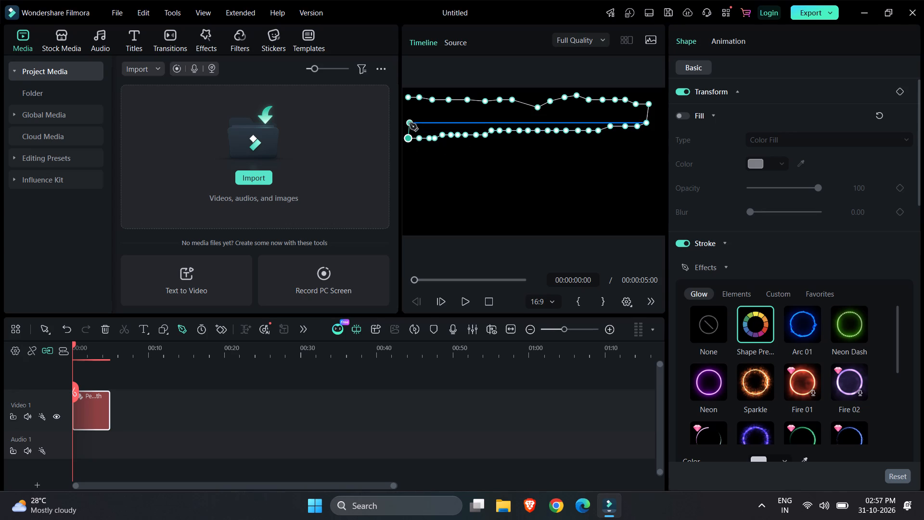
left_click(410, 120)
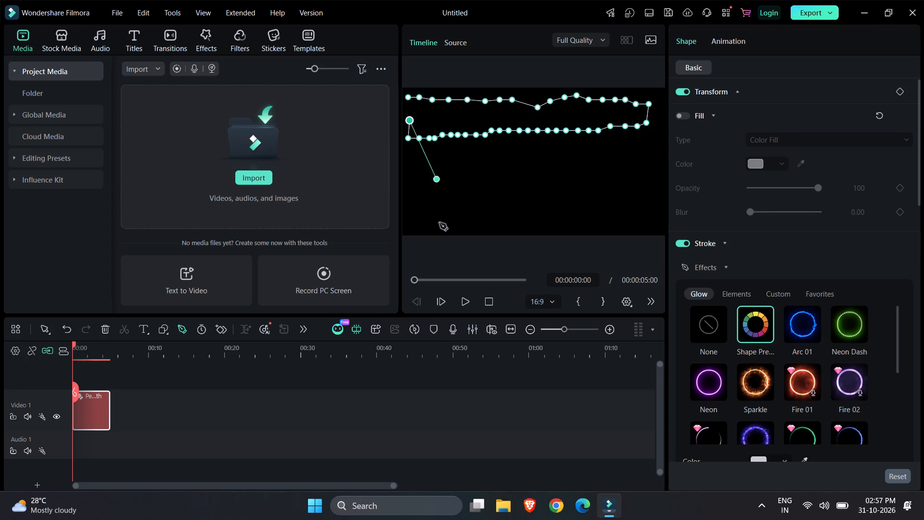
left_click(461, 399)
left_click(549, 123)
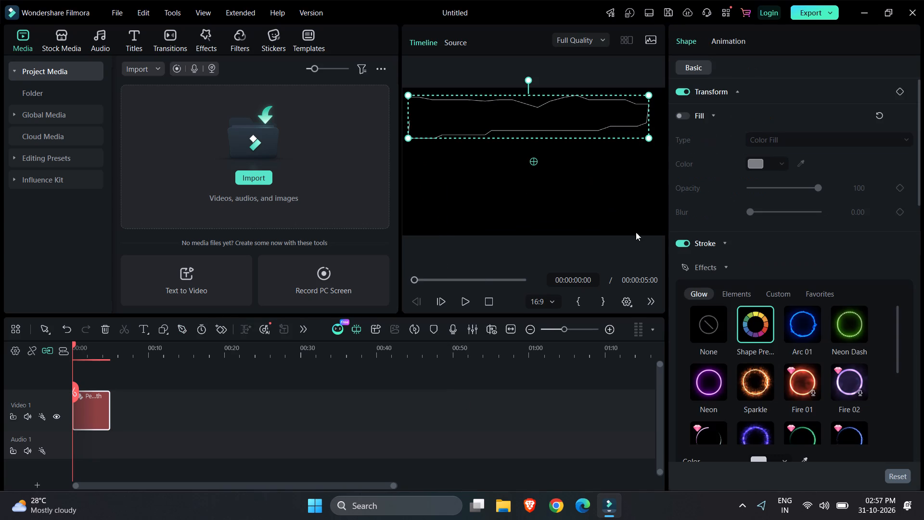
Try to apply the Arc 01 glow effect to the stroke of the drawn pen path.
left_click(808, 320)
double_click(812, 320)
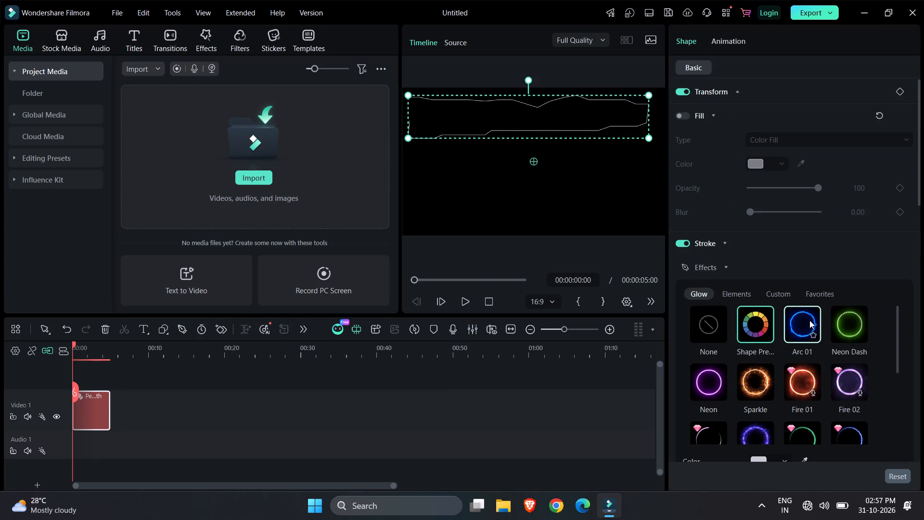
triple_click(805, 320)
left_click(805, 320)
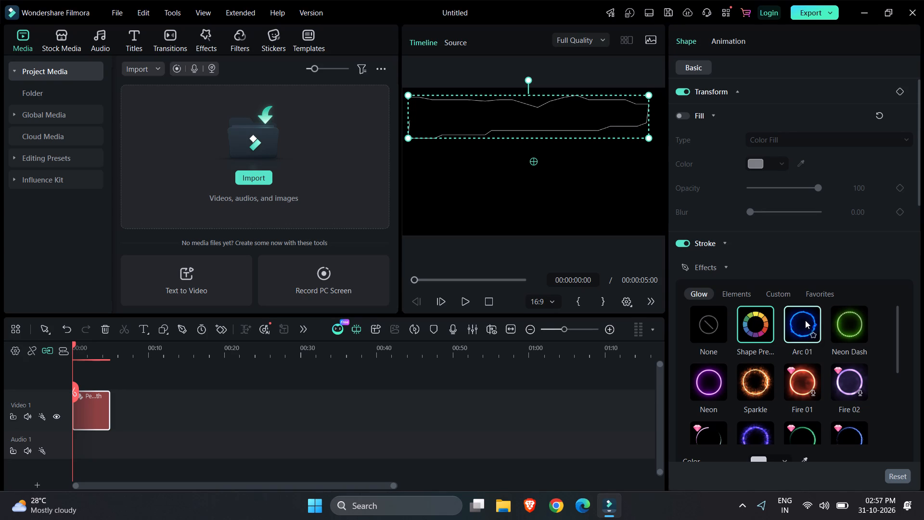
double_click(805, 320)
left_click(523, 400)
left_click(516, 126)
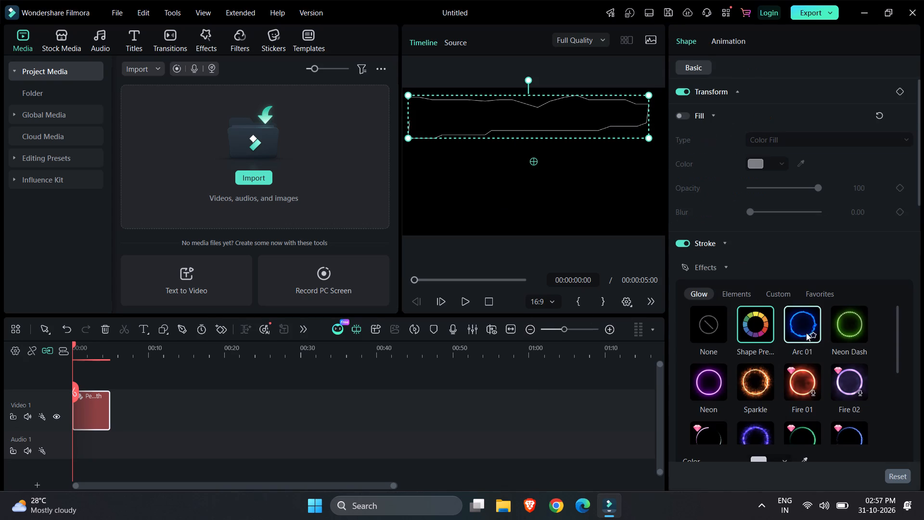
left_click(806, 333)
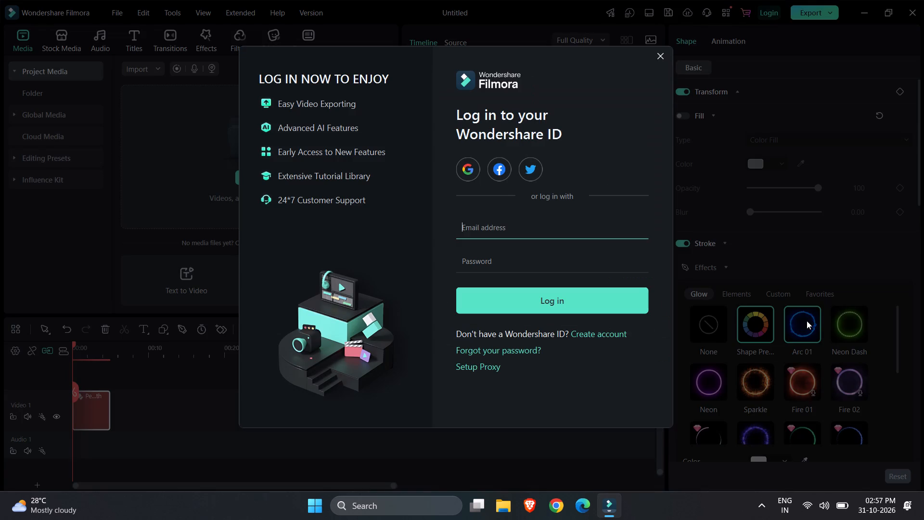
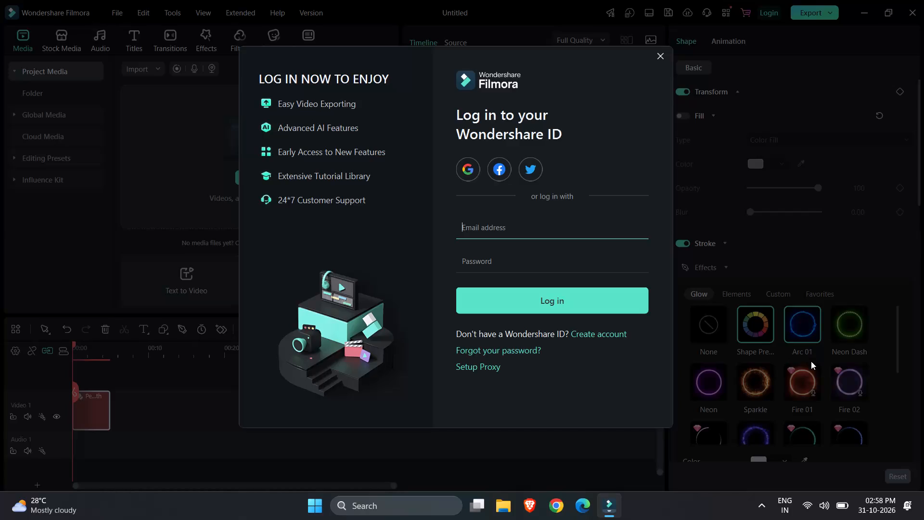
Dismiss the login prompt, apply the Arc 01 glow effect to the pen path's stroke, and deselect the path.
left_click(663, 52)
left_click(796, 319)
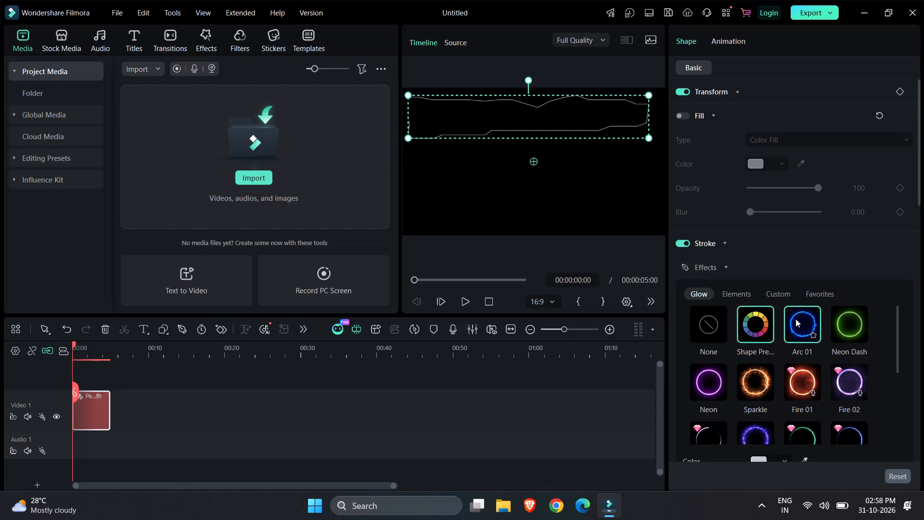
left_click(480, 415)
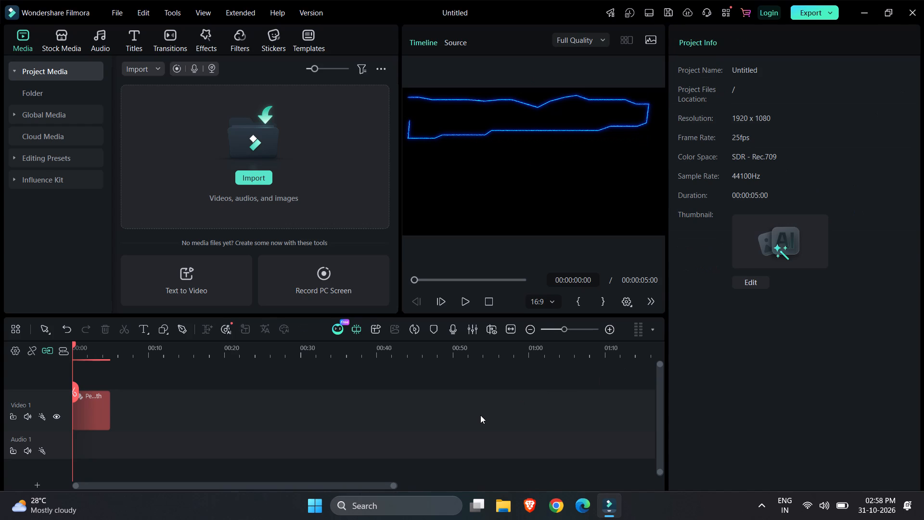
Delete the pen path clip from the Video 1 track.
left_click(108, 415)
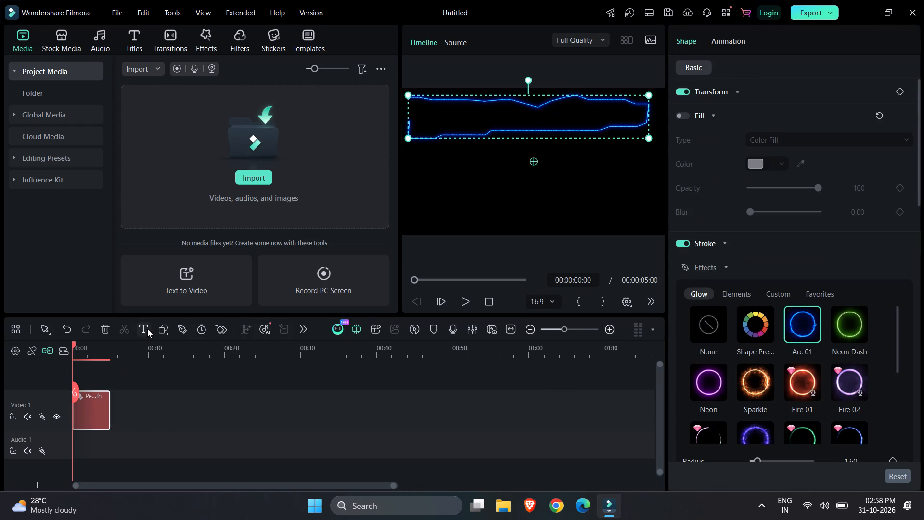
left_click(103, 335)
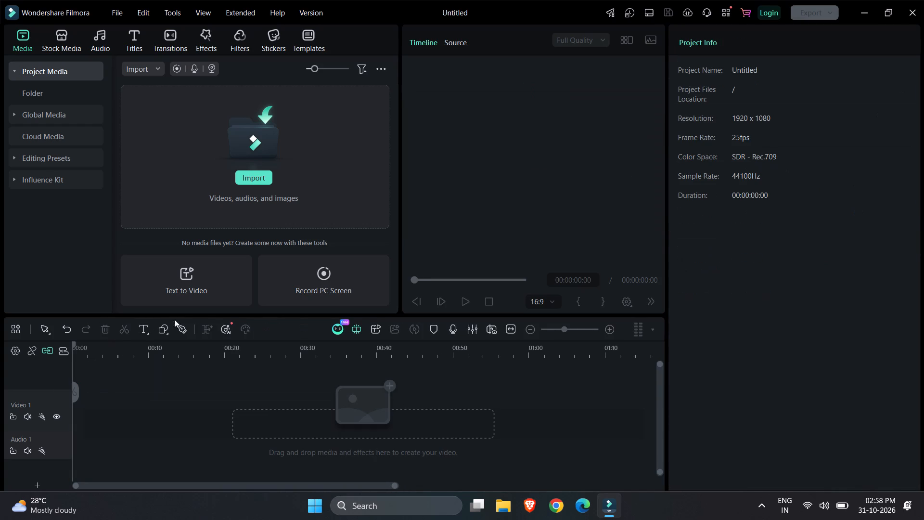
Start a new pen path at the preview frame's upper-left corner with four closely spaced, level points heading right.
left_click(180, 331)
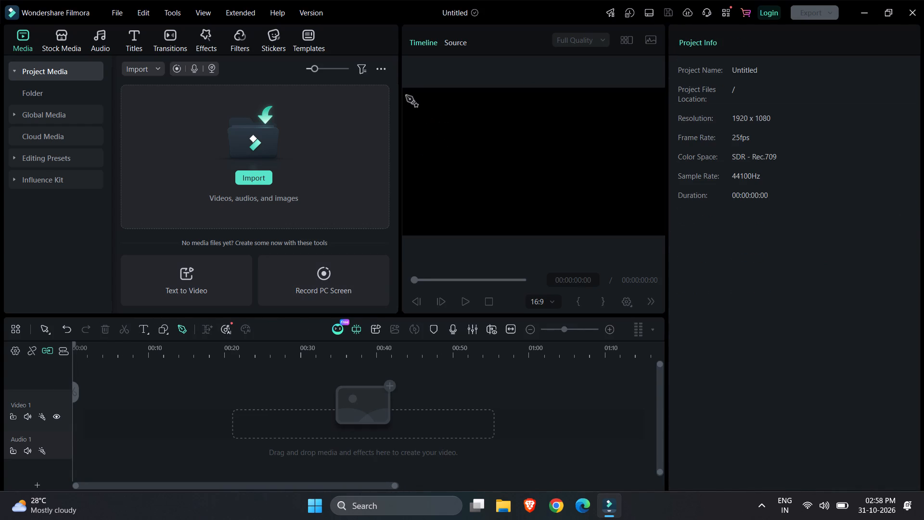
left_click(406, 96)
left_click(415, 96)
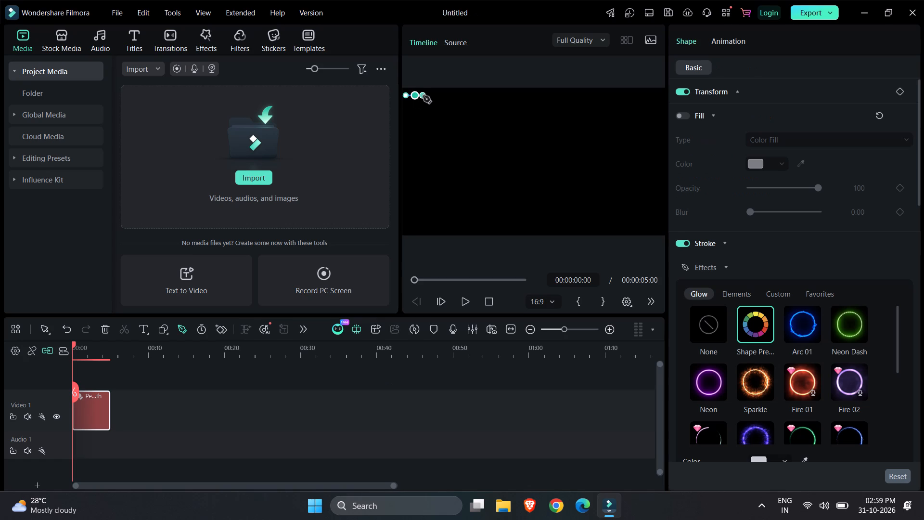
left_click(423, 96)
left_click(431, 96)
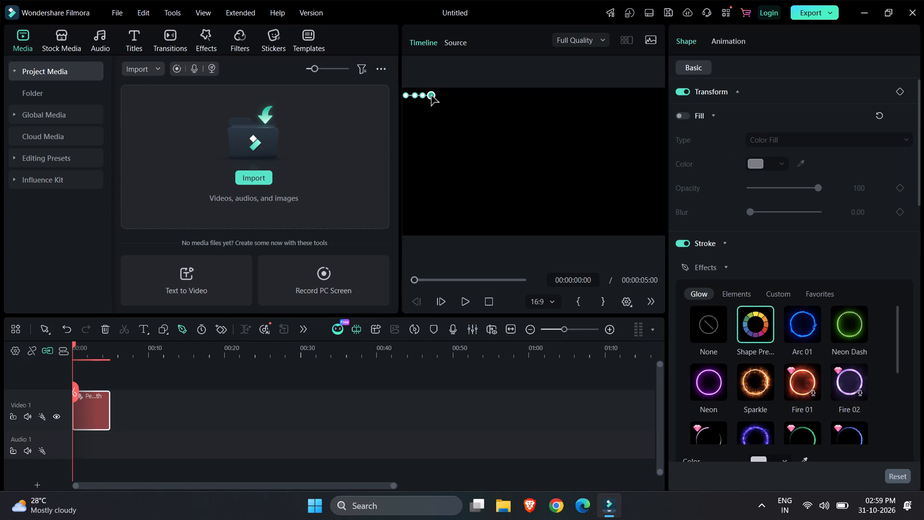
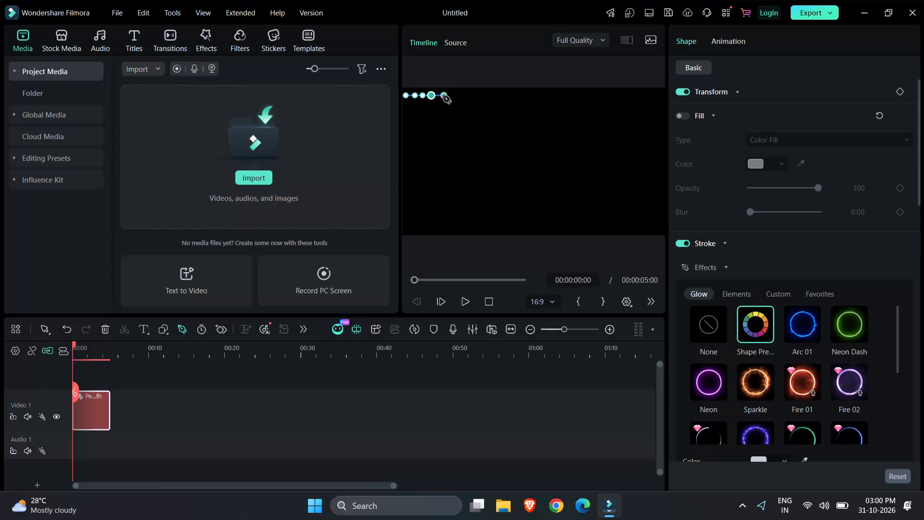
Extend the pen path along the preview frame's top edge with four more level points, up to about one third of the frame's width.
left_click(443, 96)
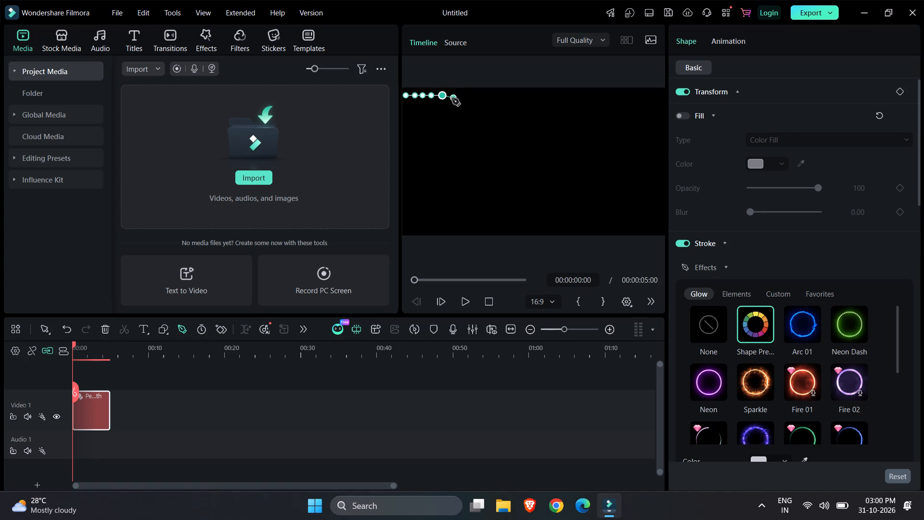
left_click(454, 96)
left_click(468, 95)
left_click(483, 95)
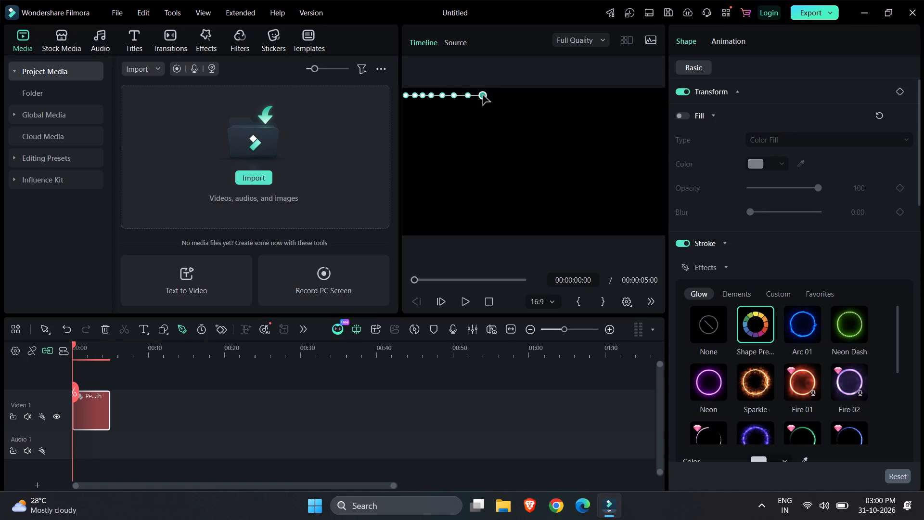
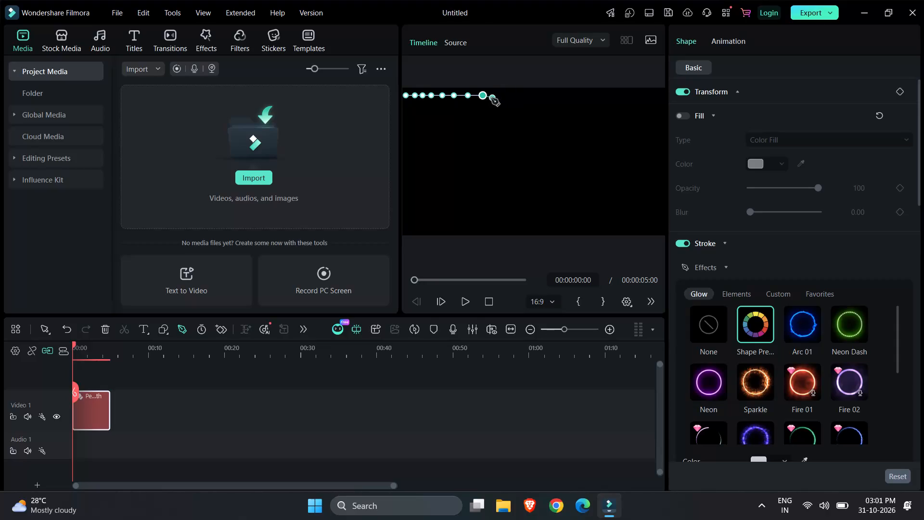
Extend the pen path along the preview frame's top edge with seven more nearly level points, up to about three fifths of the frame's width.
left_click(491, 98)
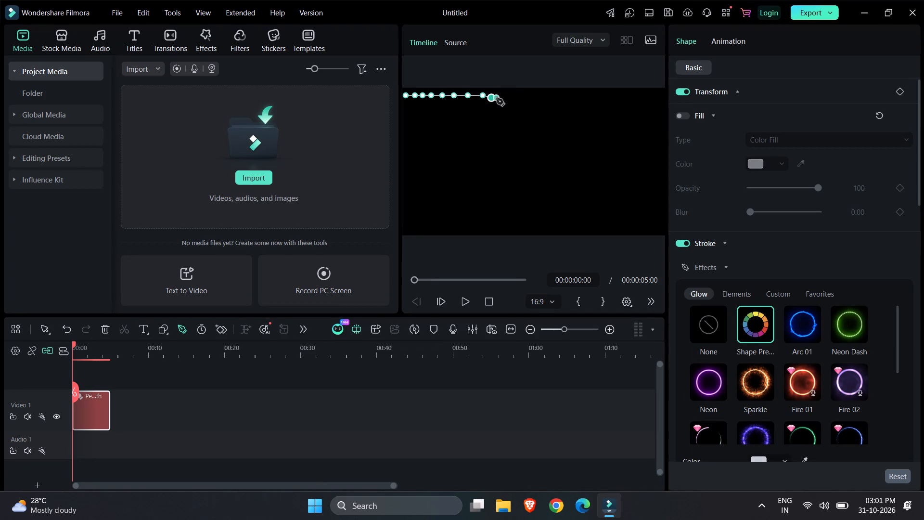
left_click(503, 95)
left_click(516, 95)
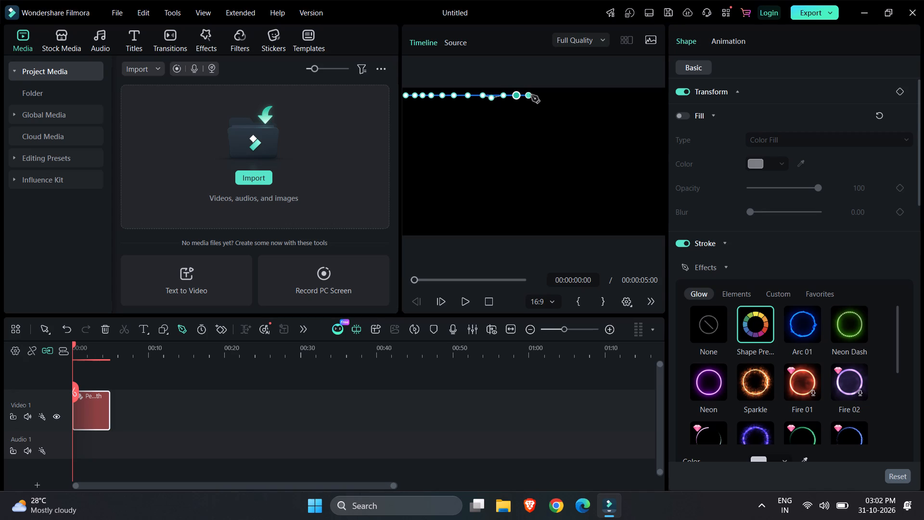
left_click(531, 95)
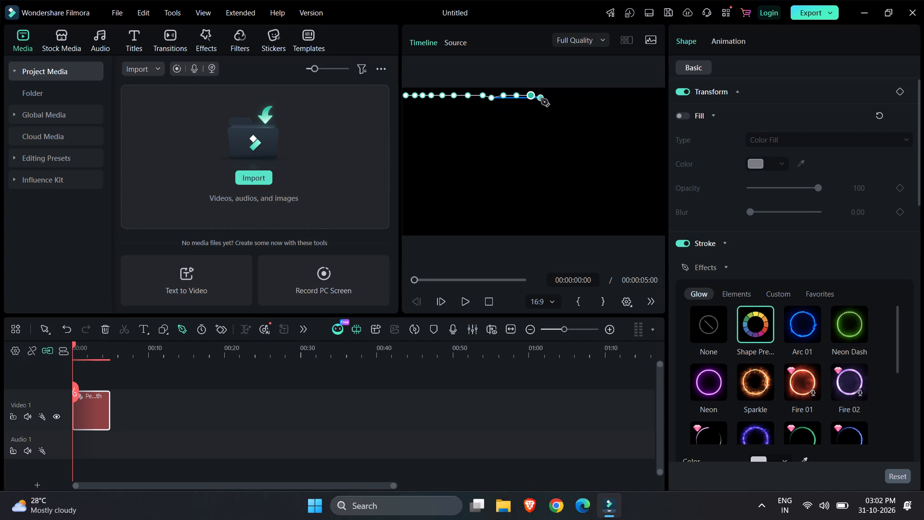
left_click(541, 95)
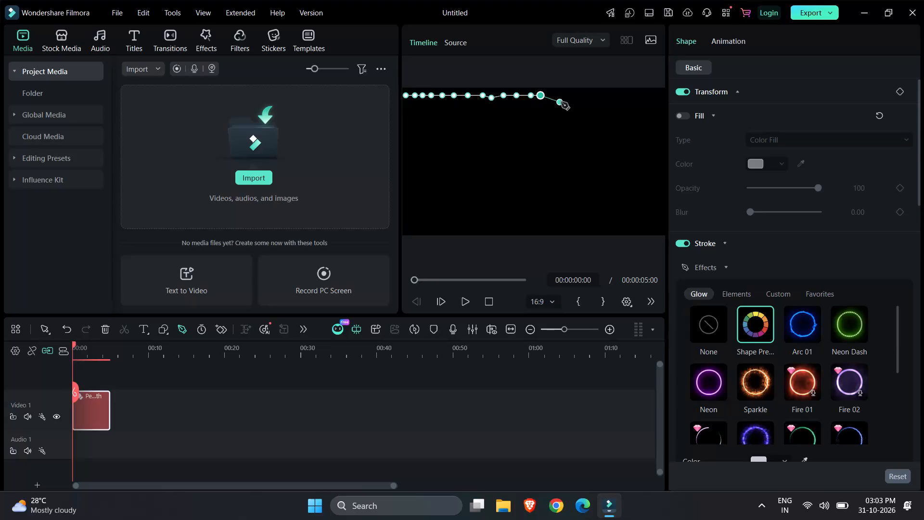
left_click(552, 98)
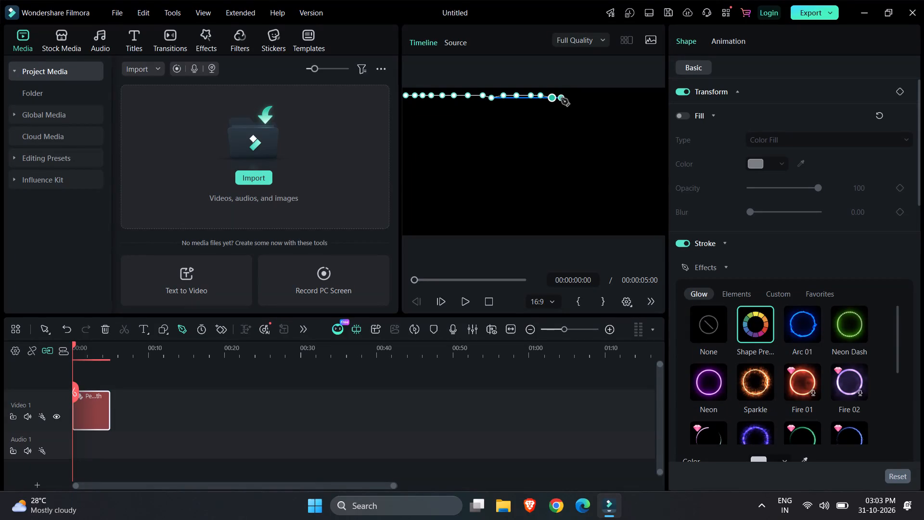
left_click(564, 96)
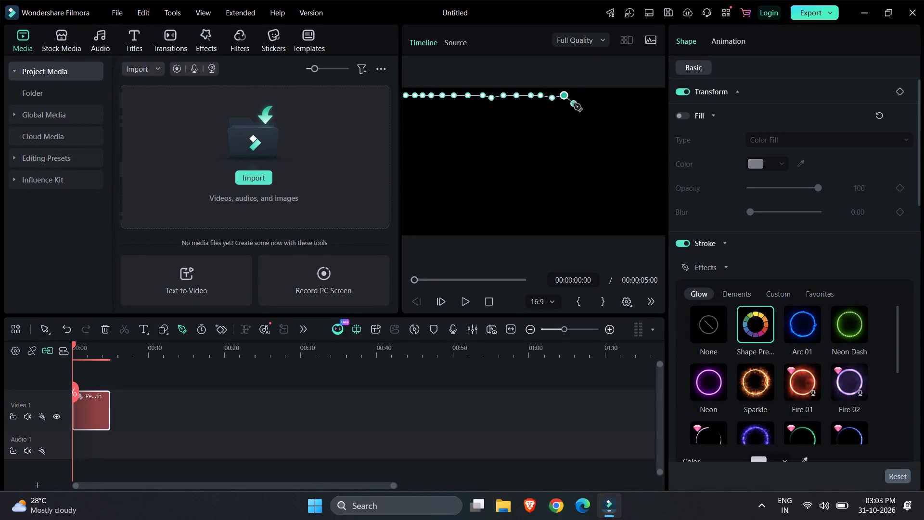
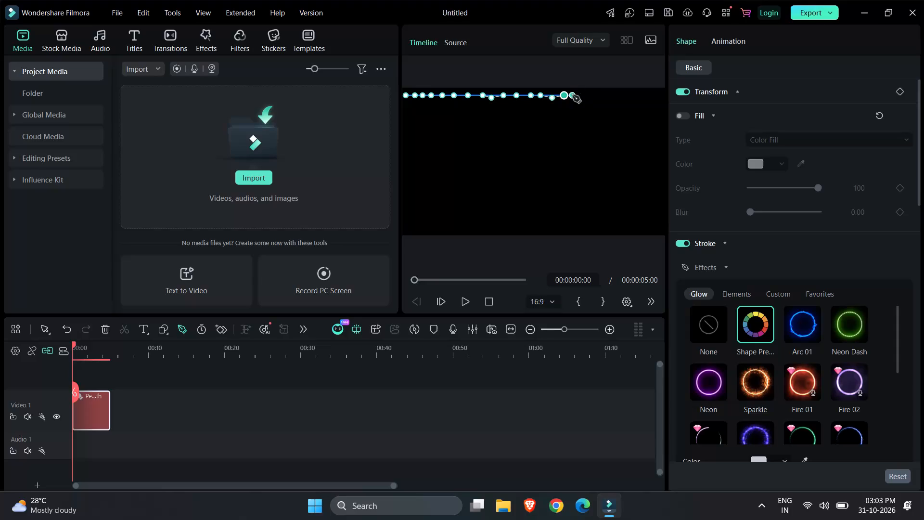
Extend the pen path along the preview frame's top edge with eight more nearly level points, ending near the top-right corner.
left_click(575, 95)
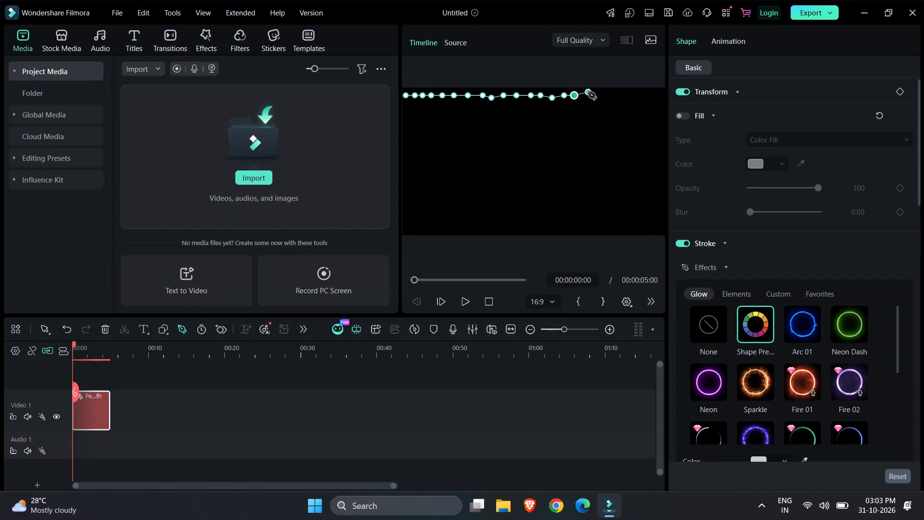
left_click(588, 100)
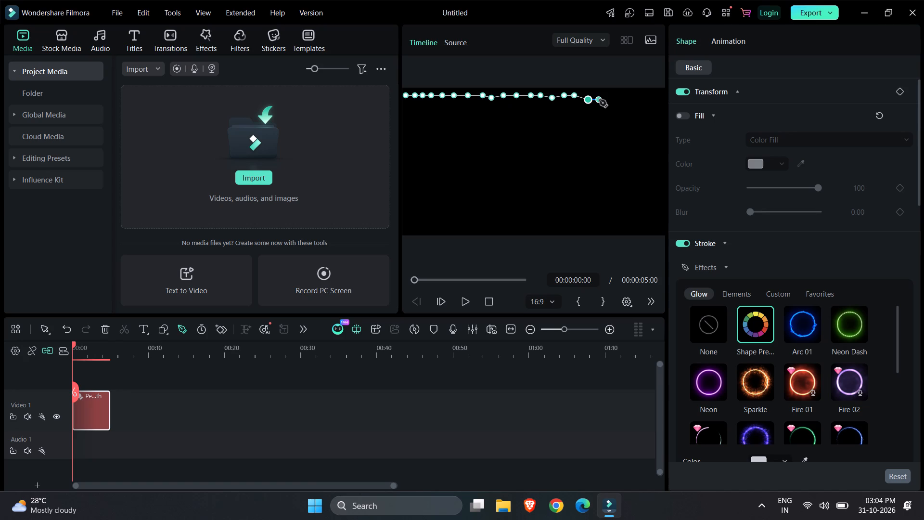
left_click(607, 99)
left_click(619, 96)
left_click(631, 96)
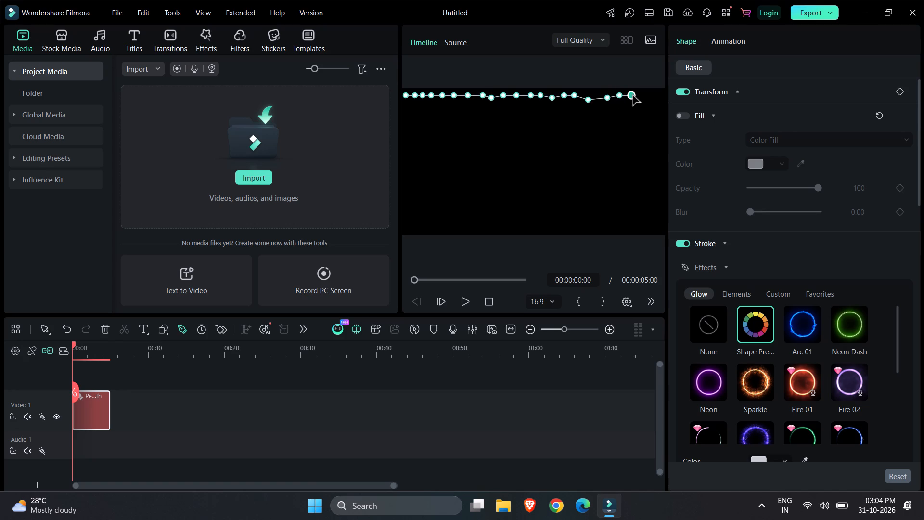
left_click(633, 96)
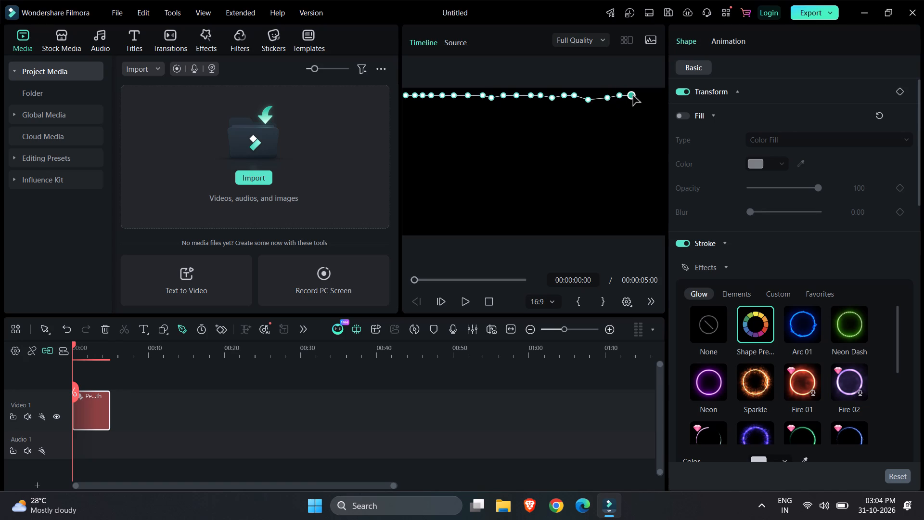
left_click(641, 98)
left_click(648, 98)
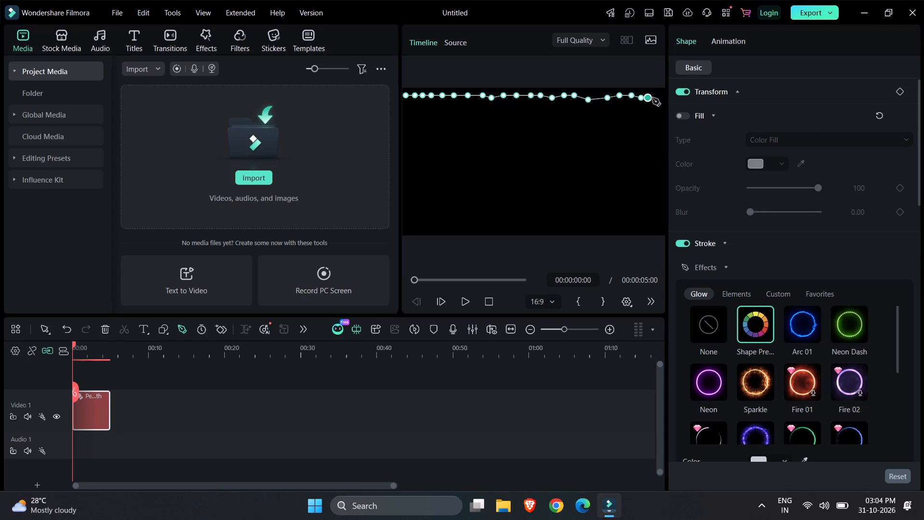
left_click(653, 98)
Continue the pen path down the frame's right edge with seven closely spaced points, to just above mid-height.
left_click(653, 108)
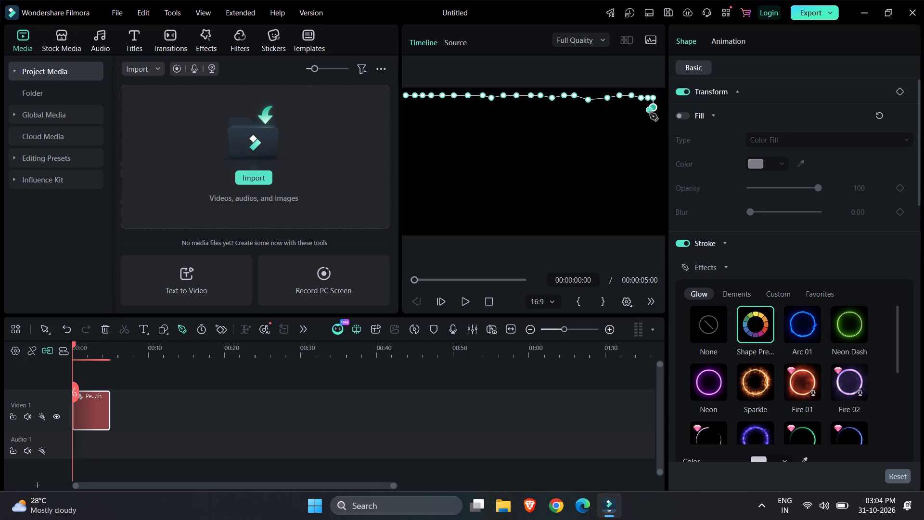
left_click(653, 117)
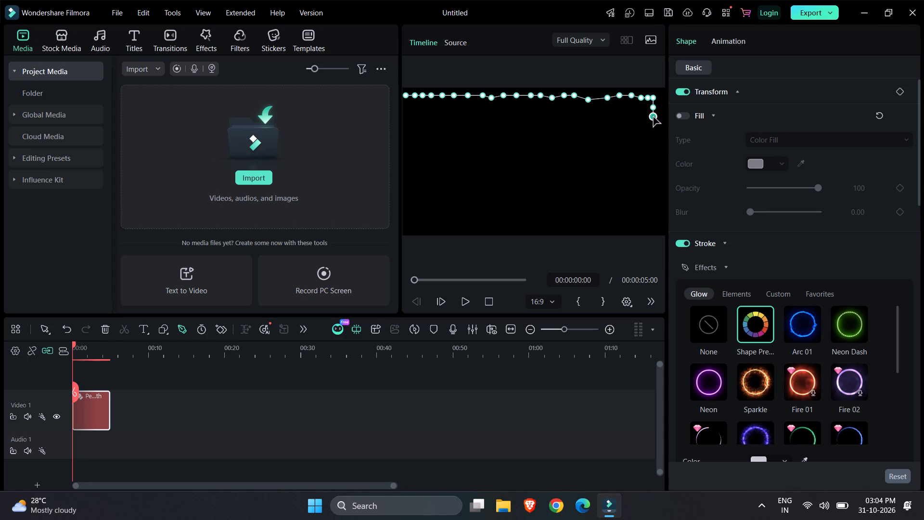
left_click(653, 125)
left_click(656, 131)
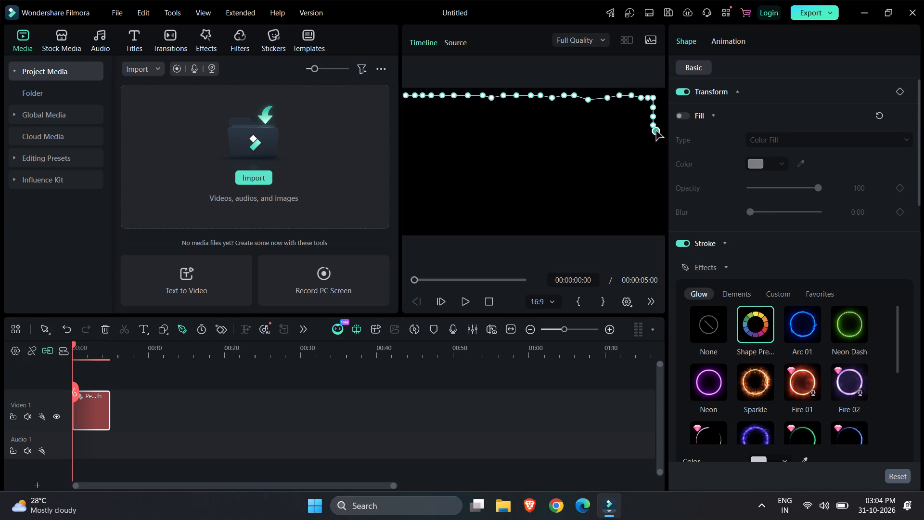
left_click(656, 139)
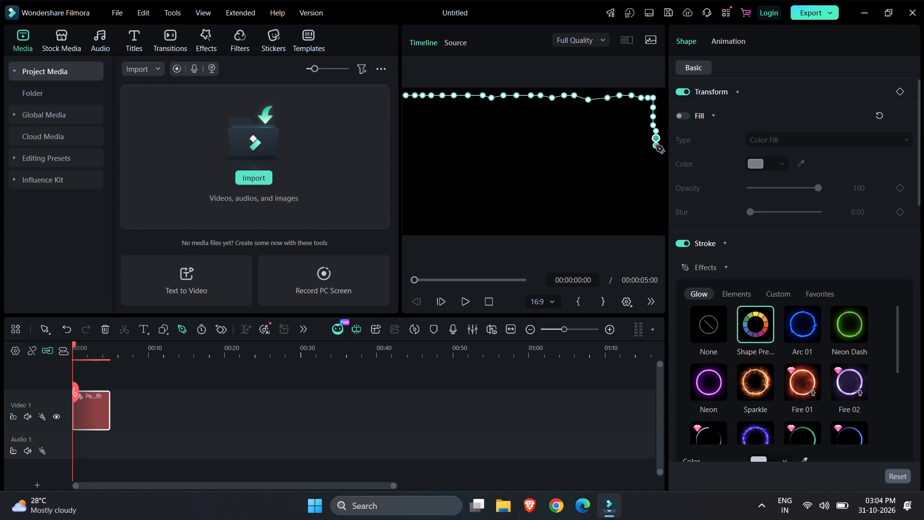
left_click(656, 145)
left_click(656, 154)
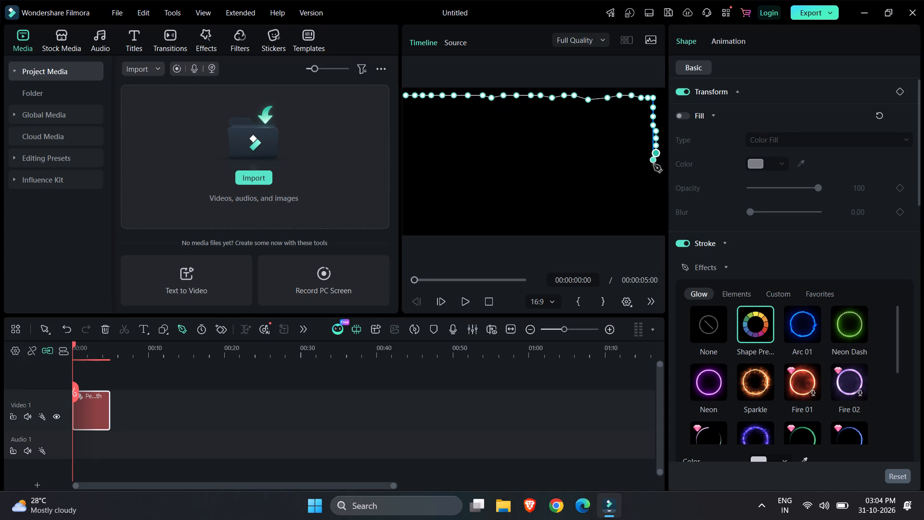
Continue the pen path down the right edge with eight more points, ending just below the frame's bottom-right corner.
left_click(654, 174)
left_click(654, 182)
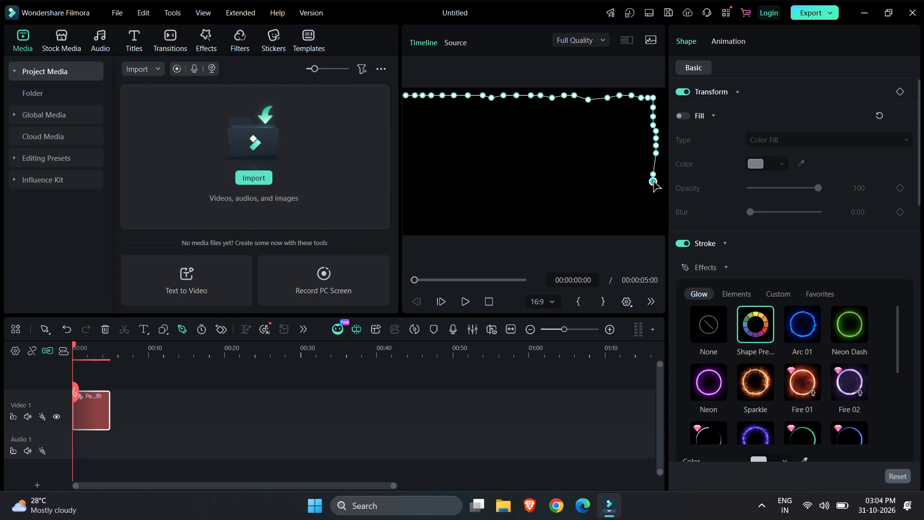
left_click(656, 192)
left_click(657, 200)
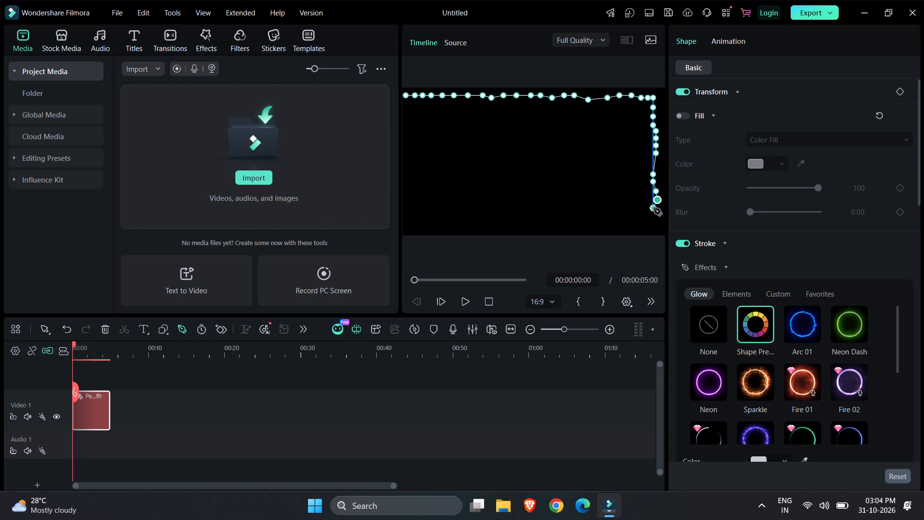
left_click(654, 208)
left_click(653, 223)
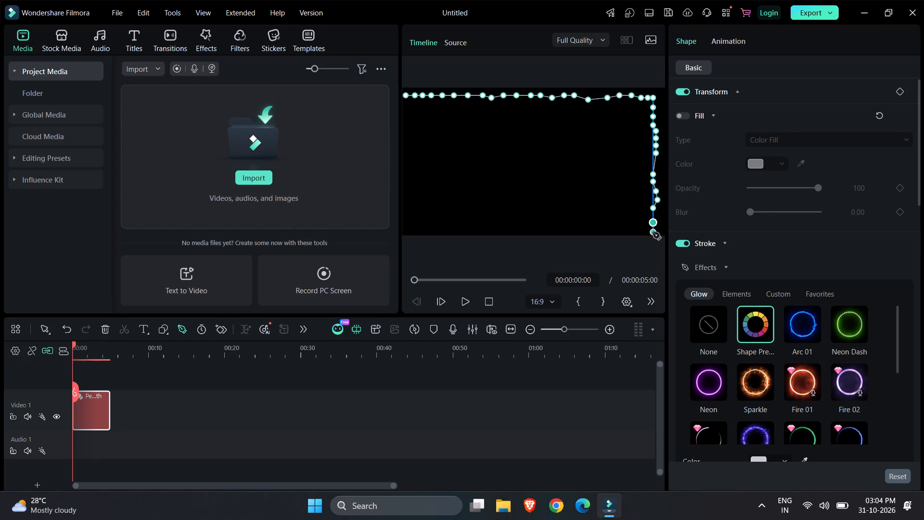
left_click(653, 232)
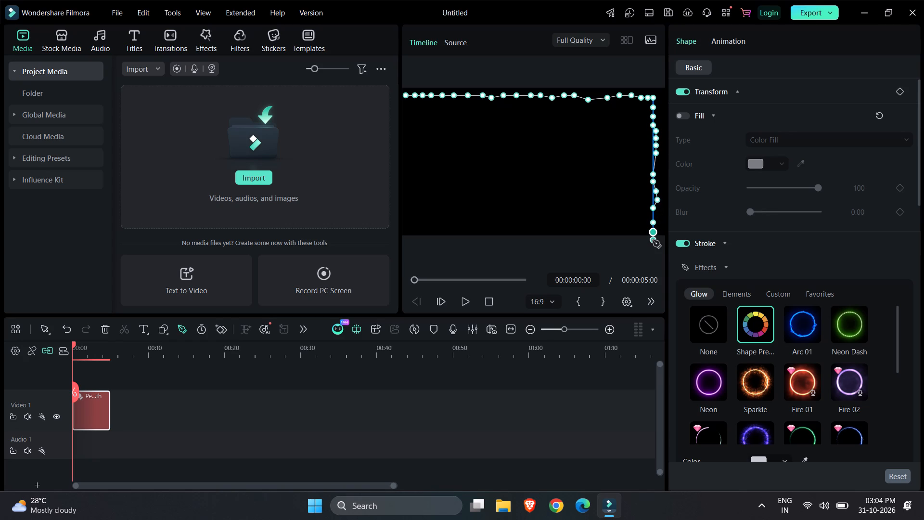
left_click(653, 240)
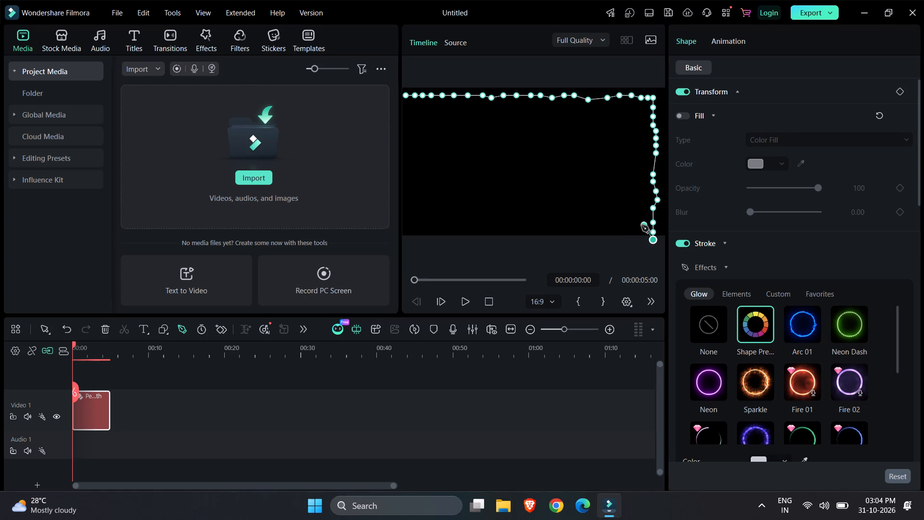
Turn the pen path leftward along the frame's bottom edge with closely spaced points, to about seven tenths of the frame's width.
left_click(640, 230)
left_click(629, 234)
left_click(617, 234)
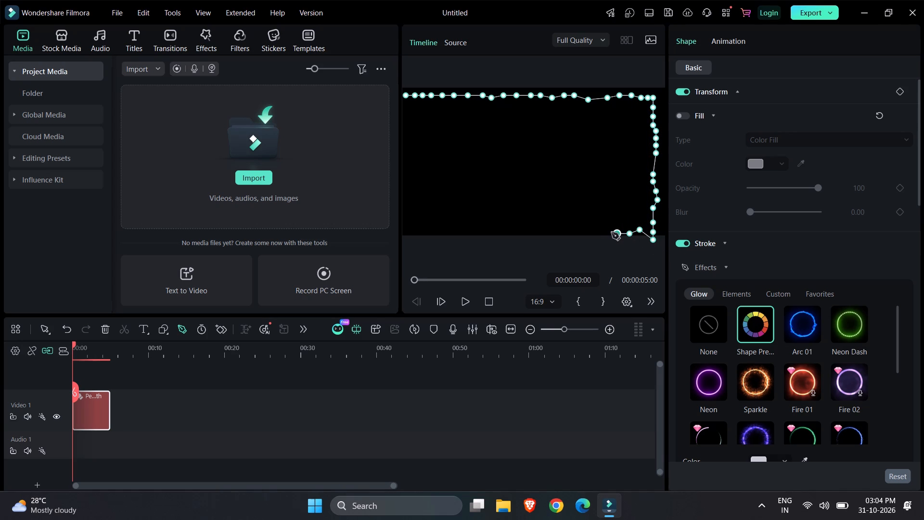
left_click(612, 230)
left_click(608, 230)
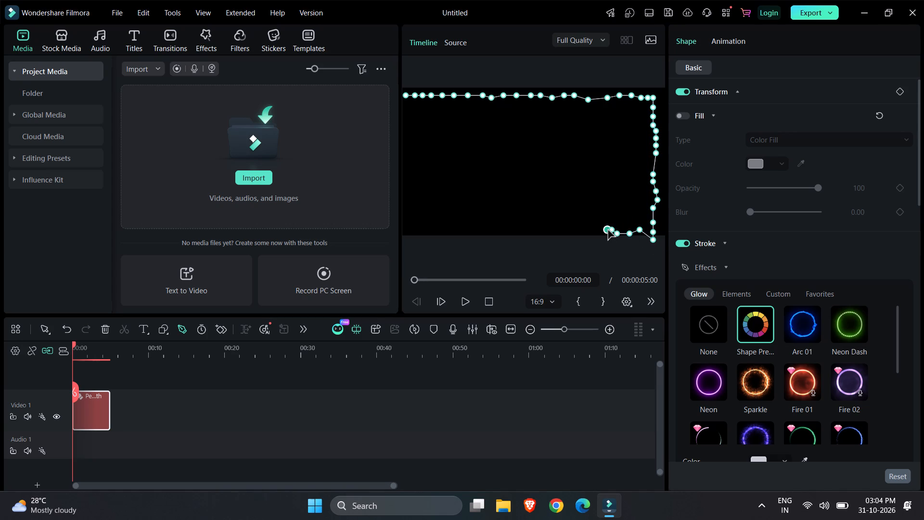
left_click(605, 230)
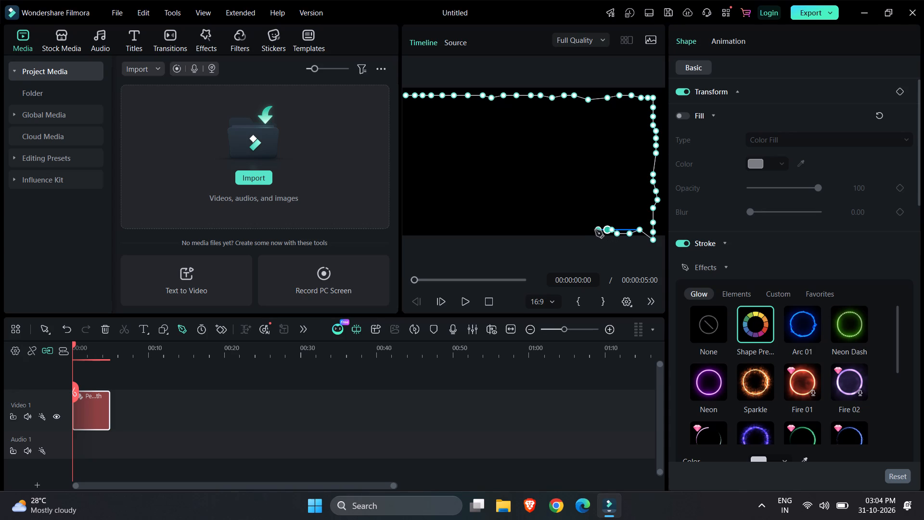
left_click(595, 230)
left_click(591, 230)
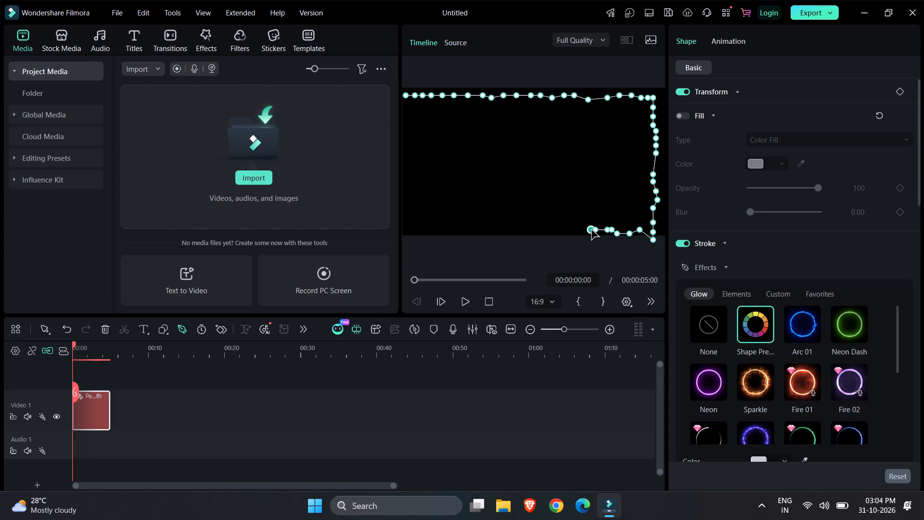
left_click(585, 230)
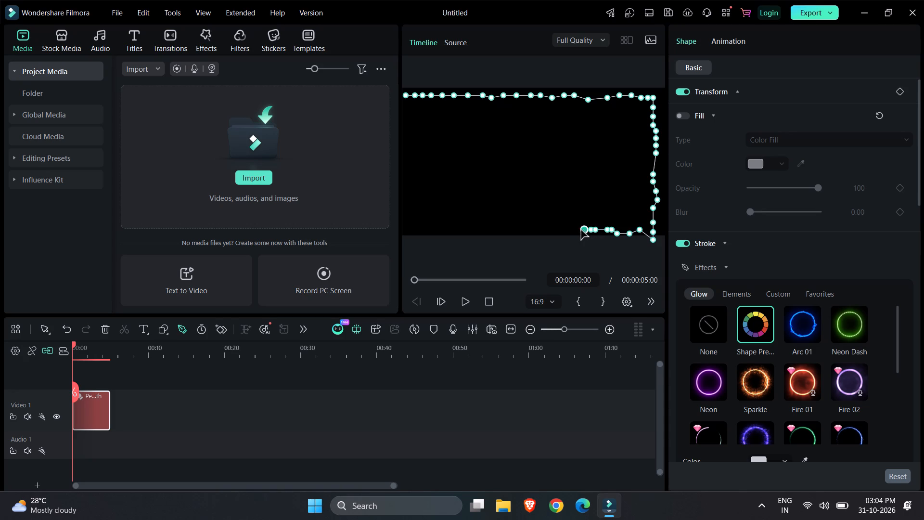
Extend the pen path leftward along the bottom edge with six more points, to about the middle of the frame's width.
left_click(575, 232)
left_click(575, 232)
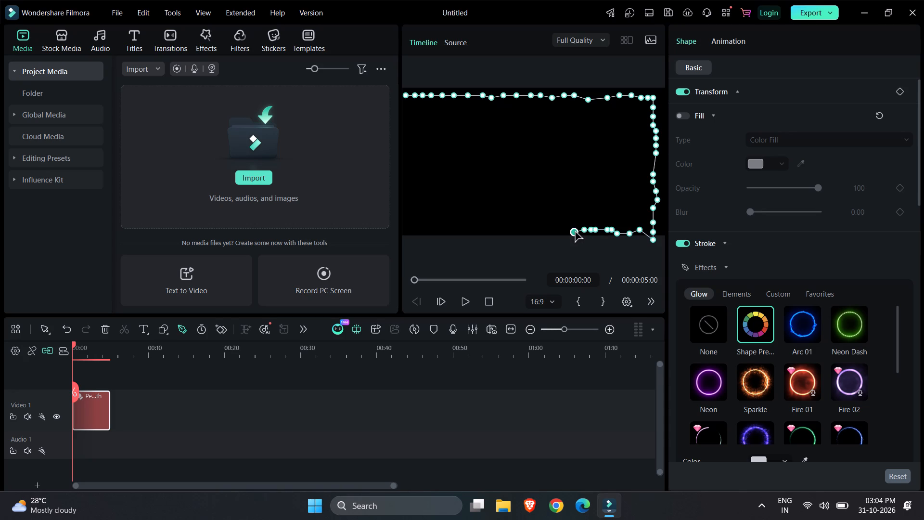
left_click(567, 234)
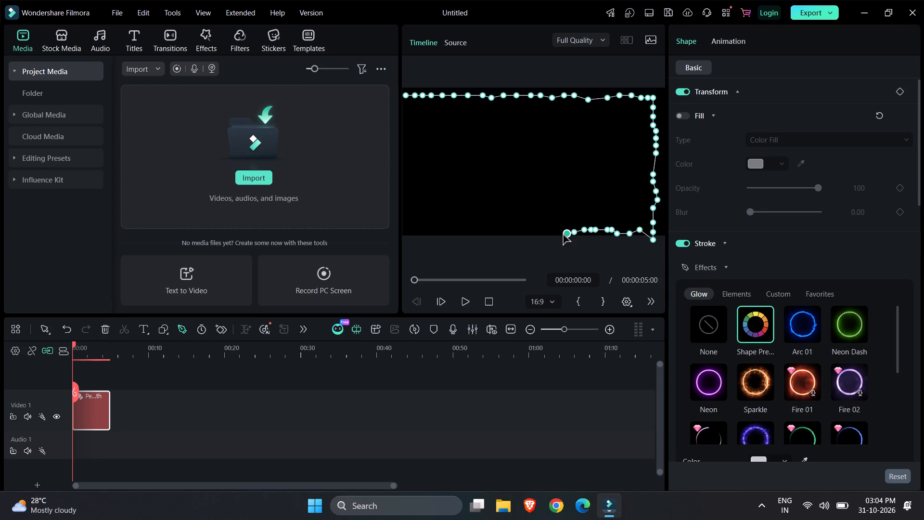
left_click(560, 236)
left_click(551, 238)
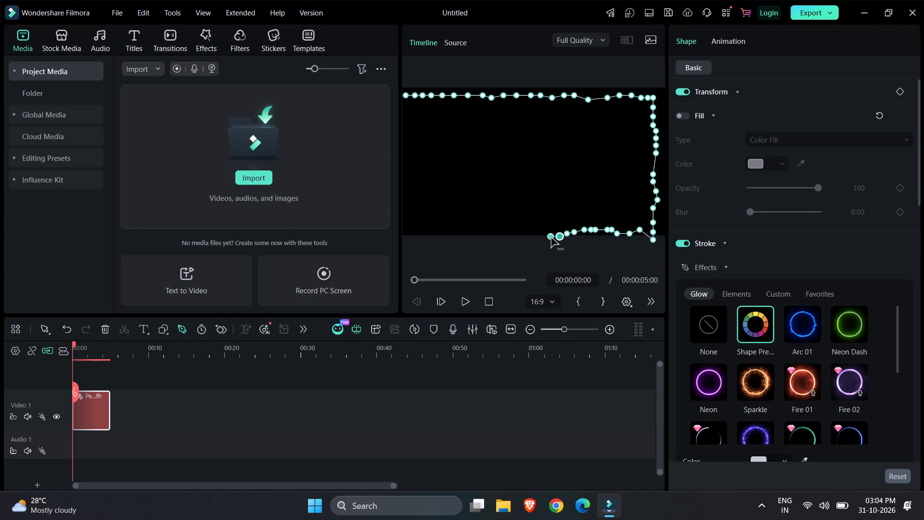
left_click(543, 238)
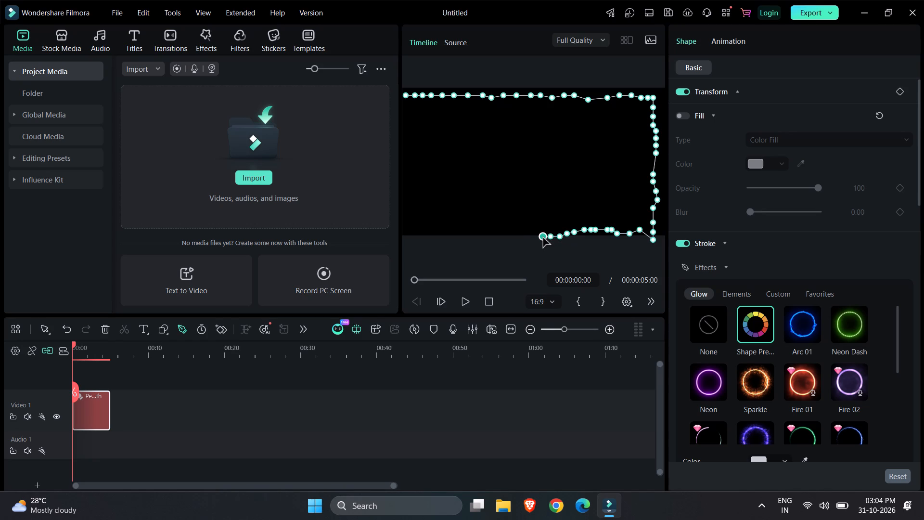
left_click(535, 238)
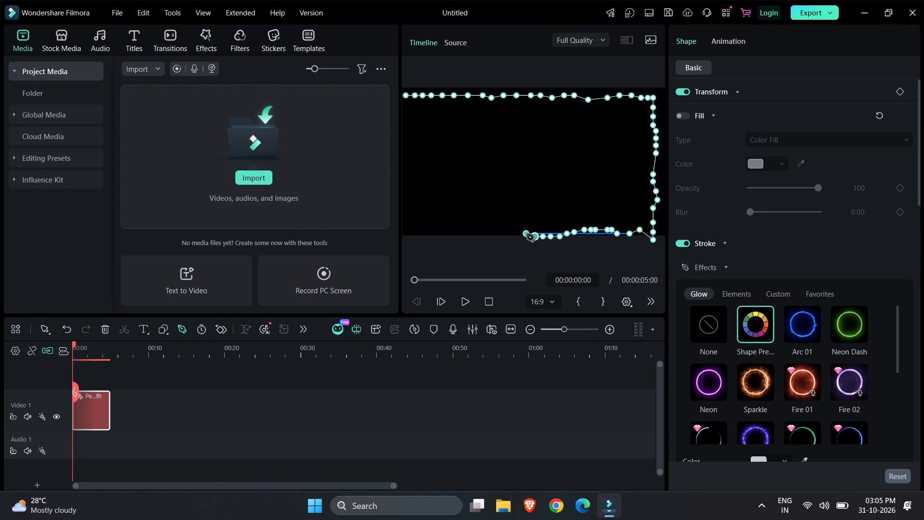
Continue the pen path leftward with eight closely spaced points, rising slightly above the bottom edge, to about three tenths of the frame's width.
left_click(526, 229)
left_click(518, 229)
left_click(503, 222)
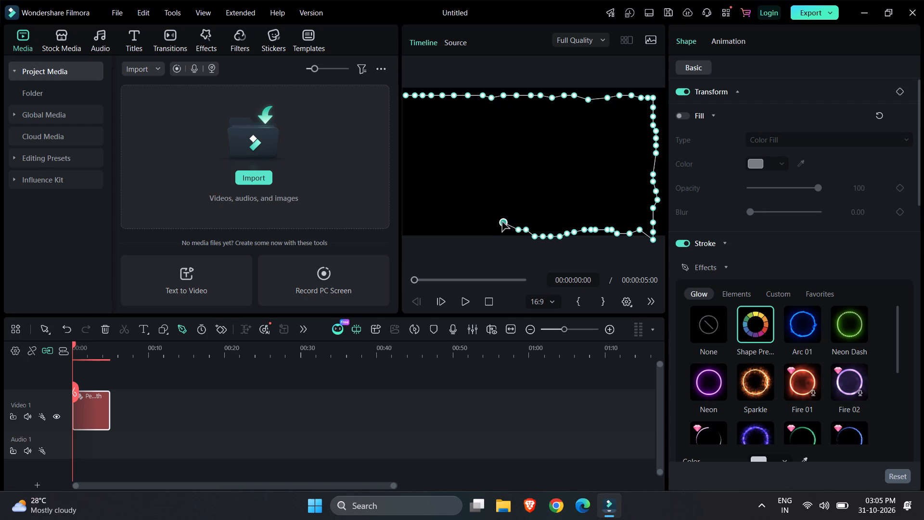
left_click(500, 222)
left_click(494, 222)
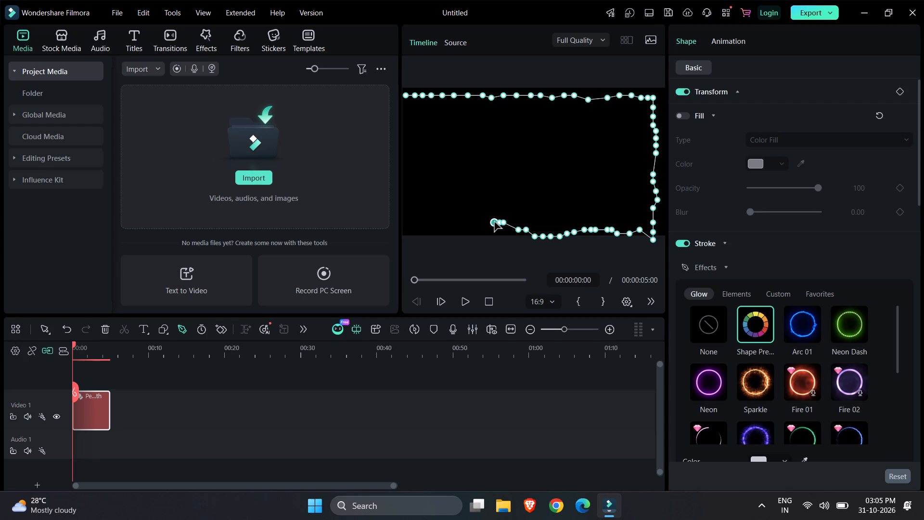
left_click(491, 222)
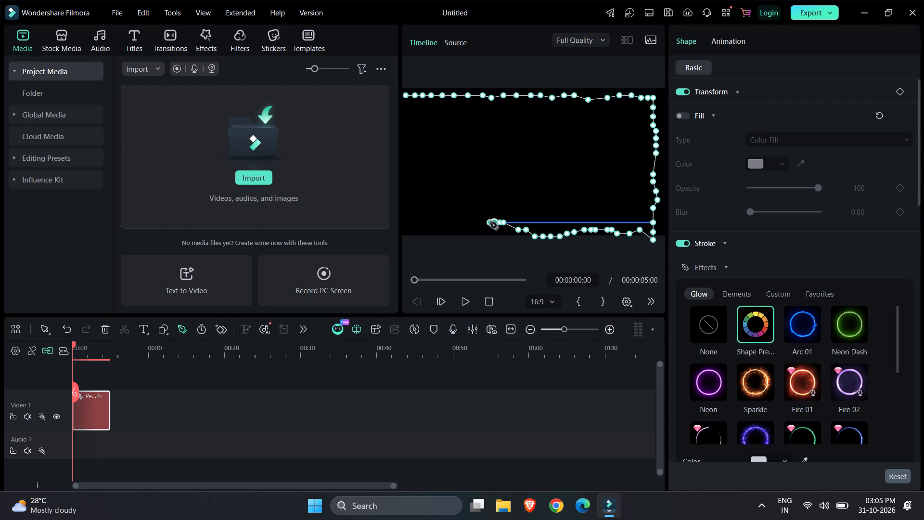
left_click(490, 222)
left_click(483, 222)
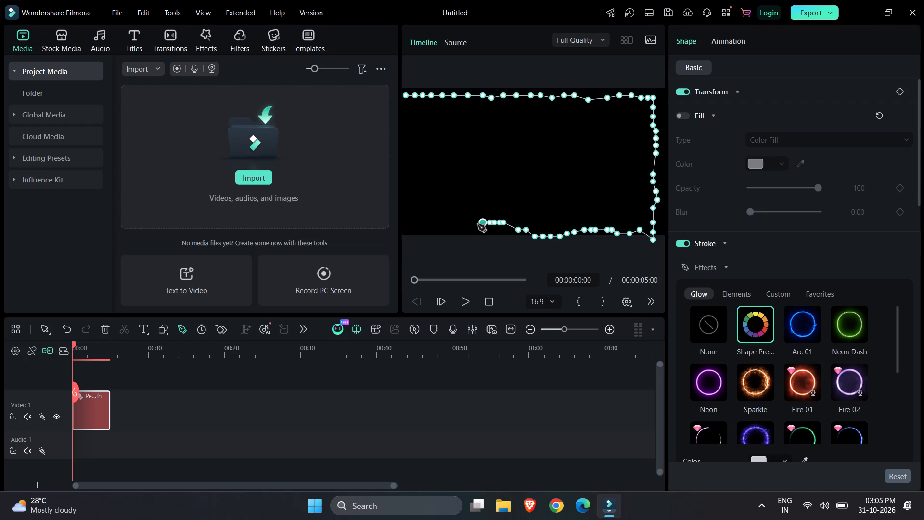
Extend the pen path leftward along the bottom edge with ten more points, dipping slightly and ending near the frame's bottom-left corner.
left_click(478, 224)
left_click(475, 224)
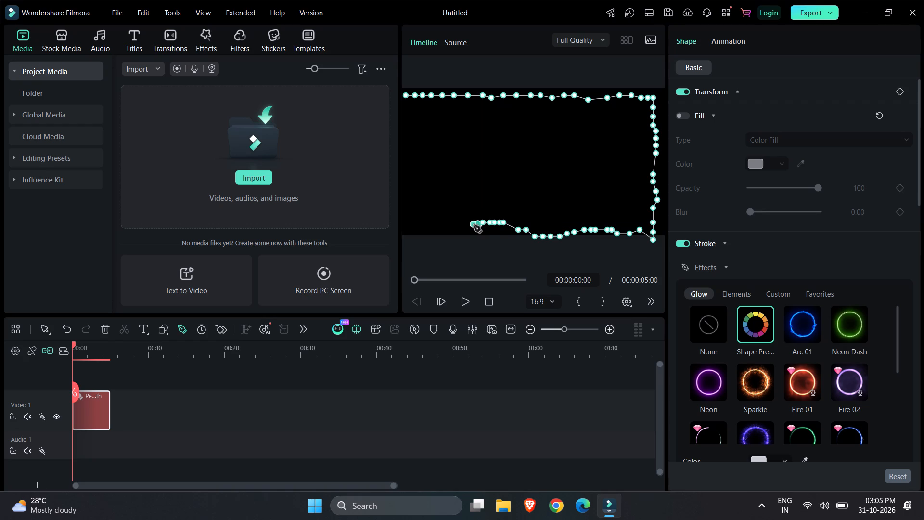
left_click(467, 225)
left_click(462, 225)
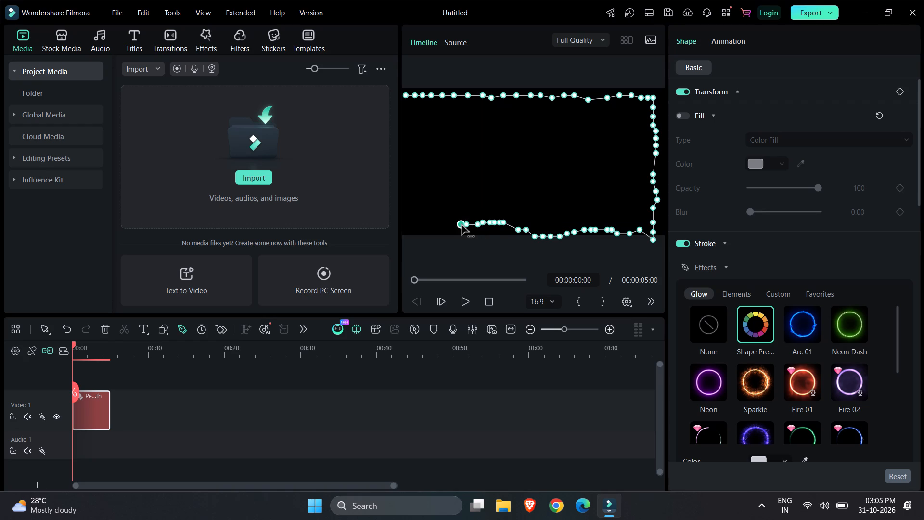
left_click(453, 228)
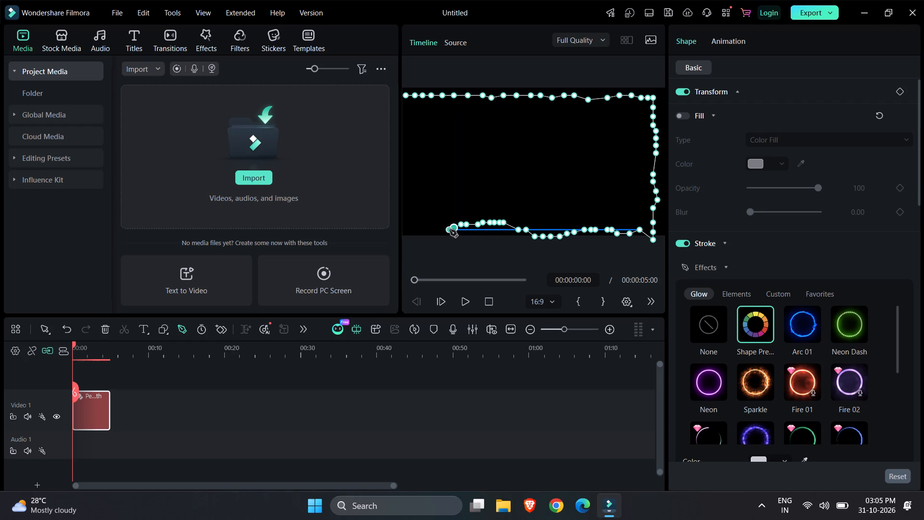
left_click(443, 230)
left_click(433, 229)
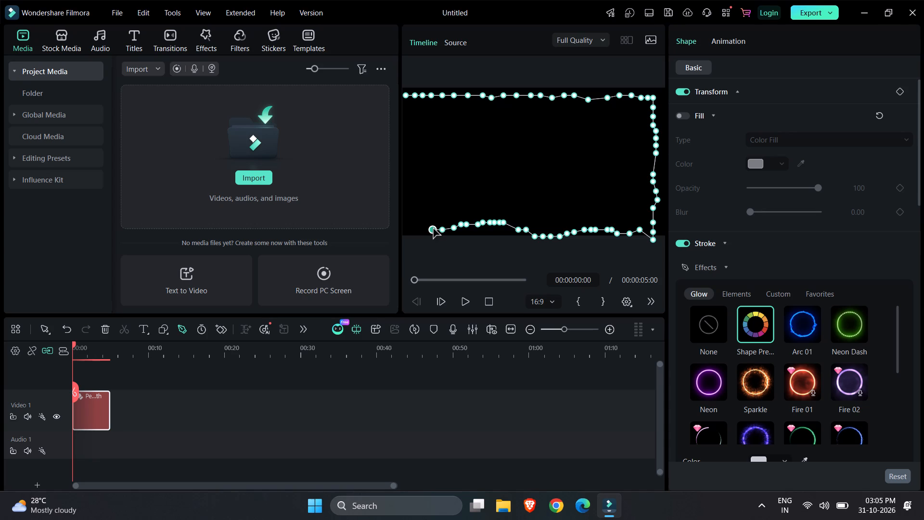
left_click(422, 229)
left_click(414, 229)
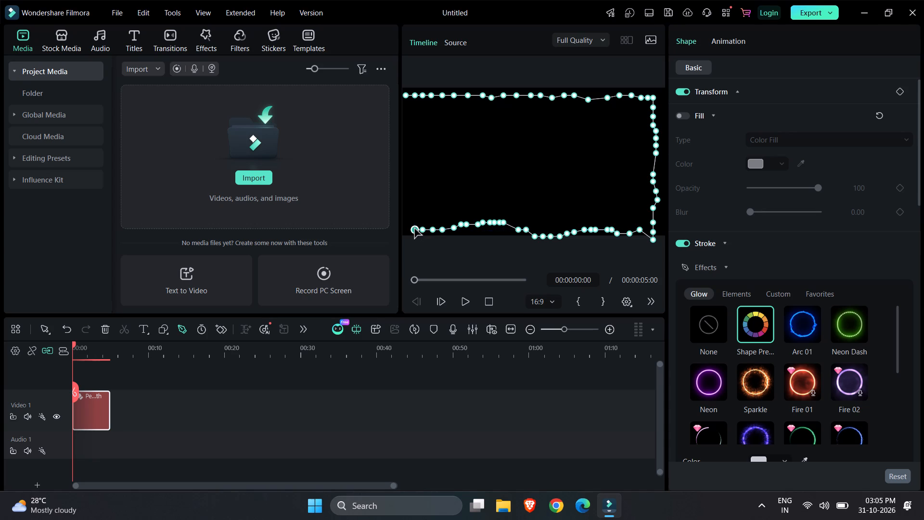
left_click(406, 229)
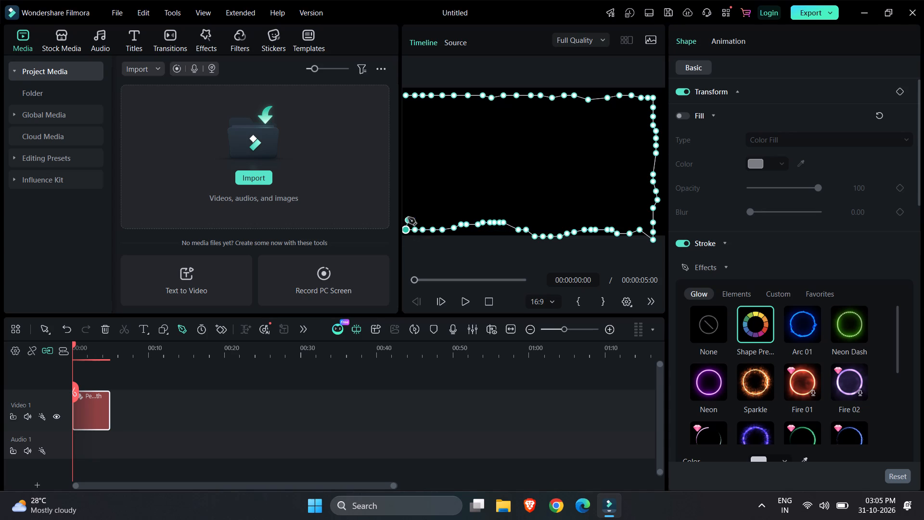
Turn the pen path upward along the frame's left edge with closely spaced points, to about one third of the frame's height.
left_click(406, 218)
left_click(406, 212)
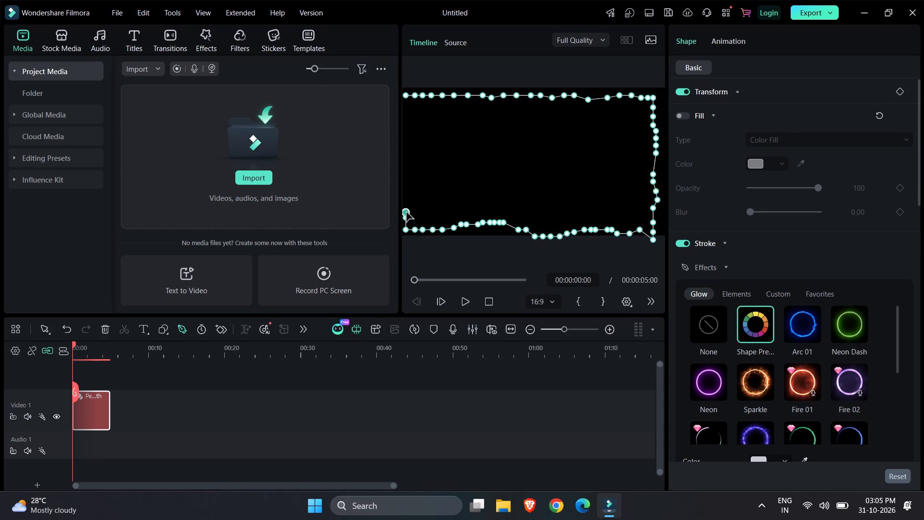
left_click(408, 206)
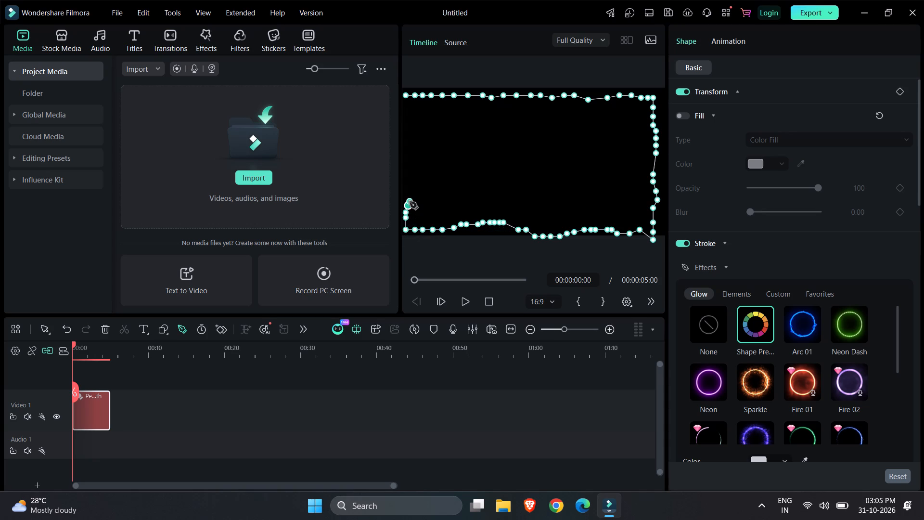
left_click(410, 200)
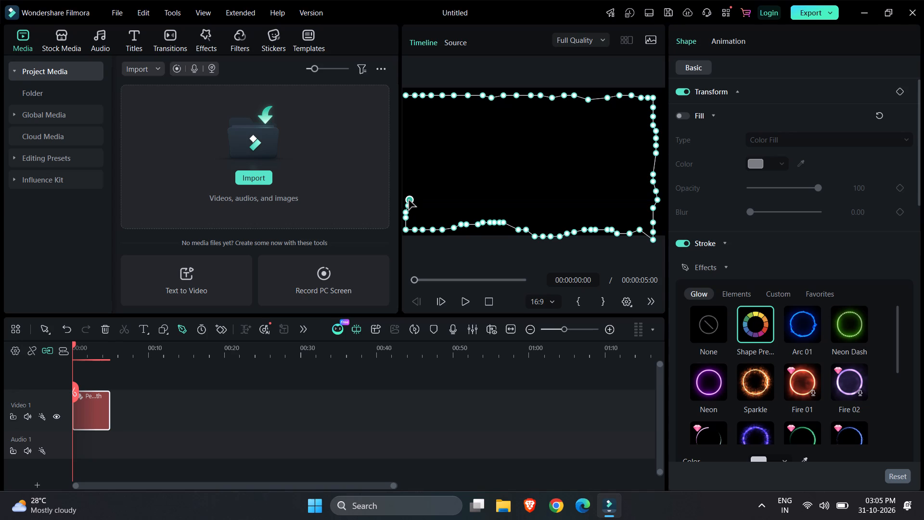
left_click(409, 200)
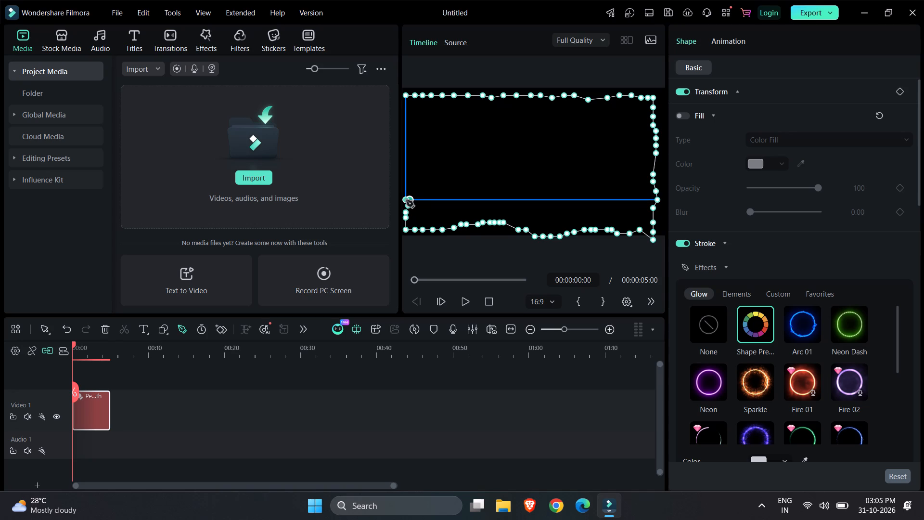
left_click(406, 201)
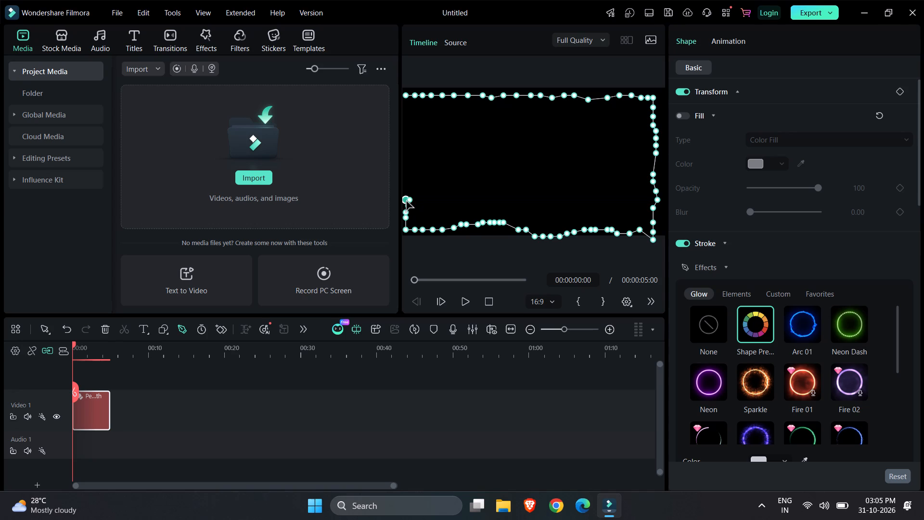
left_click(406, 200)
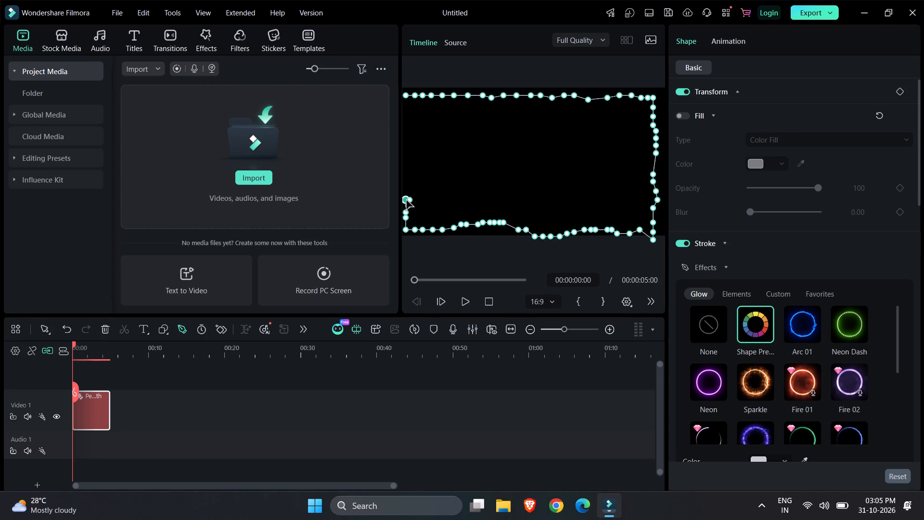
left_click(406, 194)
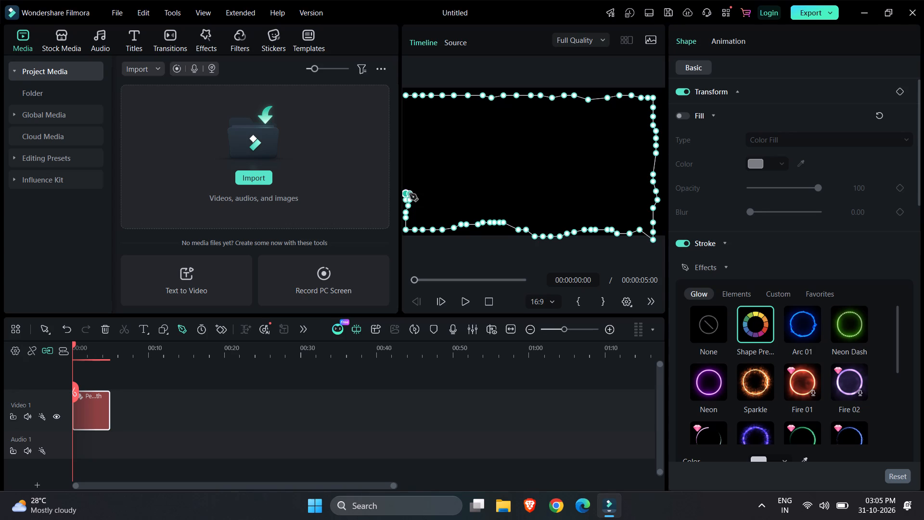
left_click(410, 194)
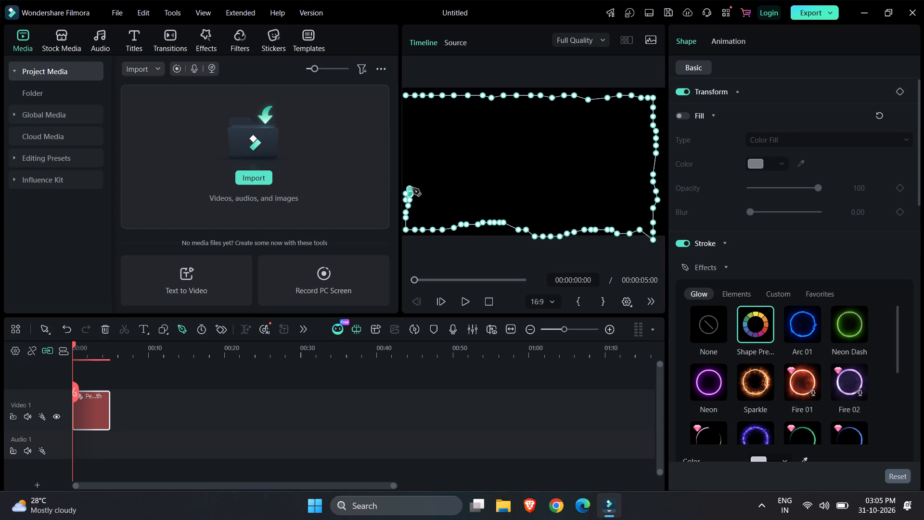
left_click(405, 185)
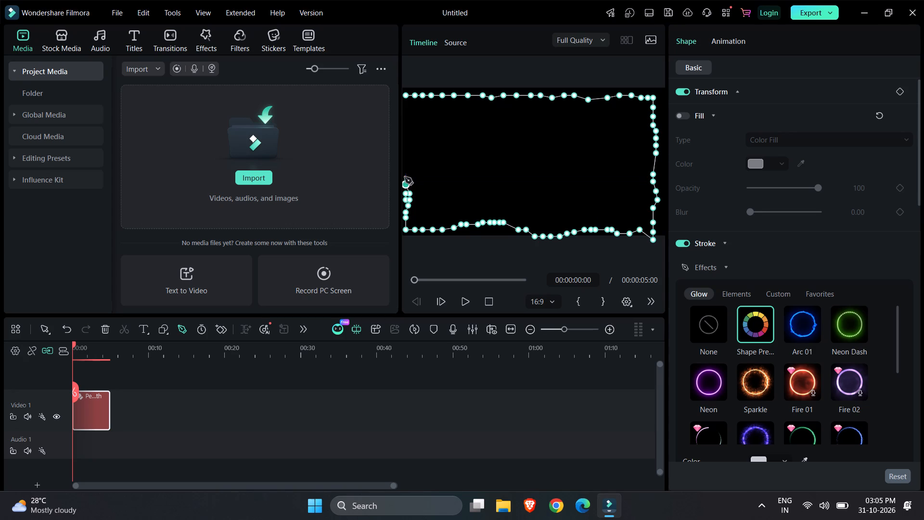
Continue the pen path up the left edge with eleven more points, ending just below the path's starting point at the top-left corner.
left_click(406, 173)
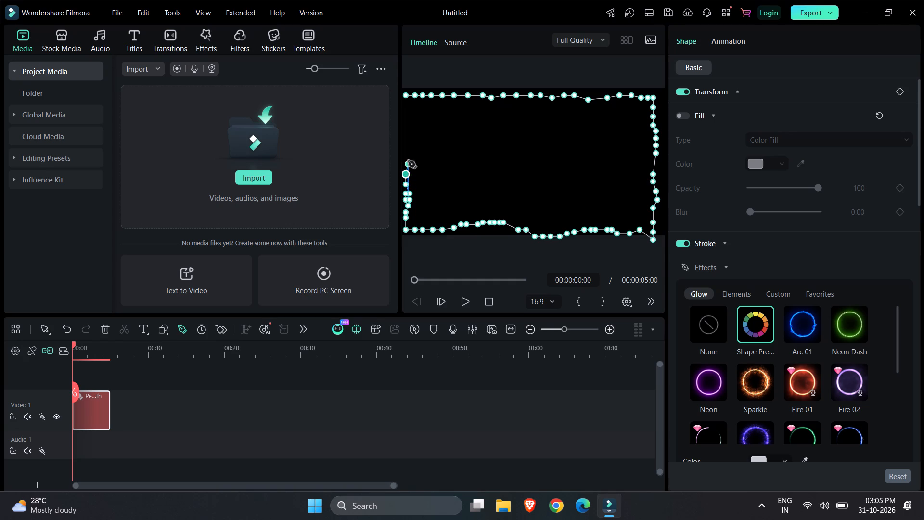
left_click(408, 161)
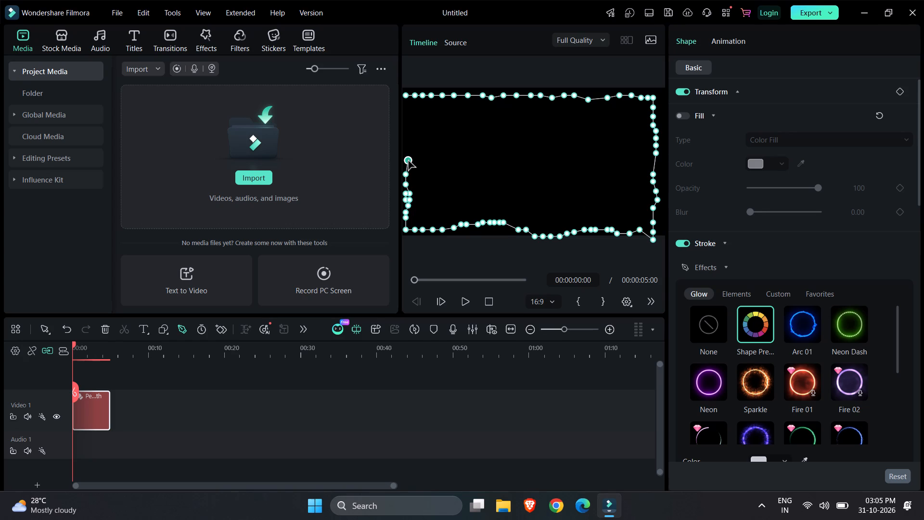
left_click(406, 157)
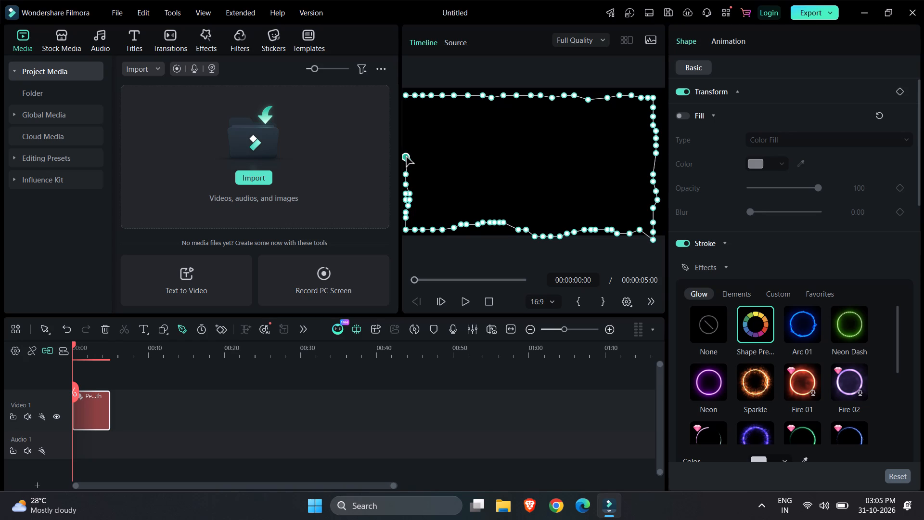
left_click(406, 149)
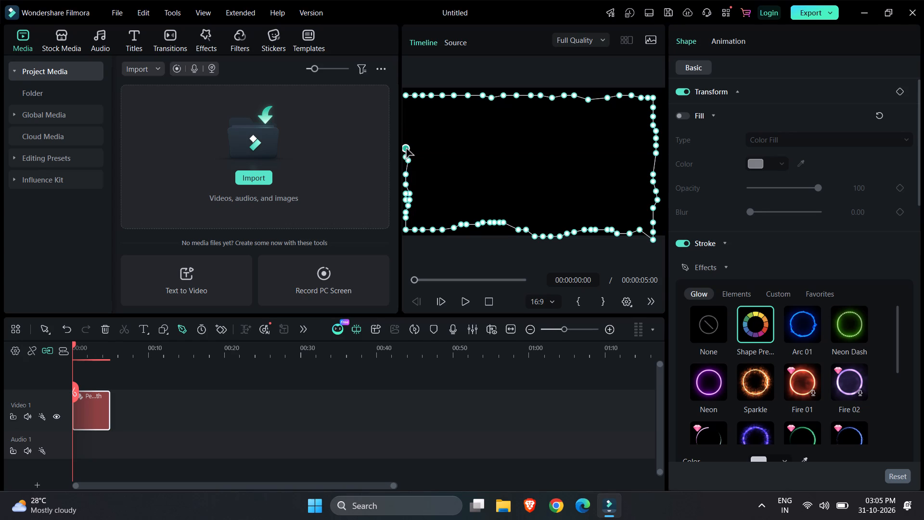
left_click(408, 147)
left_click(408, 143)
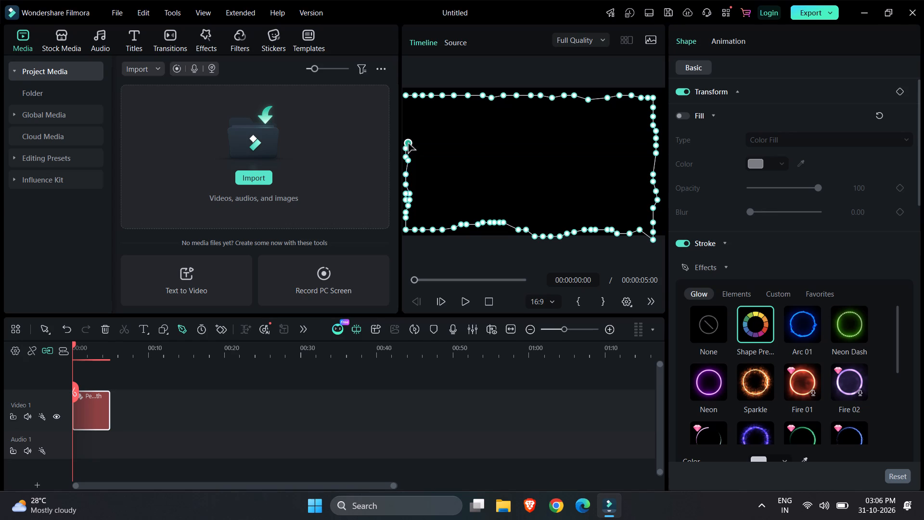
left_click(408, 137)
left_click(410, 127)
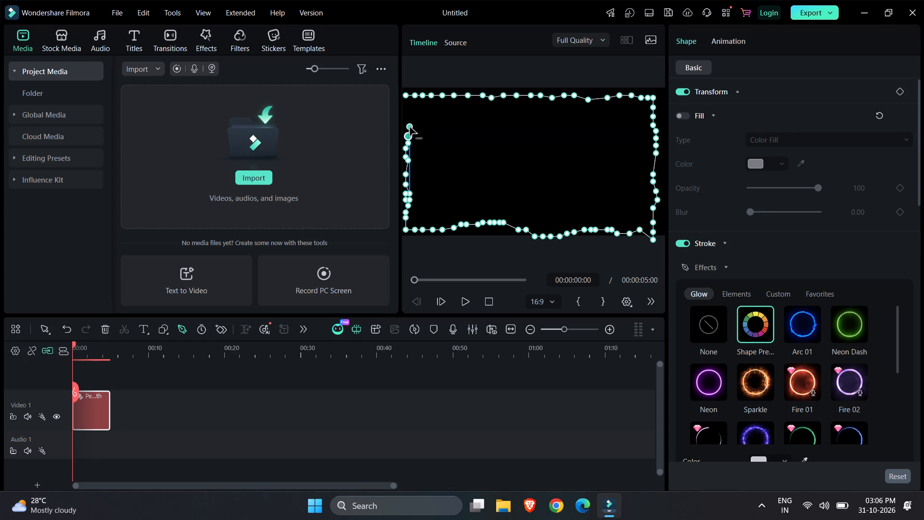
left_click(410, 119)
left_click(409, 112)
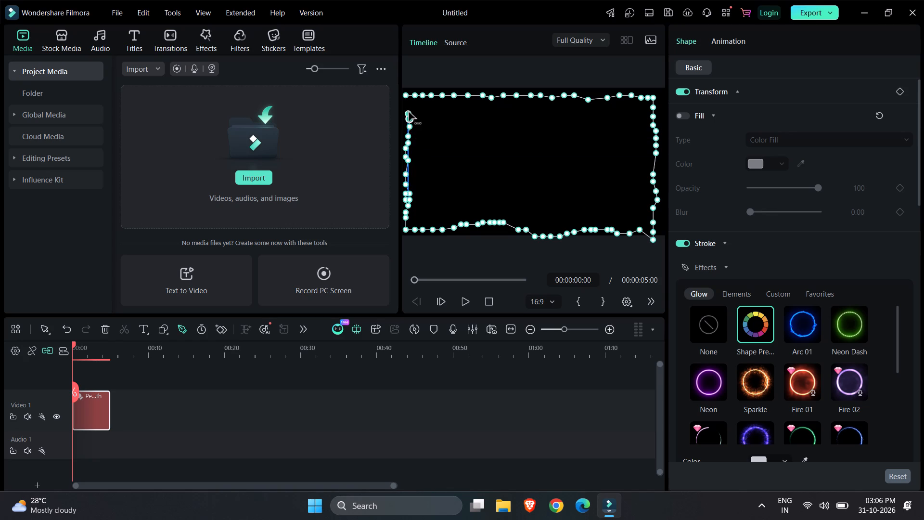
left_click(406, 104)
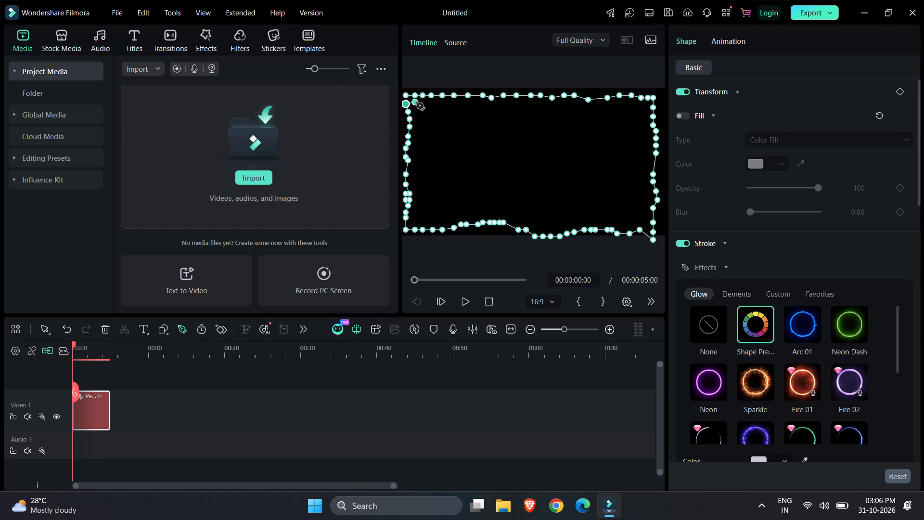
Start an inner row of the pen path just below the top edge with nine points, reaching about three tenths of the frame's width.
left_click(417, 106)
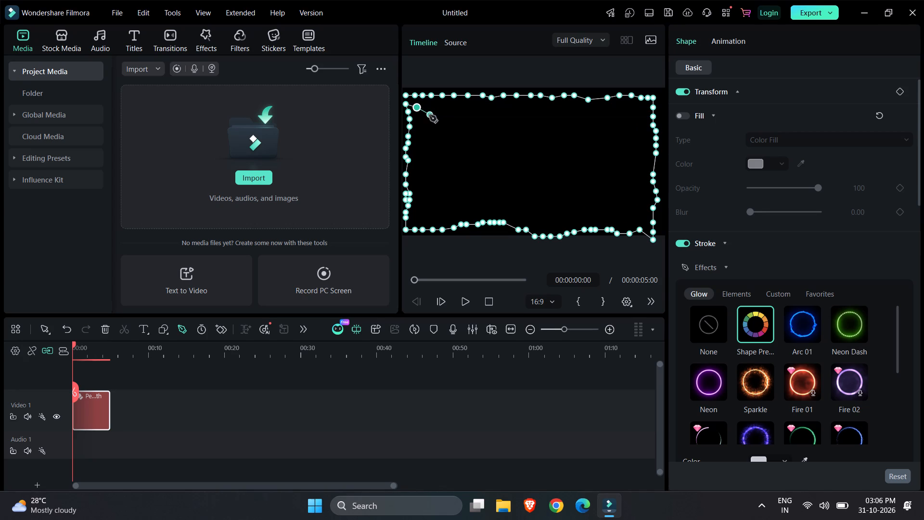
left_click(428, 107)
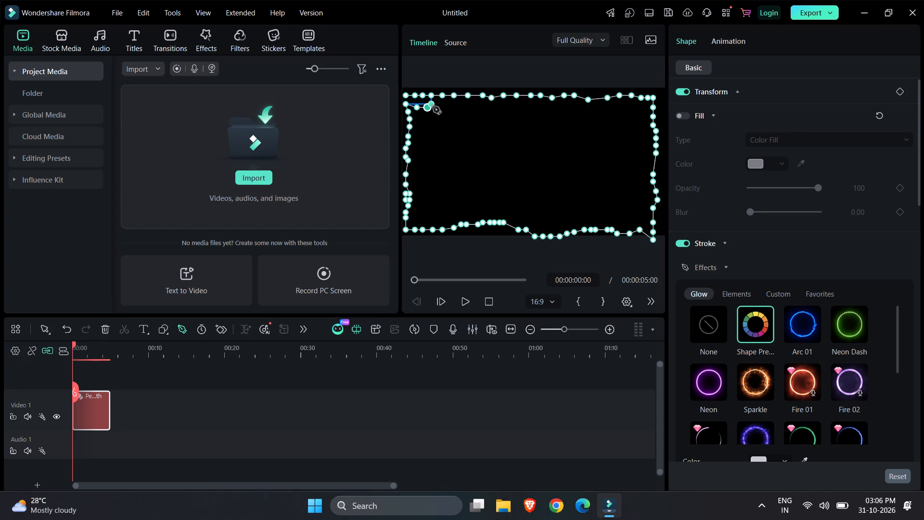
left_click(439, 106)
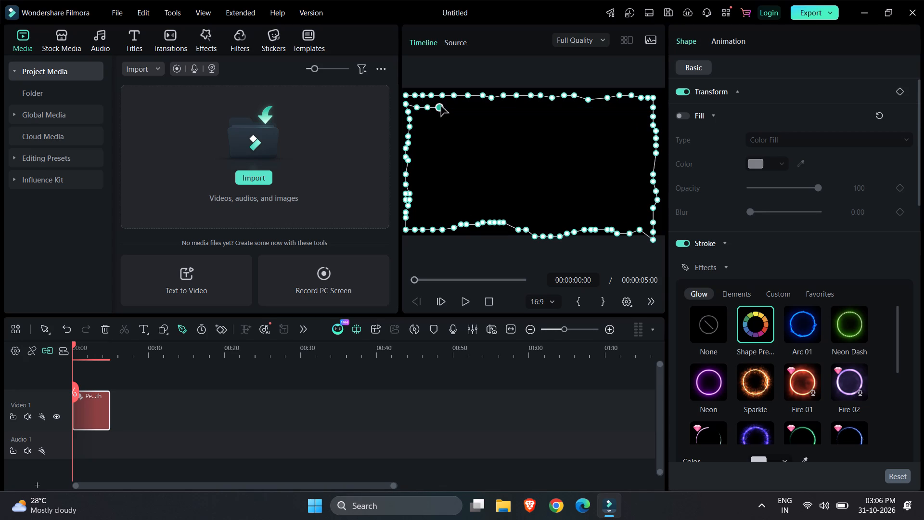
left_click(445, 106)
left_click(451, 106)
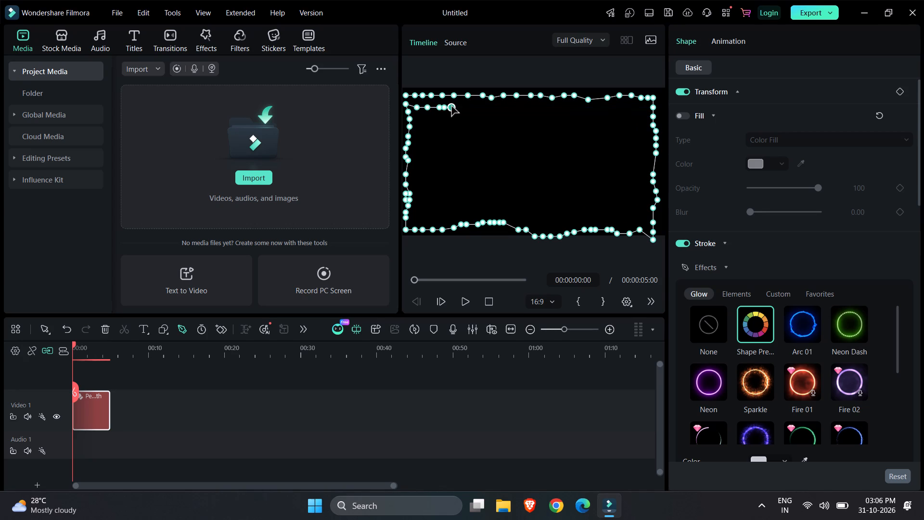
left_click(457, 106)
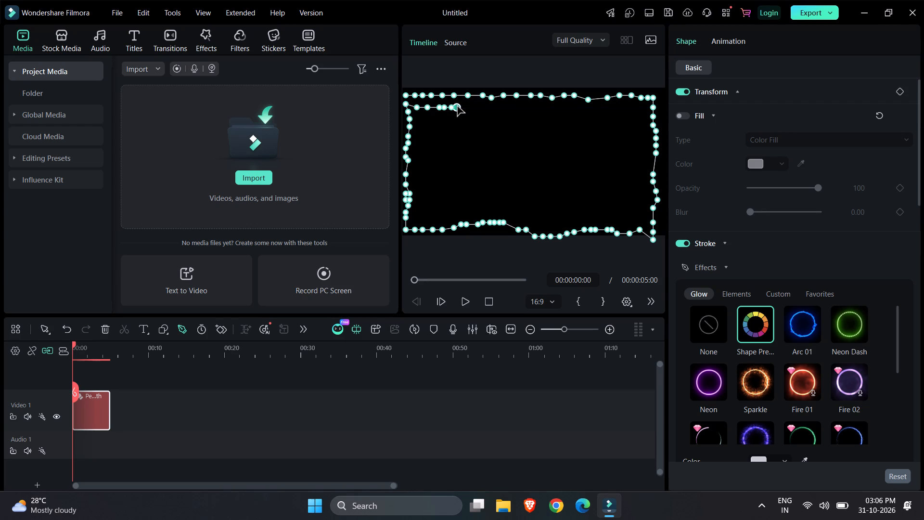
left_click(464, 106)
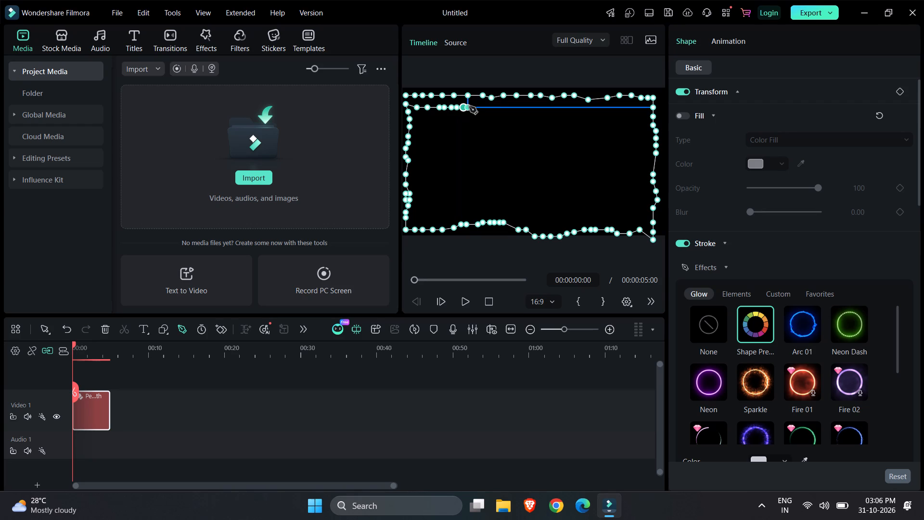
left_click(472, 106)
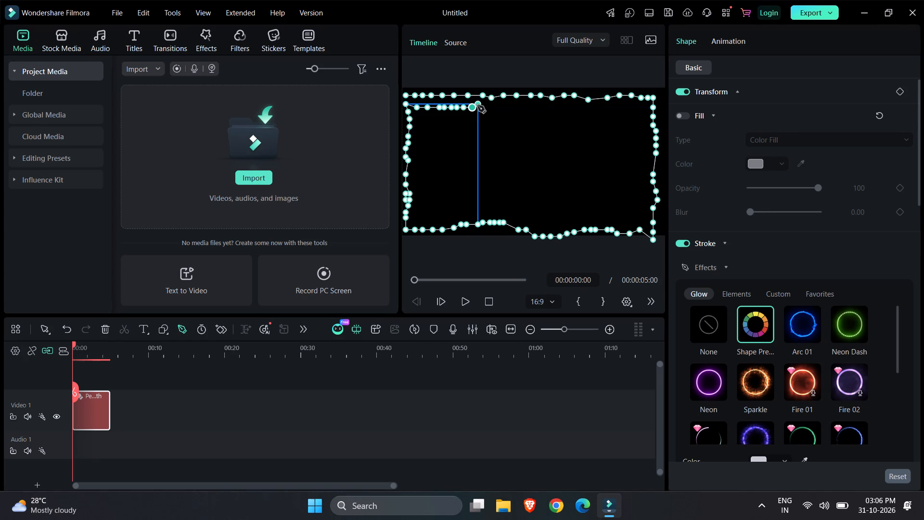
left_click(480, 105)
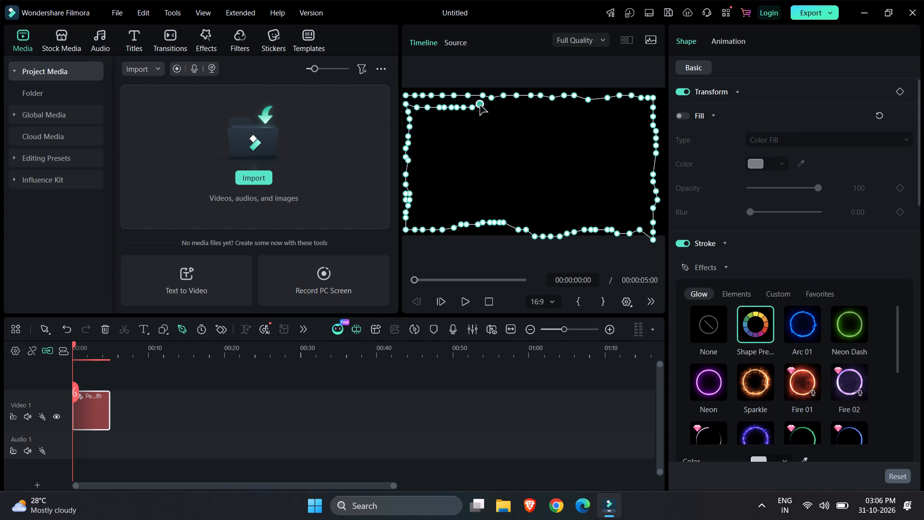
Continue the inner row rightward with eleven points, dipping slightly before levelling out, to about six tenths of the frame's width.
left_click(486, 110)
left_click(492, 110)
left_click(509, 110)
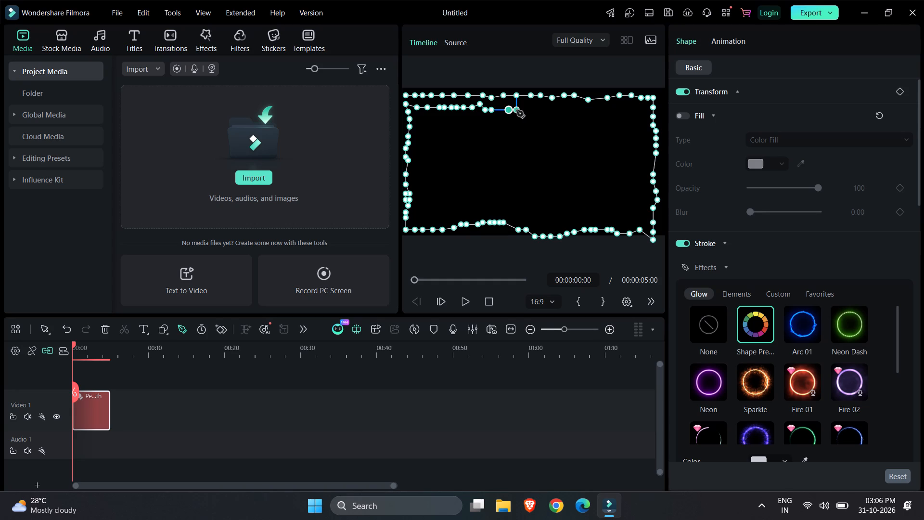
left_click(516, 110)
left_click(525, 109)
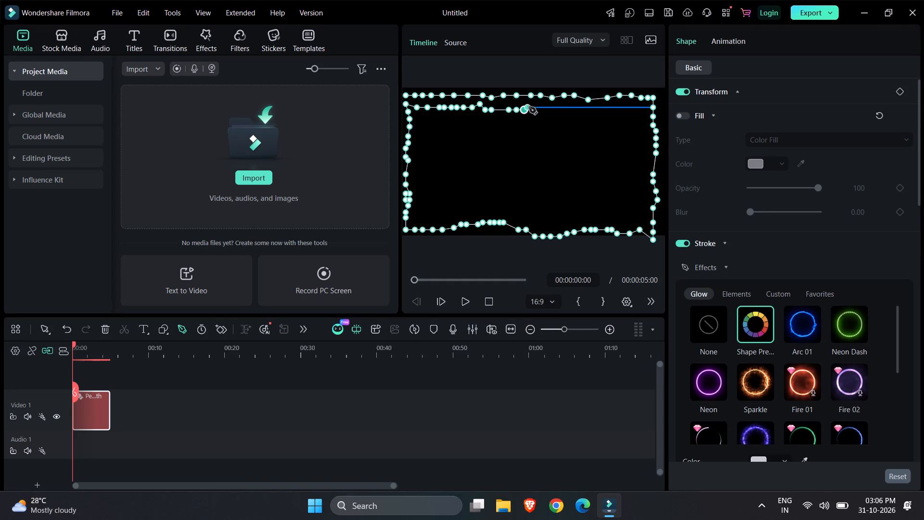
left_click(529, 107)
left_click(534, 107)
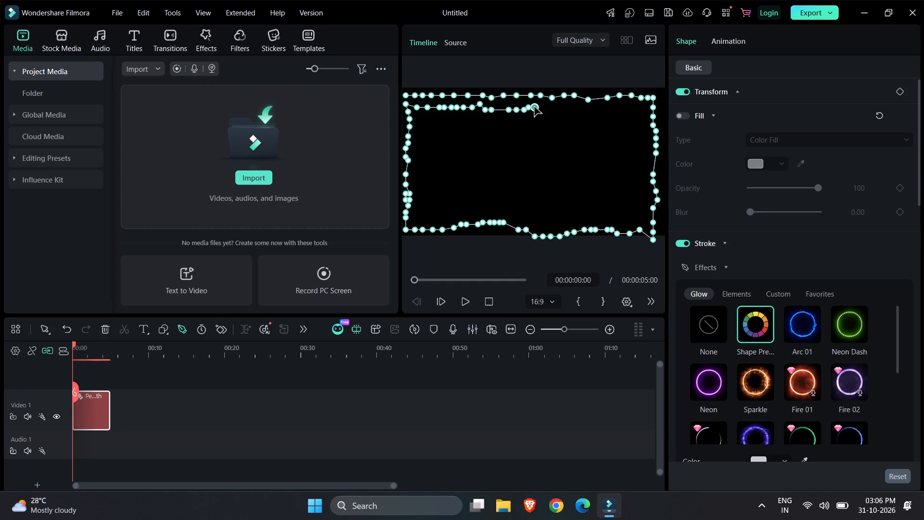
left_click(541, 107)
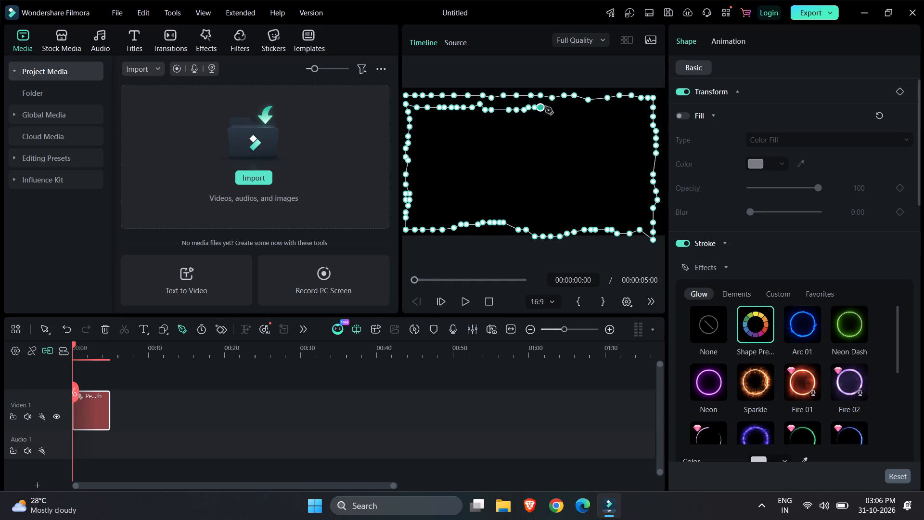
left_click(545, 107)
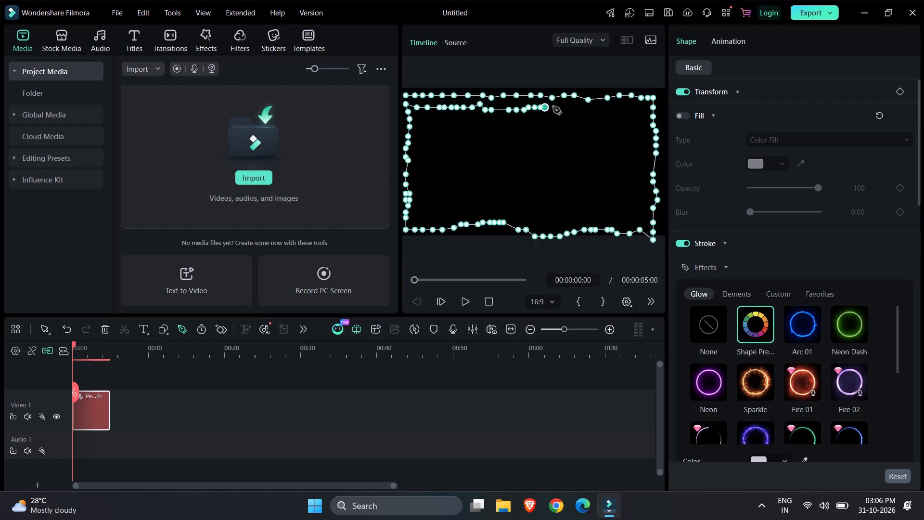
left_click(553, 107)
left_click(563, 107)
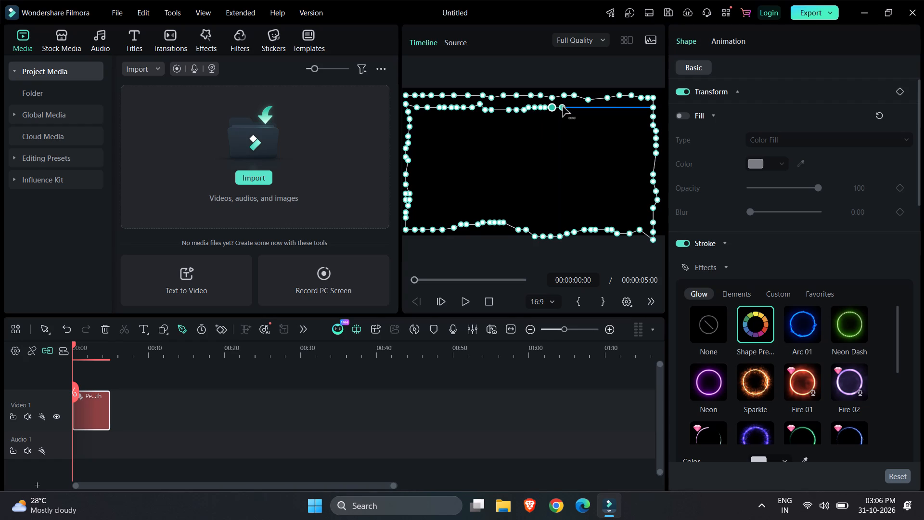
Extend the inner top row rightward with ten more points, with a small peak near the end, to just inside the outline's top-right corner.
left_click(574, 107)
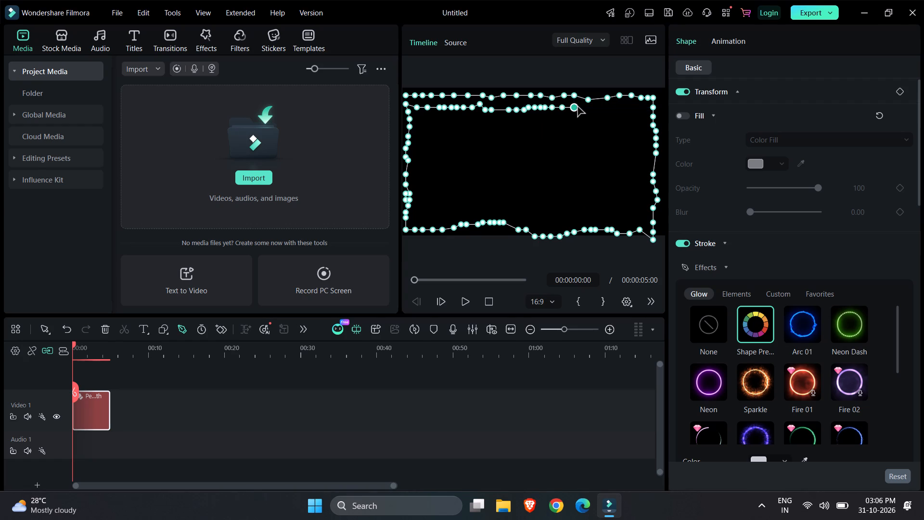
left_click(579, 107)
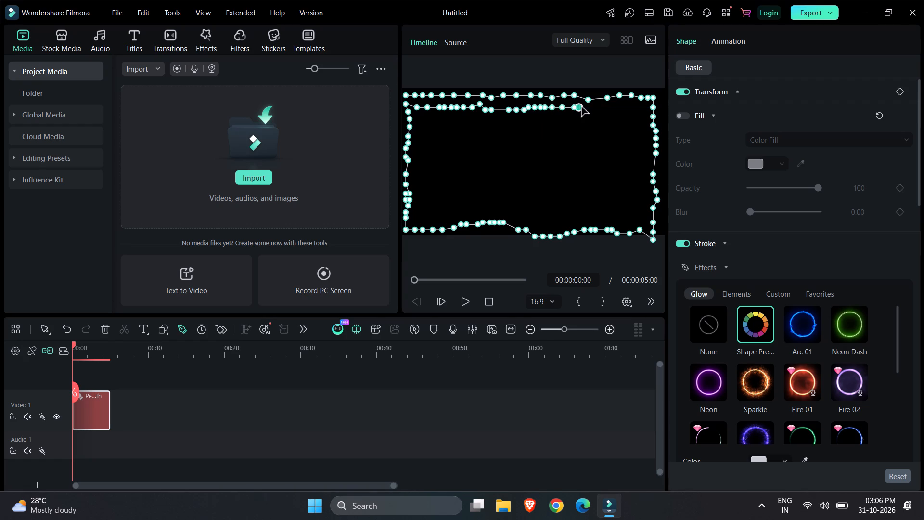
left_click(591, 107)
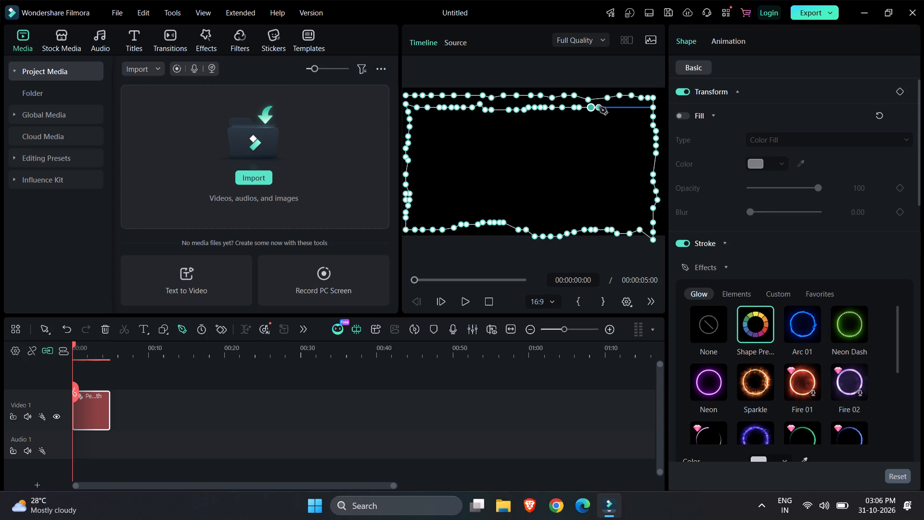
left_click(599, 107)
left_click(603, 107)
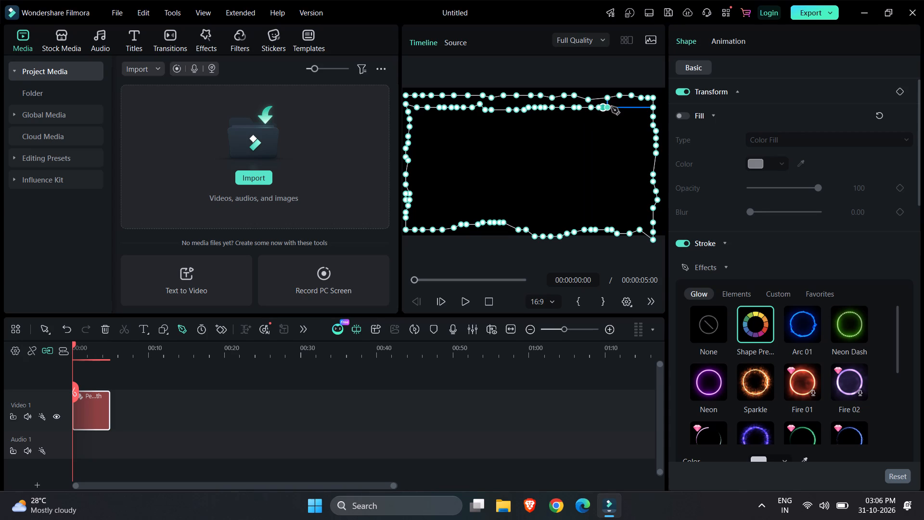
left_click(611, 107)
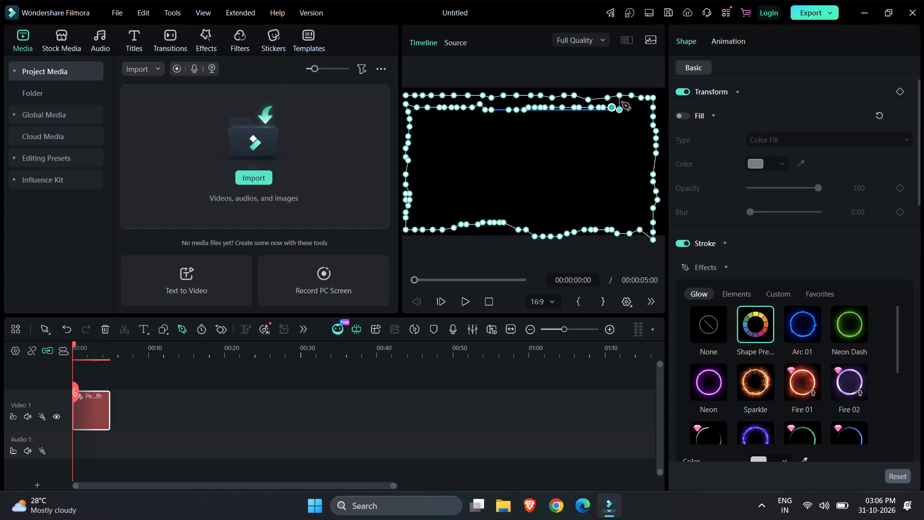
left_click(622, 103)
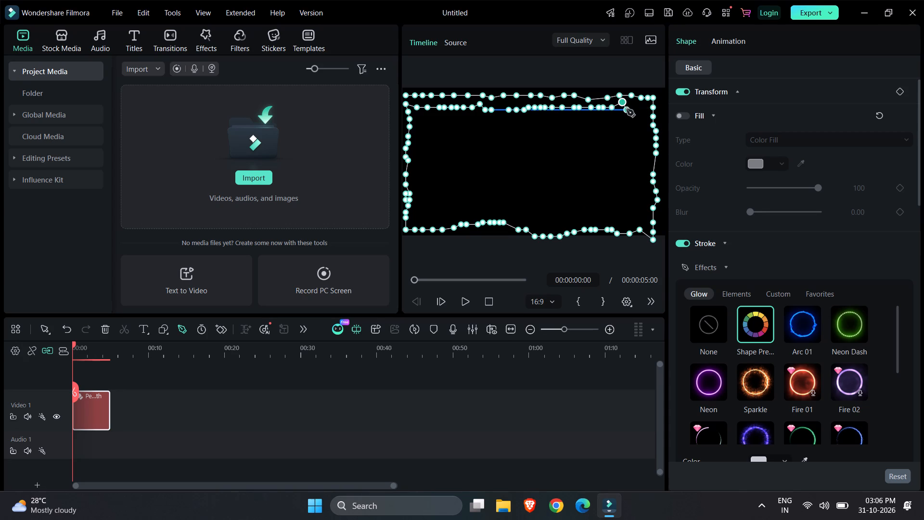
left_click(627, 109)
left_click(636, 109)
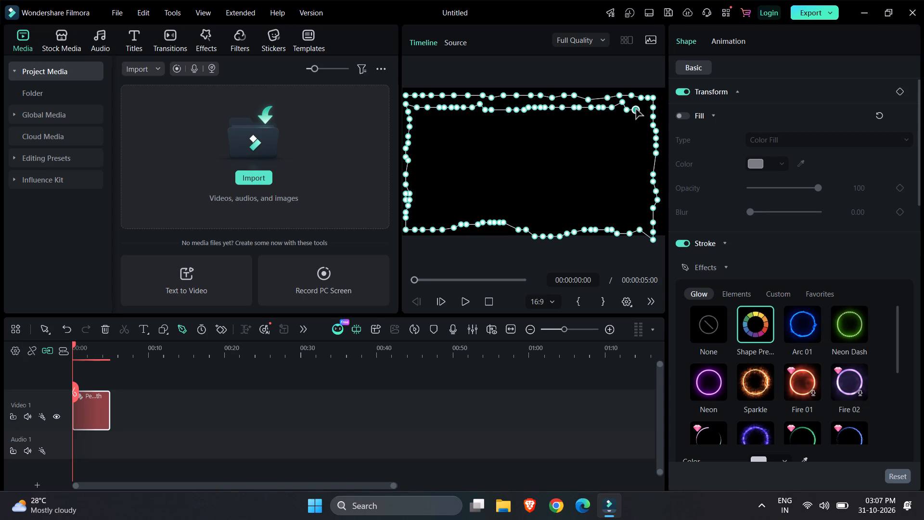
left_click(642, 107)
Turn the inner row downward just inside the outline's right side with nine points, to about six tenths of the frame's height.
left_click(642, 117)
left_click(642, 130)
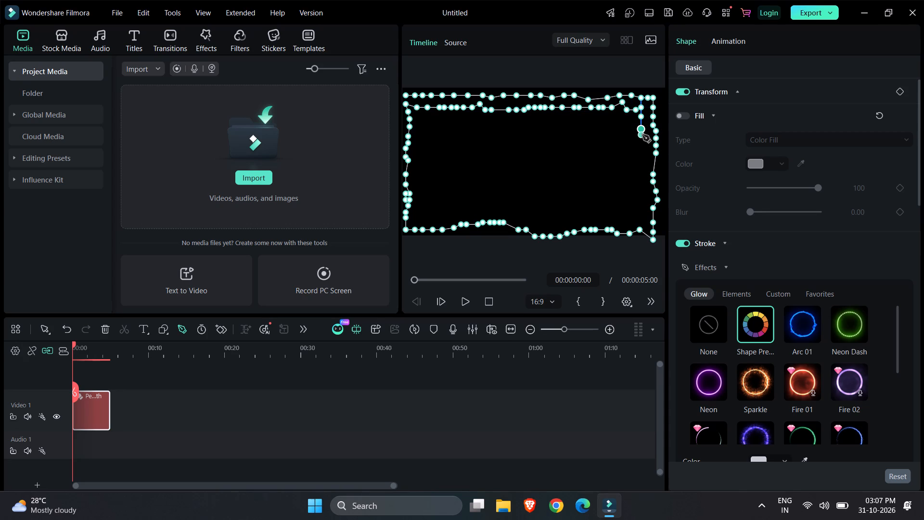
left_click(644, 138)
left_click(644, 143)
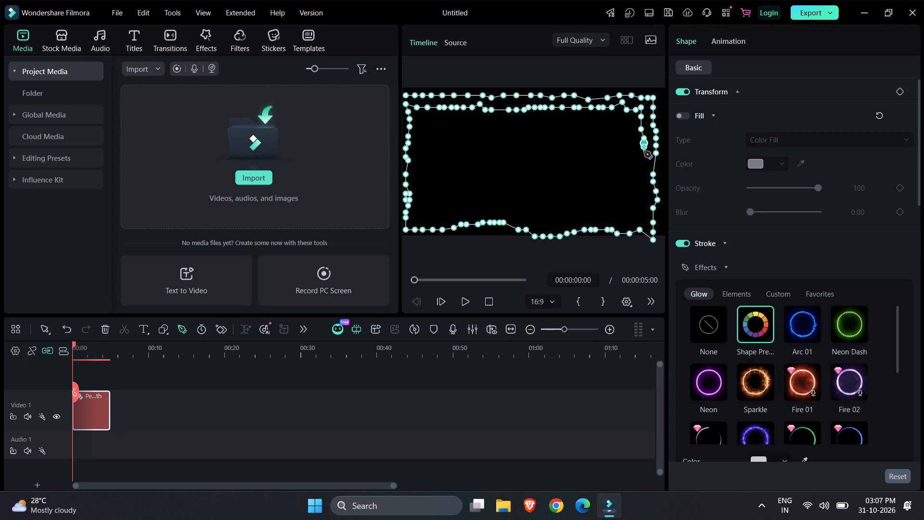
left_click(644, 154)
left_click(644, 162)
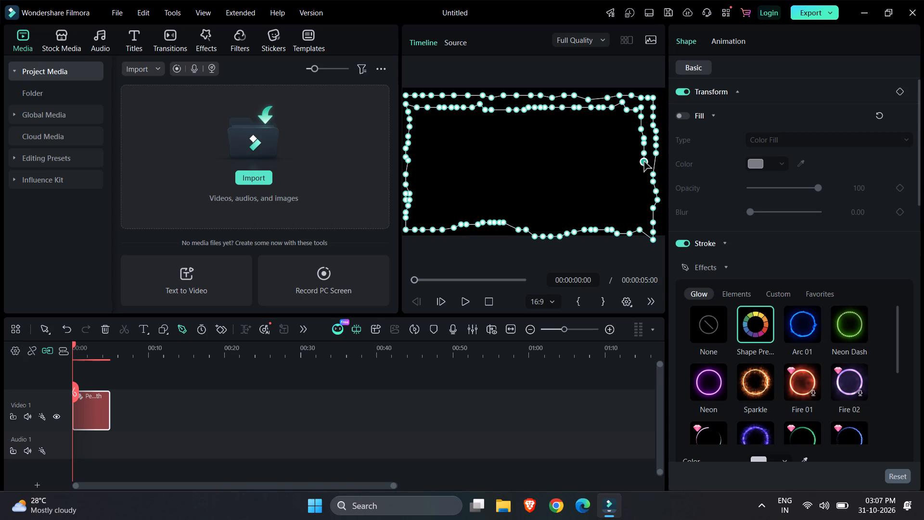
left_click(644, 167)
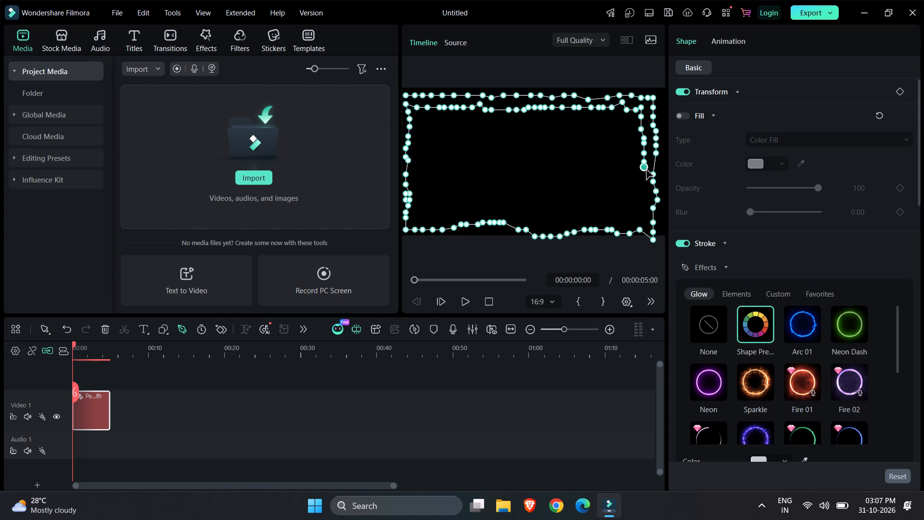
left_click(646, 170)
left_click(643, 178)
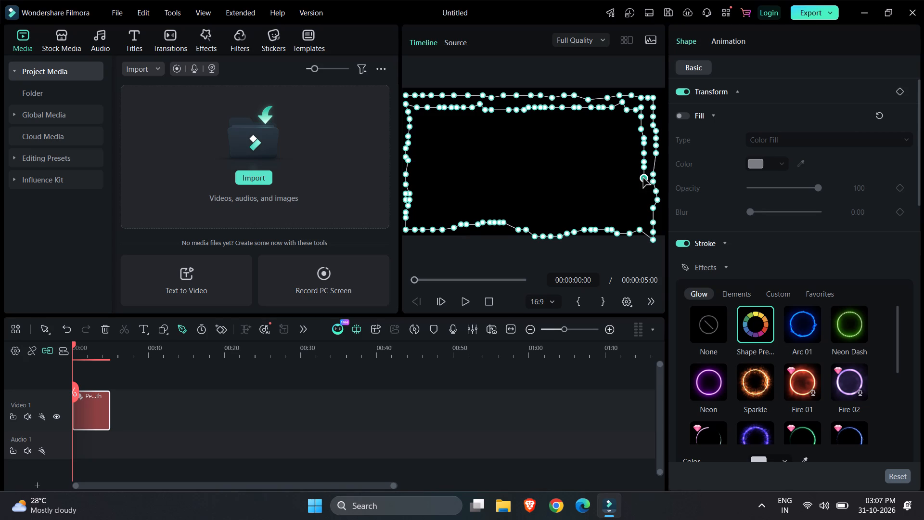
Continue the inner row down the right side with closely spaced points, ending just inside the outline's bottom-right corner.
left_click(642, 188)
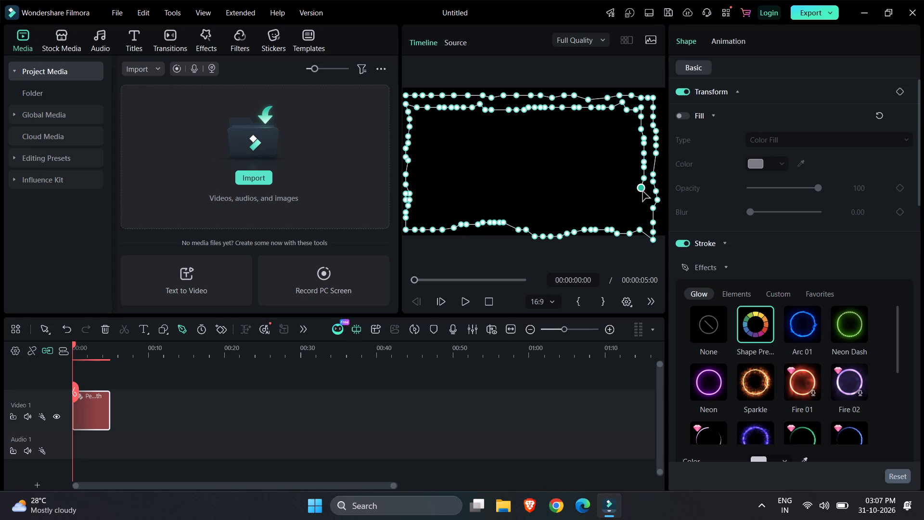
left_click(642, 192)
left_click(642, 198)
left_click(642, 207)
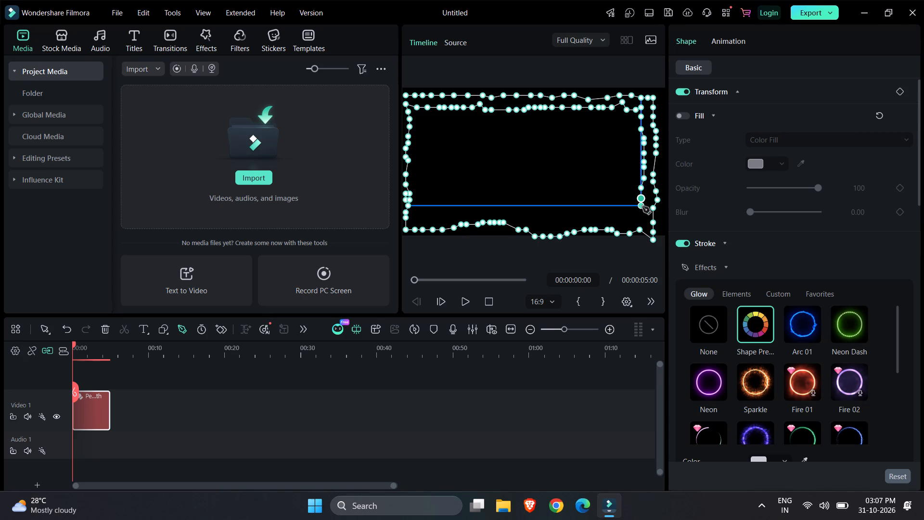
left_click(642, 216)
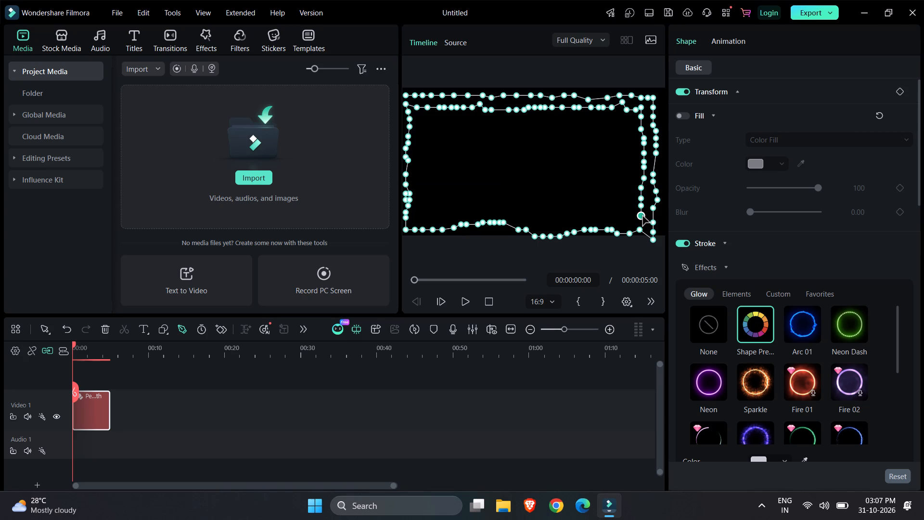
left_click(644, 224)
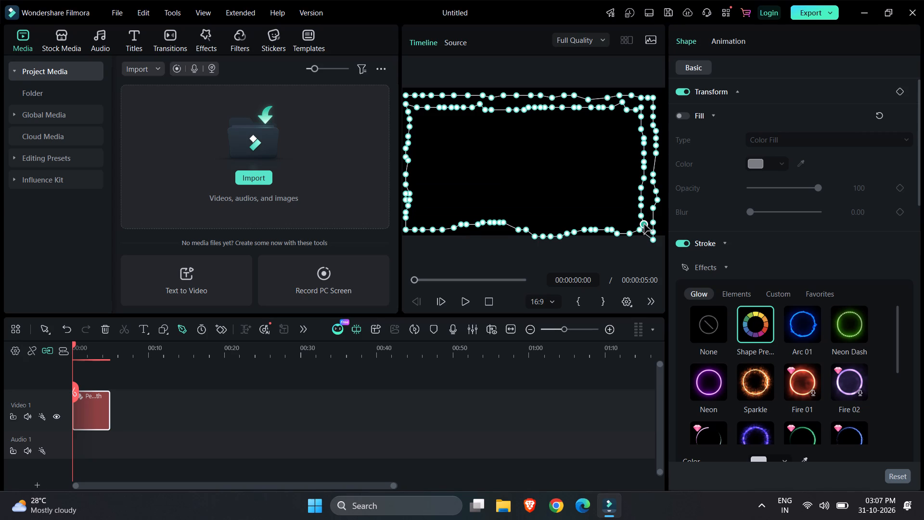
left_click(644, 224)
left_click(644, 224)
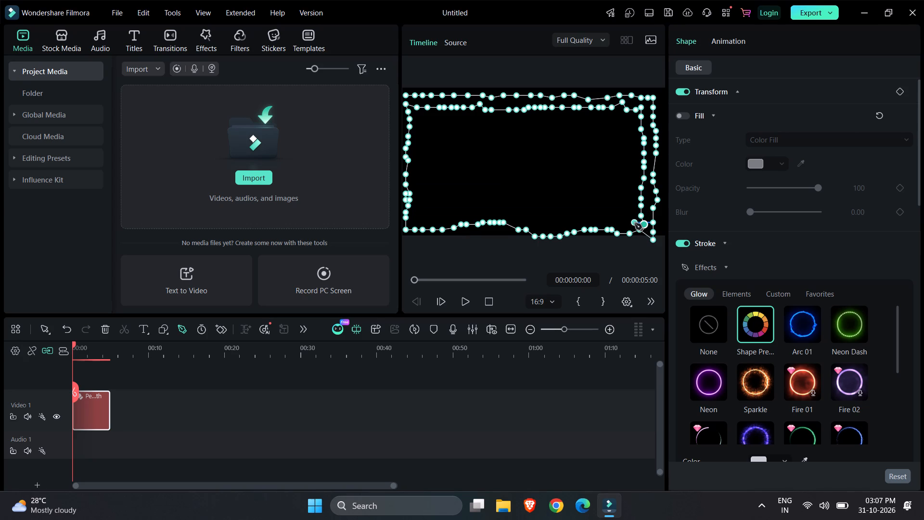
Continue the inner row leftward along the bottom with twelve points, from the bottom-right corner to about four tenths of the frame's width.
left_click(632, 223)
left_click(623, 223)
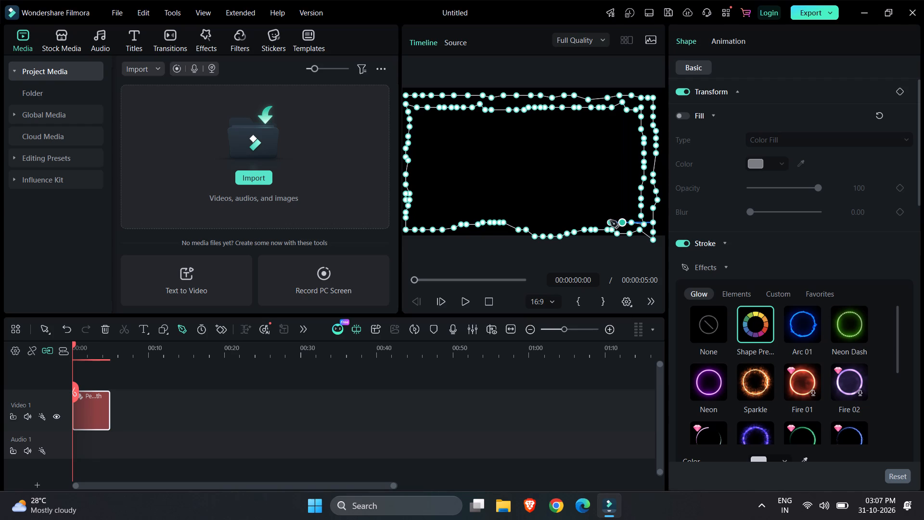
left_click(610, 221)
left_click(603, 221)
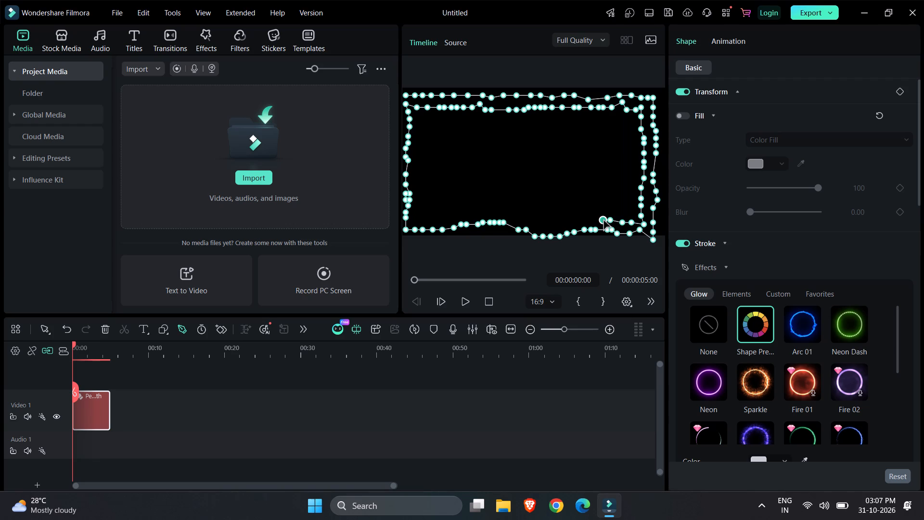
left_click(594, 221)
left_click(579, 223)
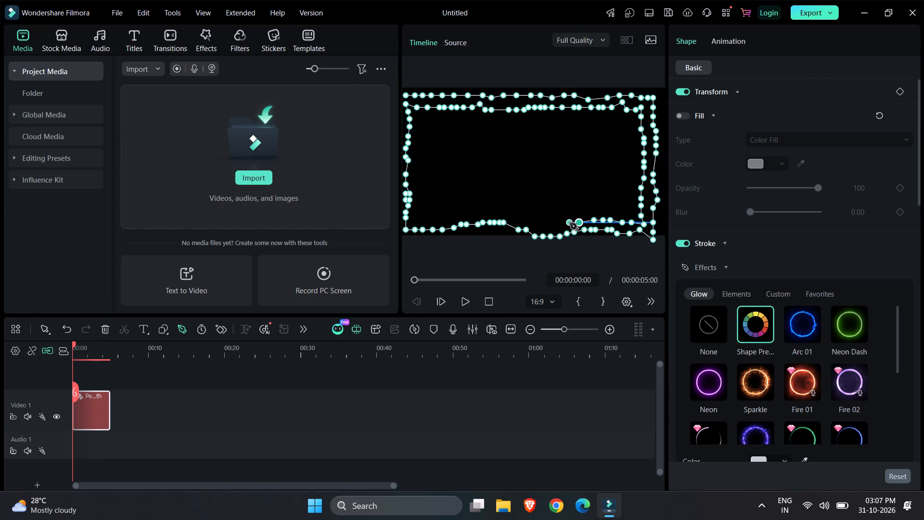
left_click(567, 223)
left_click(555, 223)
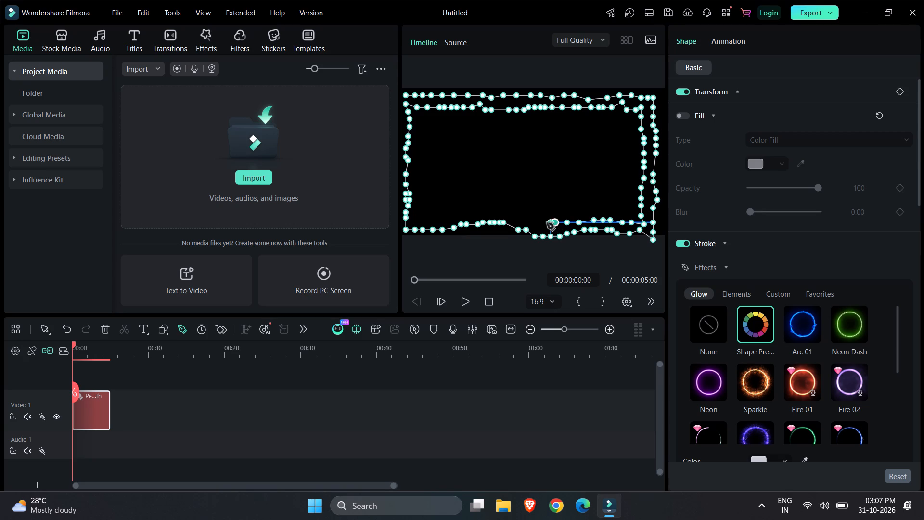
left_click(547, 223)
left_click(538, 223)
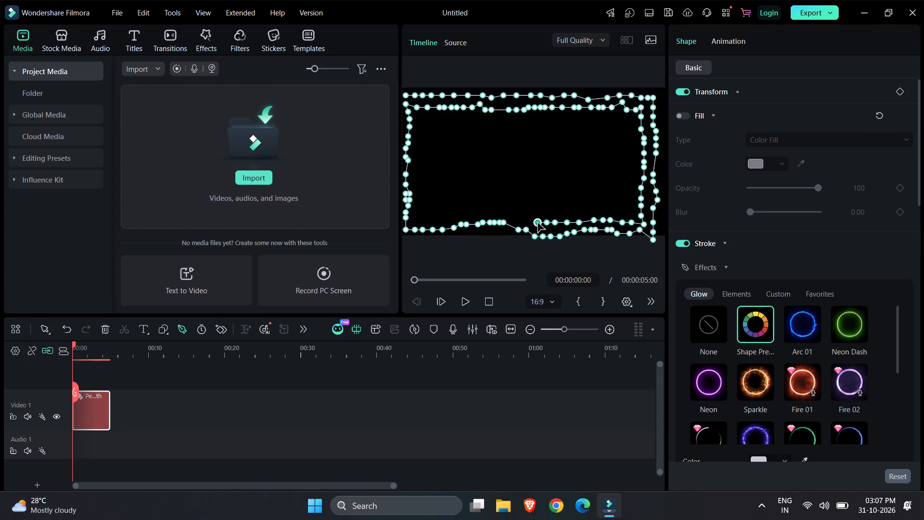
left_click(529, 223)
left_click(514, 223)
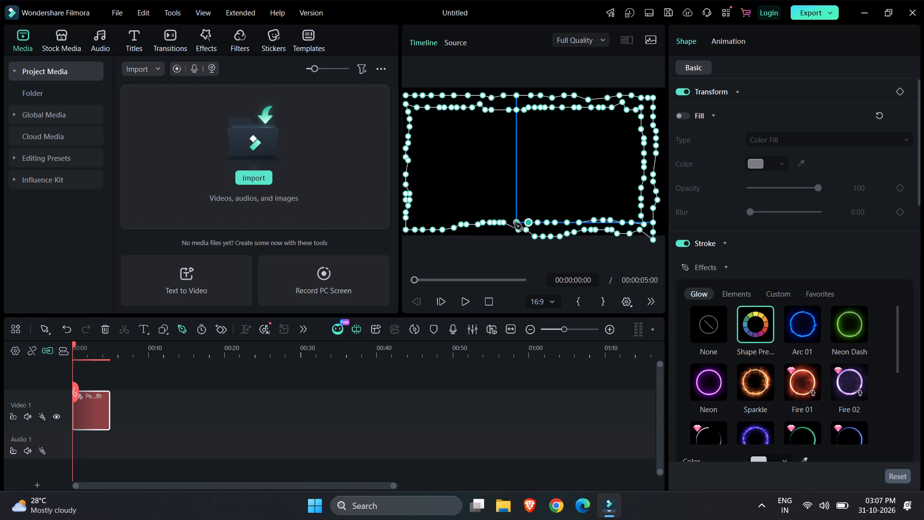
Extend the inner bottom row leftward with six more points, ending just inside the outline's bottom-left corner.
left_click(469, 219)
left_click(458, 219)
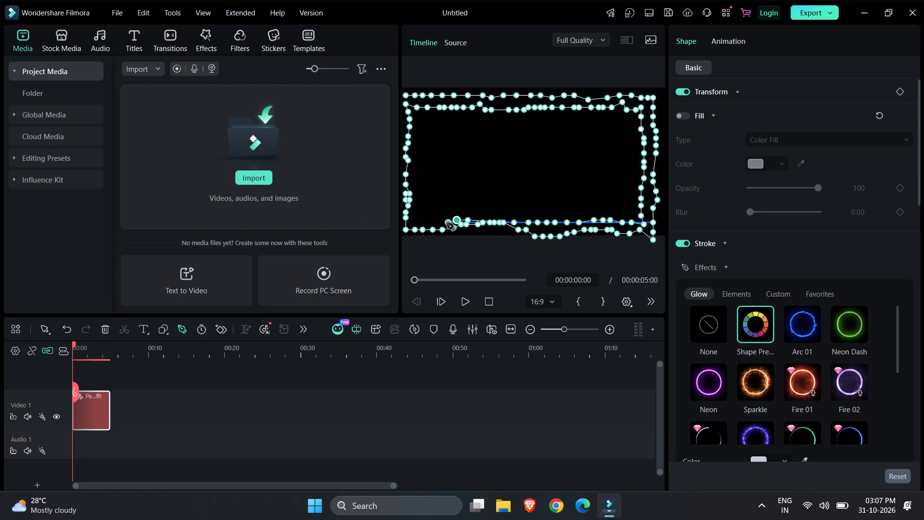
left_click(447, 223)
left_click(435, 220)
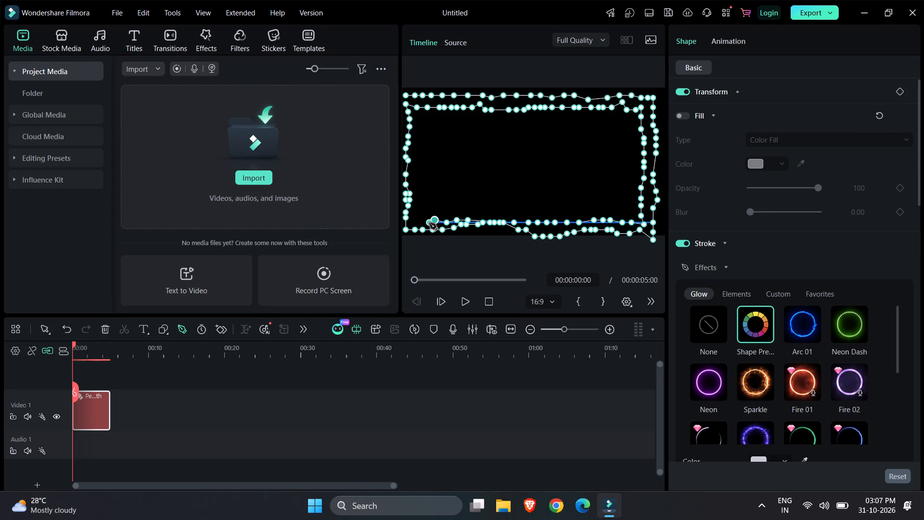
left_click(429, 223)
left_click(421, 223)
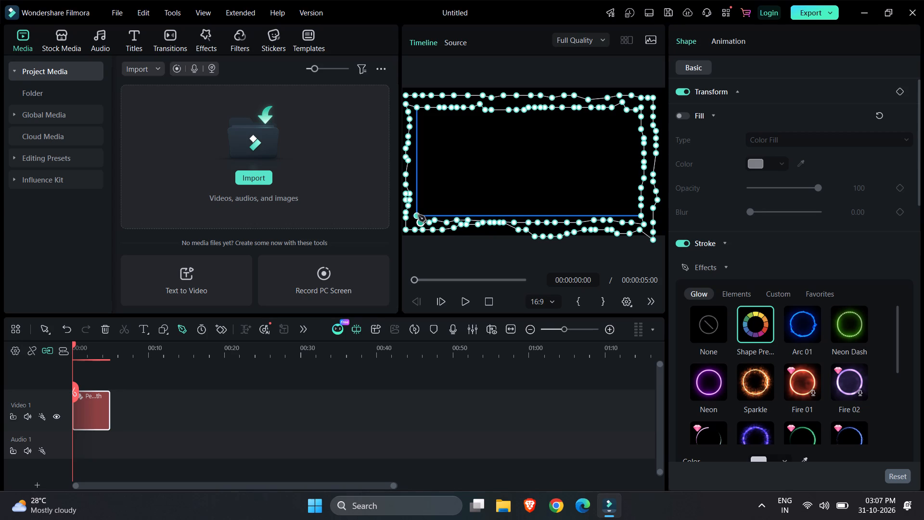
Turn the inner row upward with nine points slanting inward along the left side, ending below the second row's top-left part.
left_click(422, 215)
left_click(426, 203)
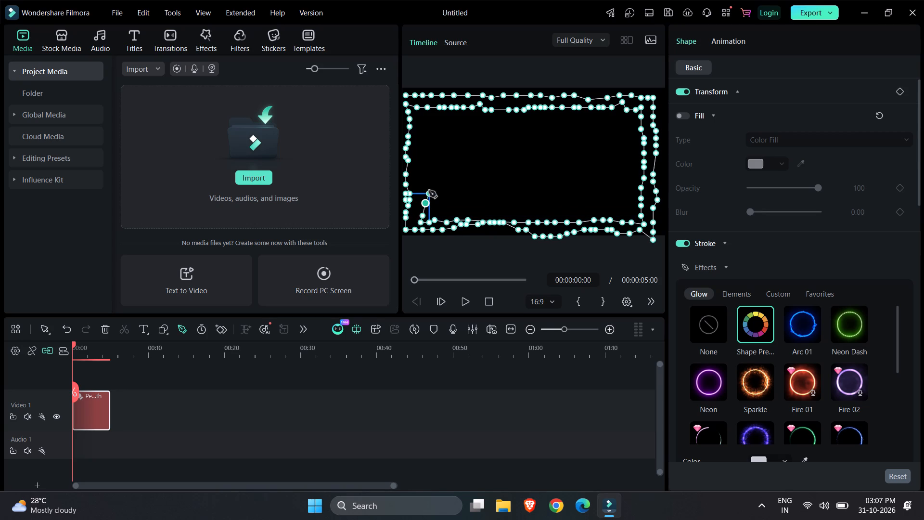
left_click(429, 191)
left_click(430, 182)
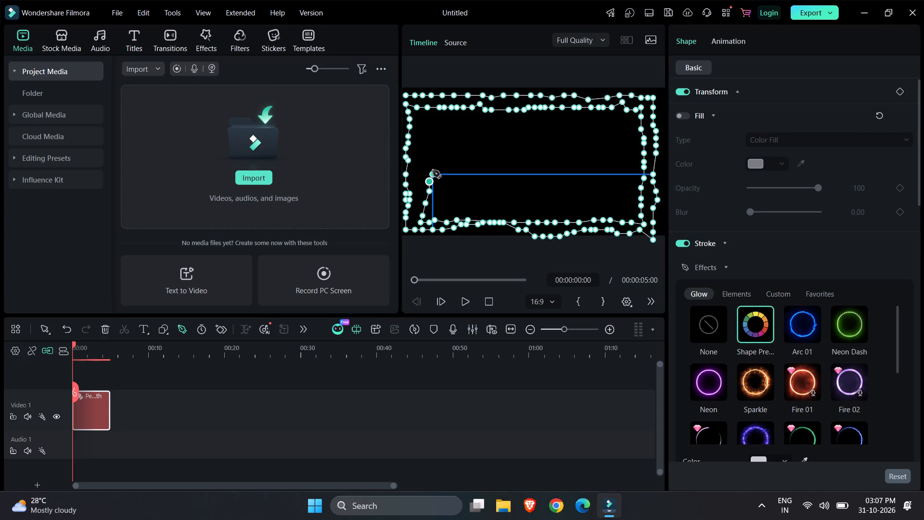
left_click(433, 170)
left_click(436, 158)
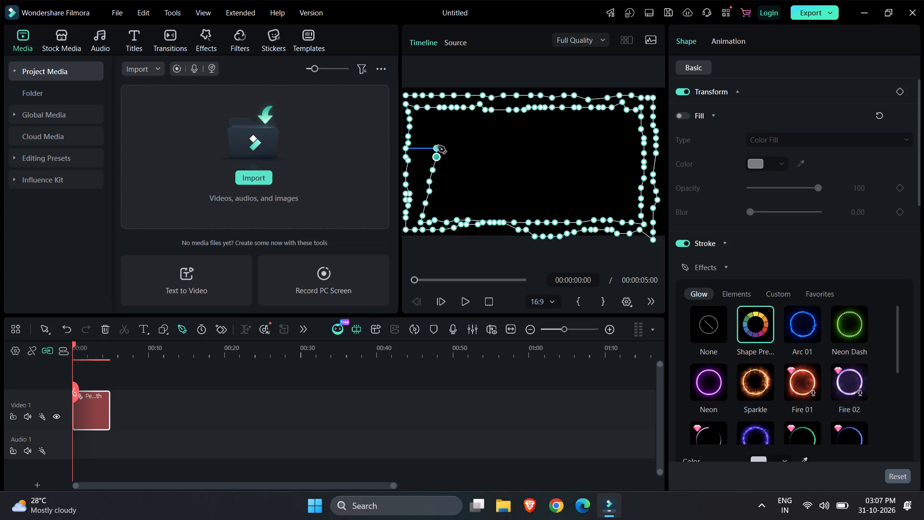
left_click(438, 146)
left_click(442, 134)
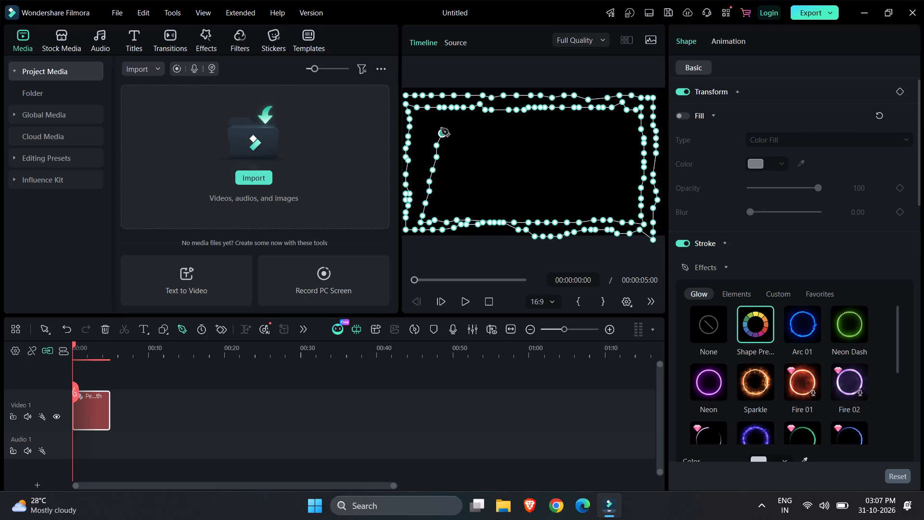
left_click(442, 122)
Start a third top row rightward with eleven points, rising slightly beneath the second row, to just past the frame's middle.
left_click(454, 120)
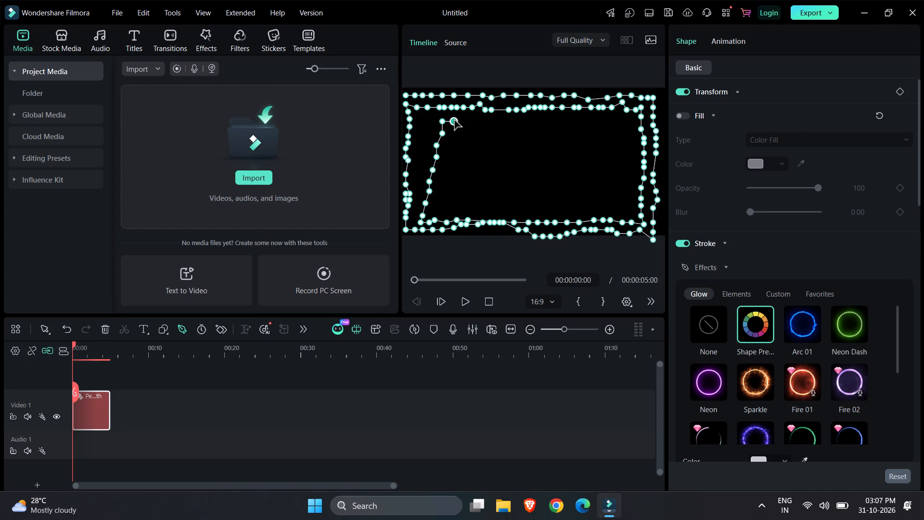
left_click(466, 120)
left_click(473, 120)
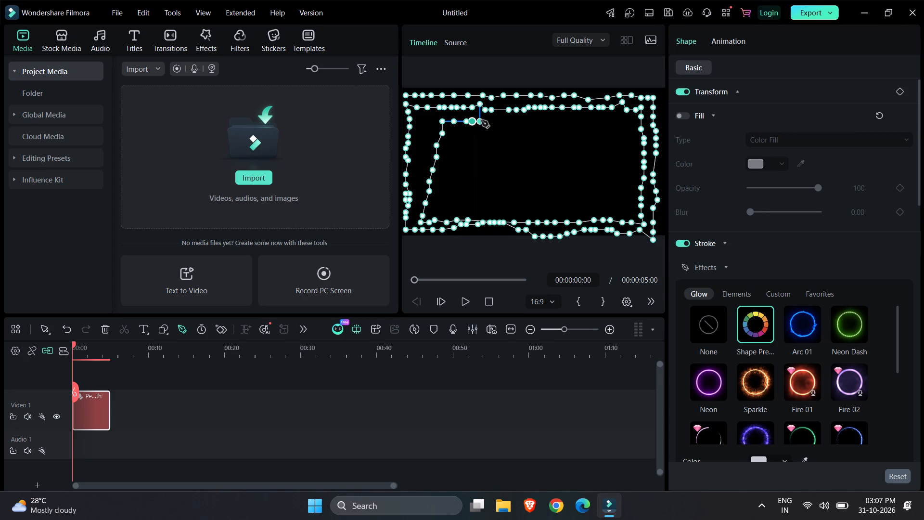
left_click(481, 120)
left_click(489, 117)
left_click(498, 117)
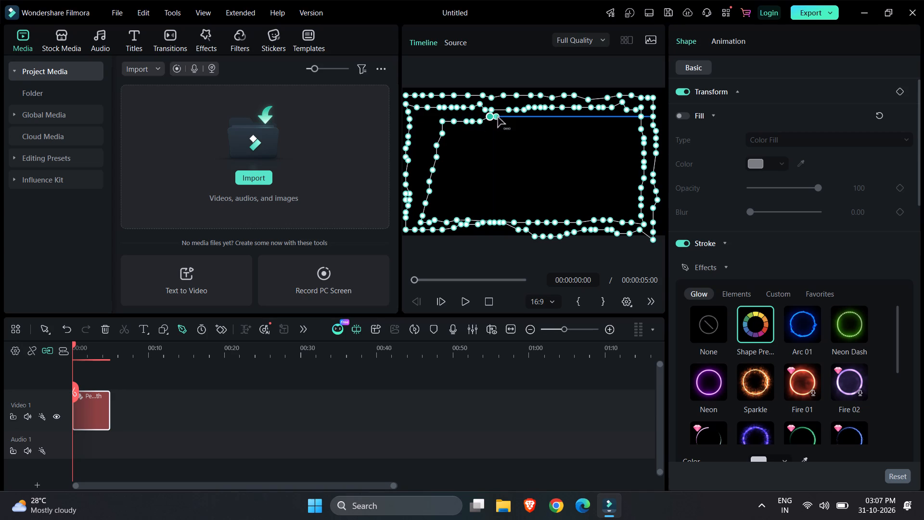
left_click(503, 117)
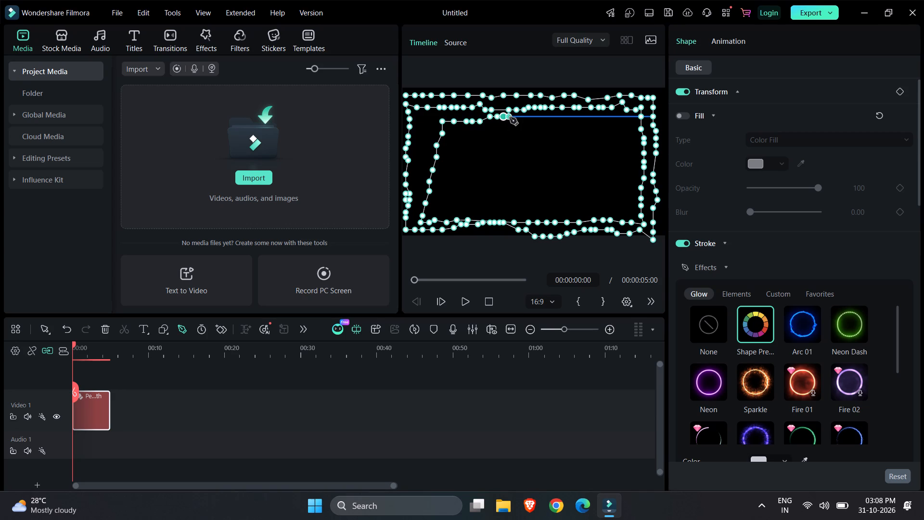
left_click(510, 117)
left_click(518, 117)
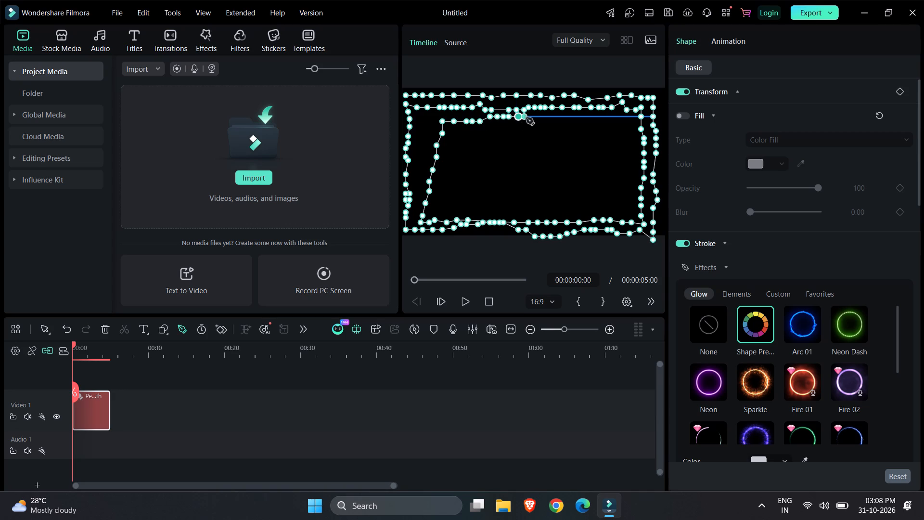
left_click(526, 117)
left_click(542, 114)
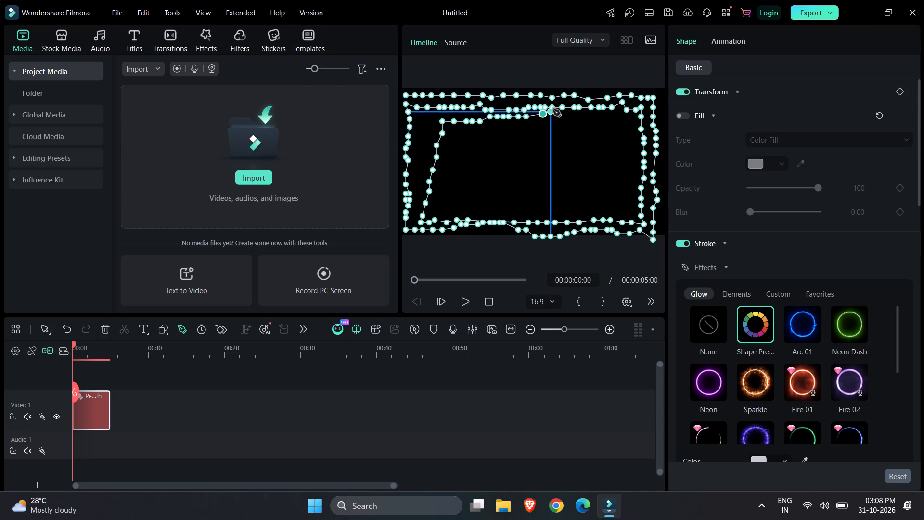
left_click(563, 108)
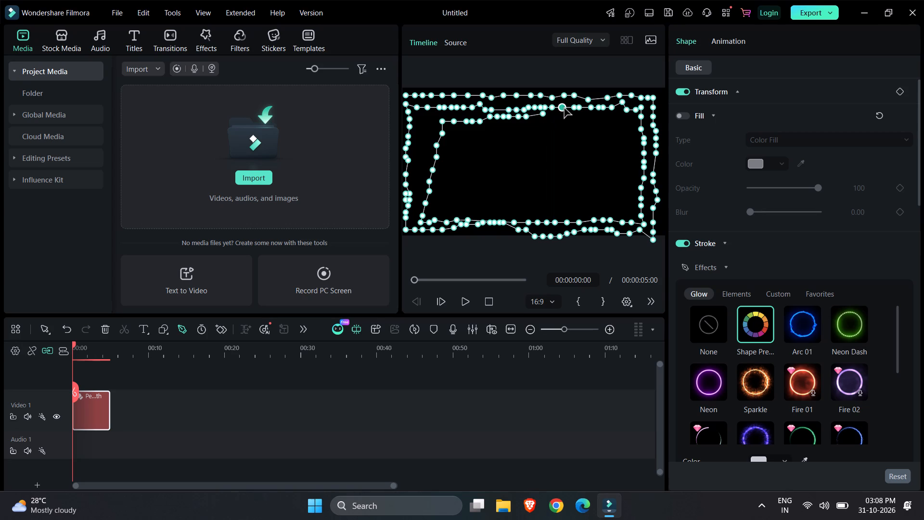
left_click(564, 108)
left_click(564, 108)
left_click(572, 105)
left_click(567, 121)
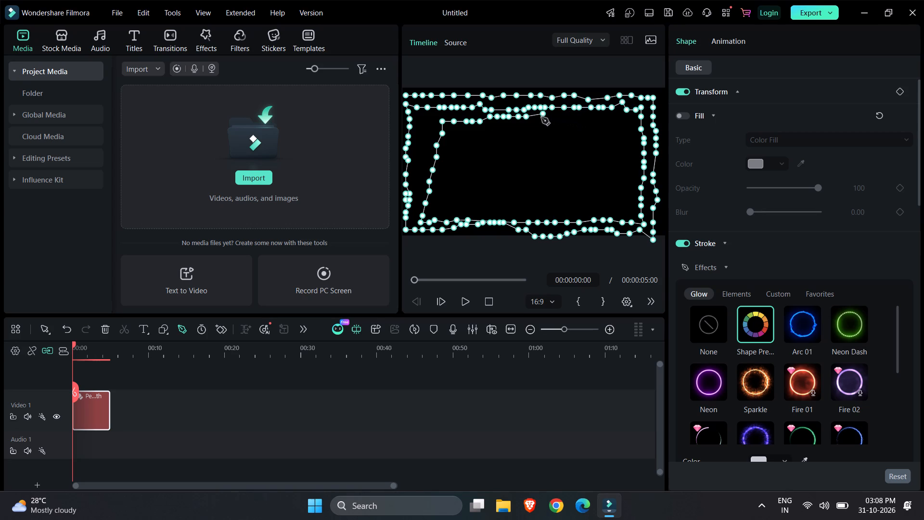
Resume from the path's last point and extend the third row rightward with five points, sloping down, to about three quarters of the frame's width.
left_click(541, 117)
left_click(545, 114)
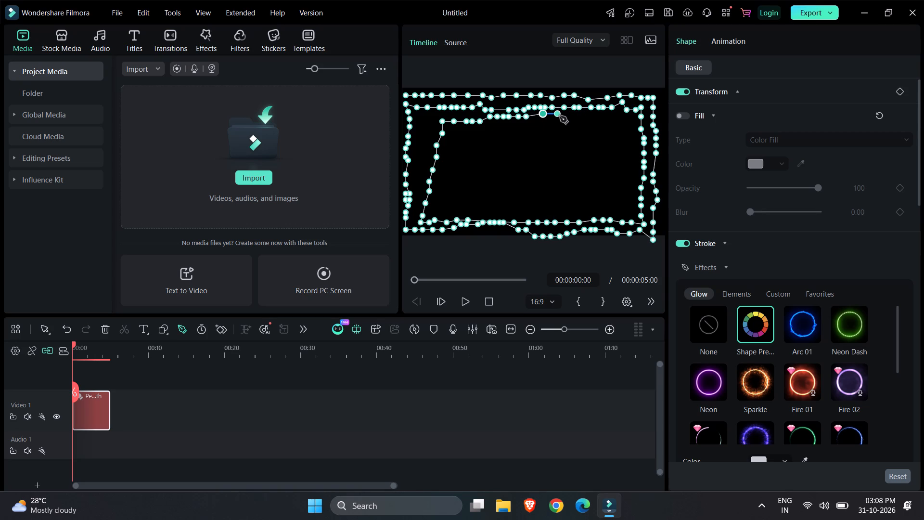
left_click(560, 116)
left_click(569, 120)
left_click(577, 124)
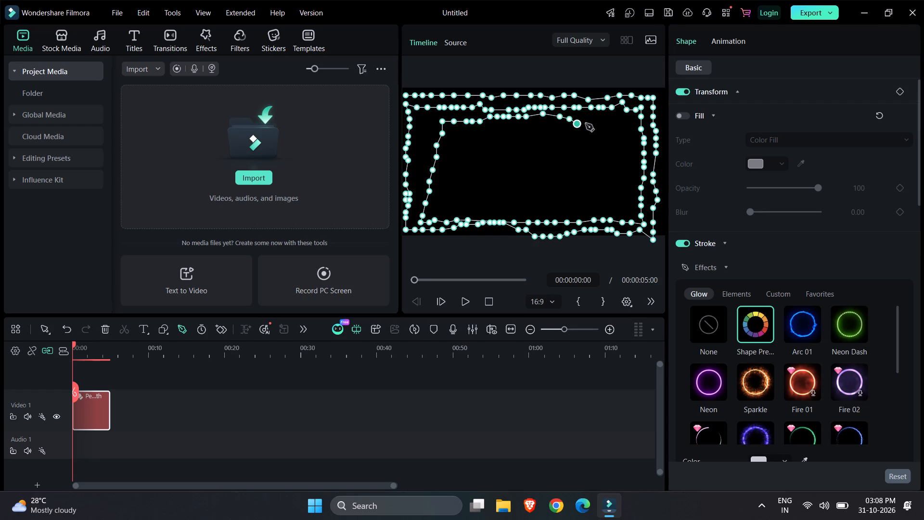
left_click(592, 124)
left_click(604, 124)
Turn the third row downward with ten points slanting outward along the right side, ending at the inner bottom row.
left_click(613, 138)
left_click(610, 150)
left_click(614, 158)
left_click(617, 173)
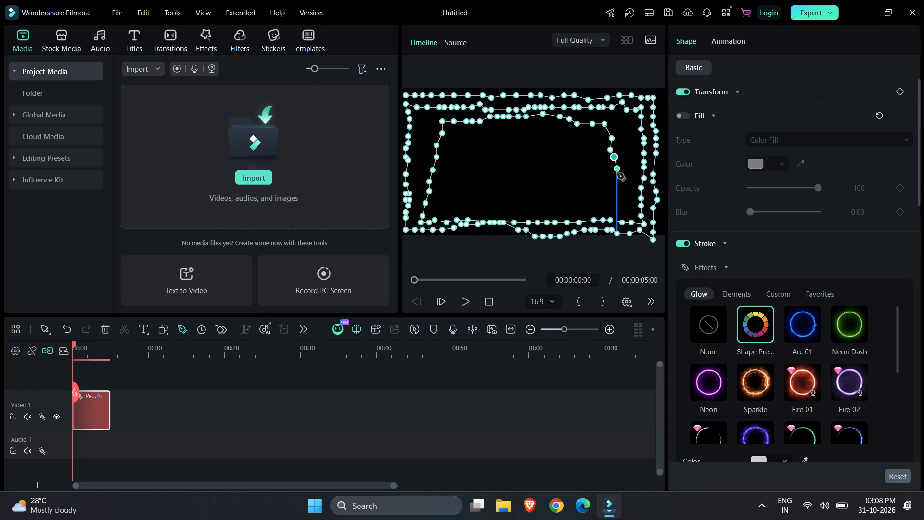
left_click(621, 181)
left_click(621, 193)
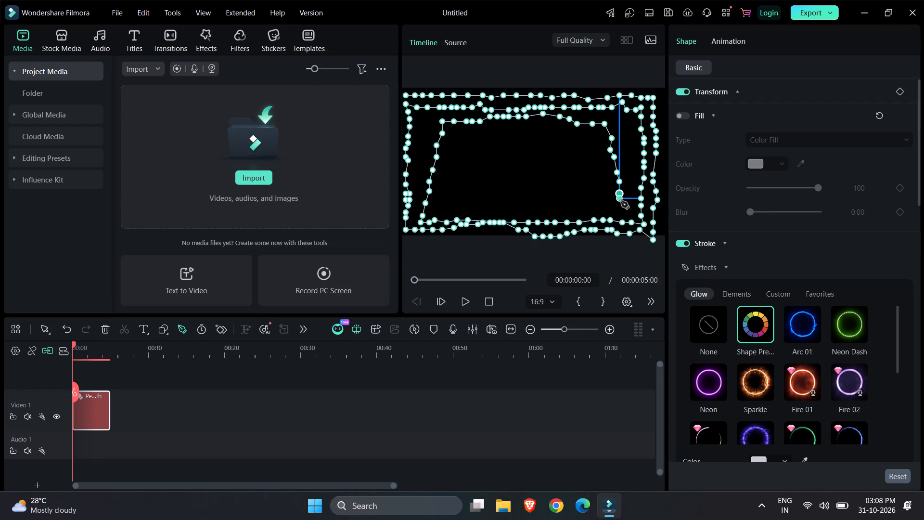
left_click(621, 201)
left_click(622, 209)
left_click(626, 215)
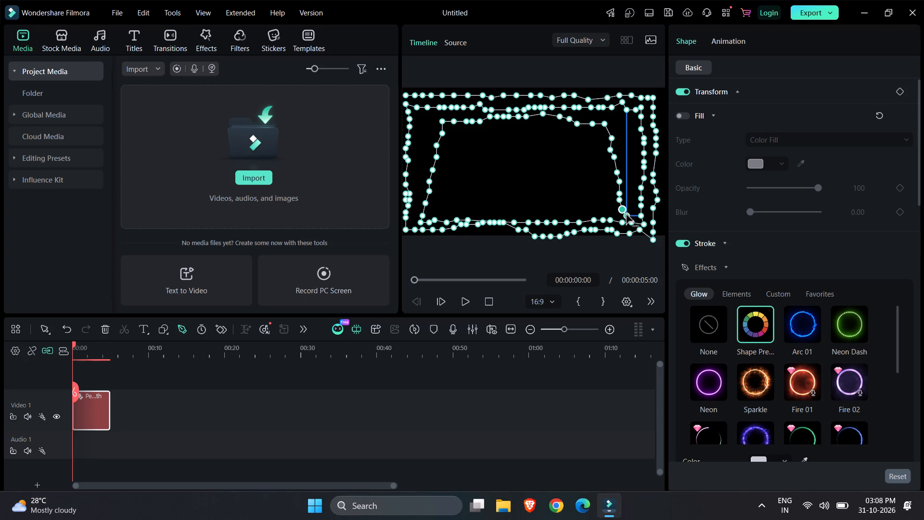
left_click(626, 221)
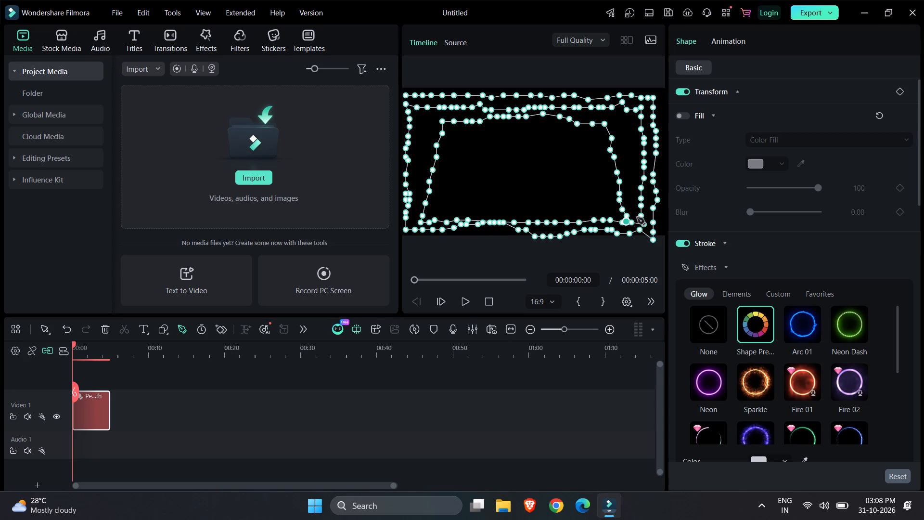
left_click(635, 218)
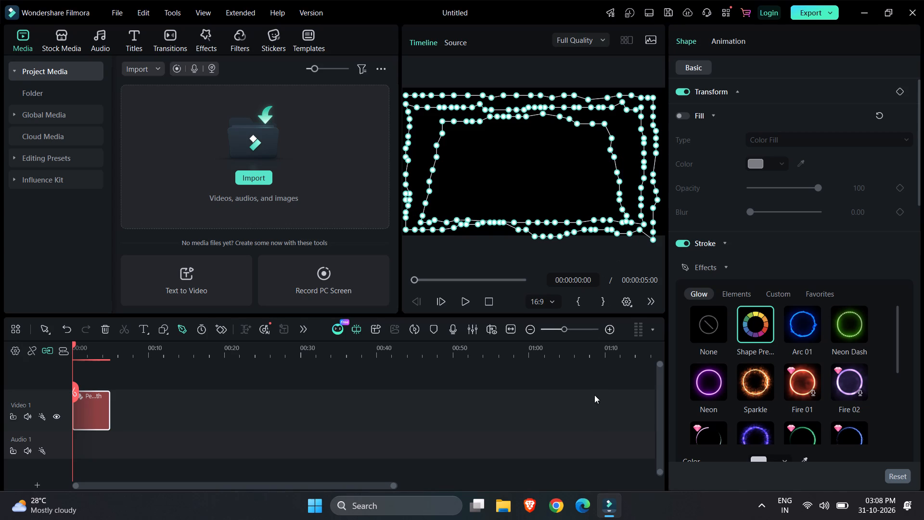
Finish the path and apply the Neon Dash glow effect to its stroke, after trying Arc 01.
left_click(594, 395)
left_click(536, 150)
left_click(801, 325)
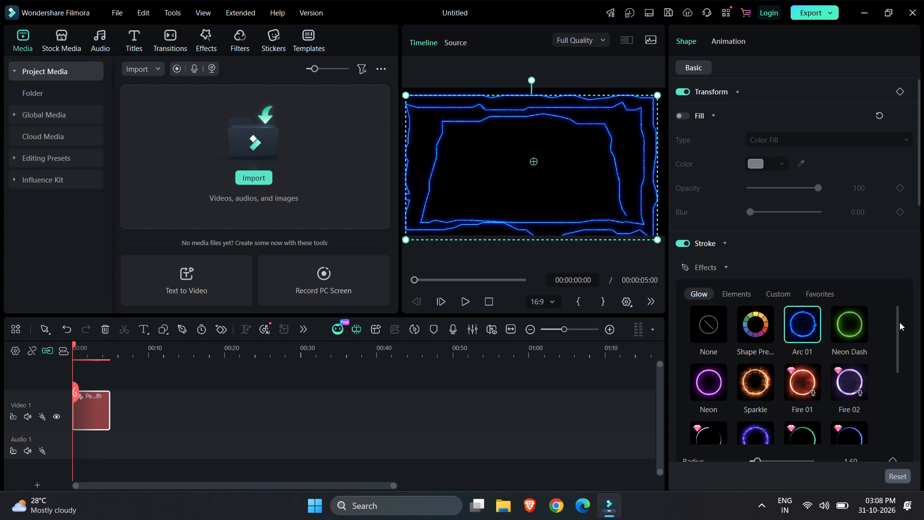
left_click(845, 322)
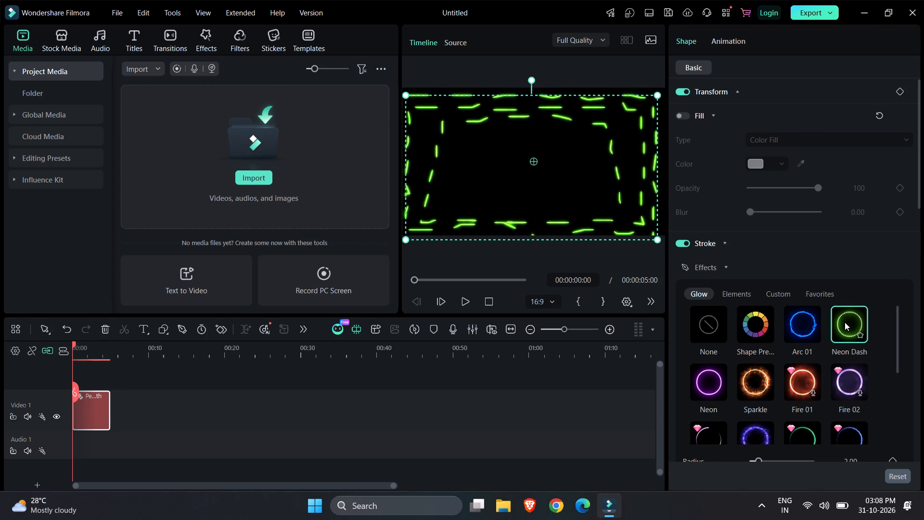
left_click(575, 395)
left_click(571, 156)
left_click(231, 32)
Browse the Basic and Annual Highlights filters for one that could suit the glowing border.
scroll(215, 203, "down", 1)
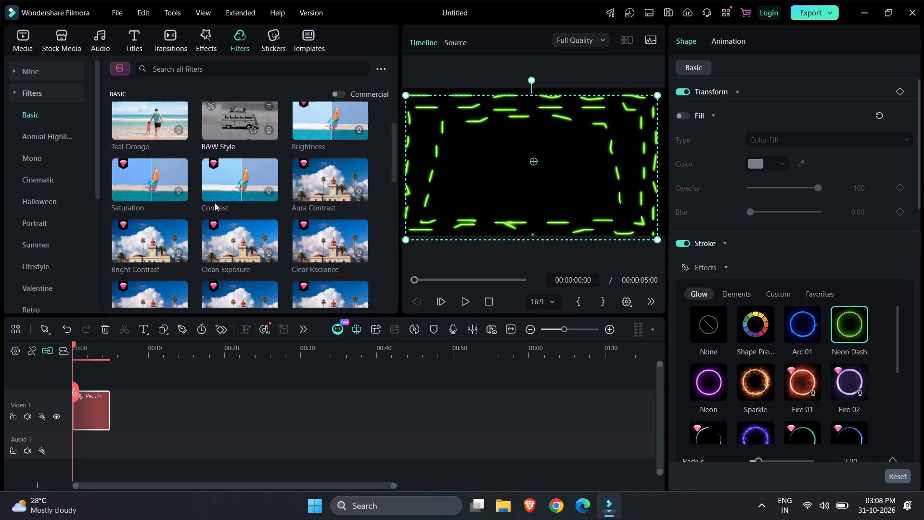
scroll(235, 161, "down", 1)
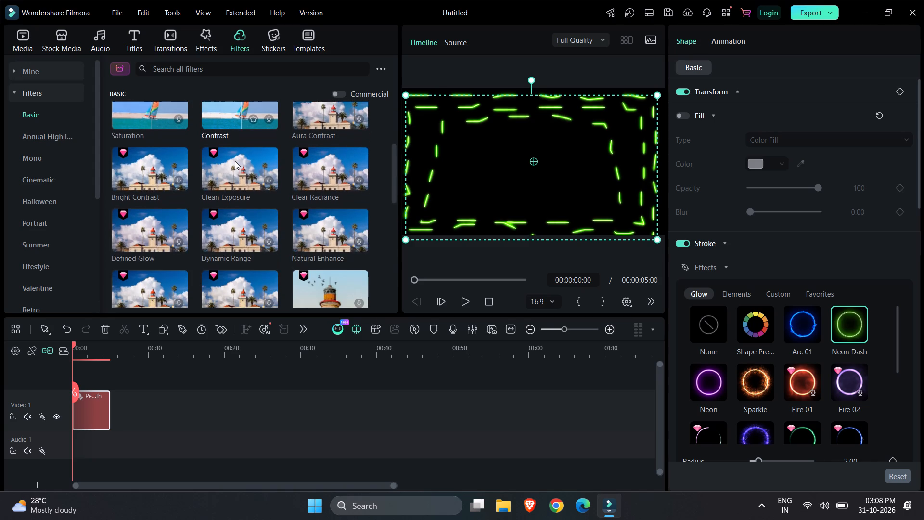
scroll(235, 161, "down", 1)
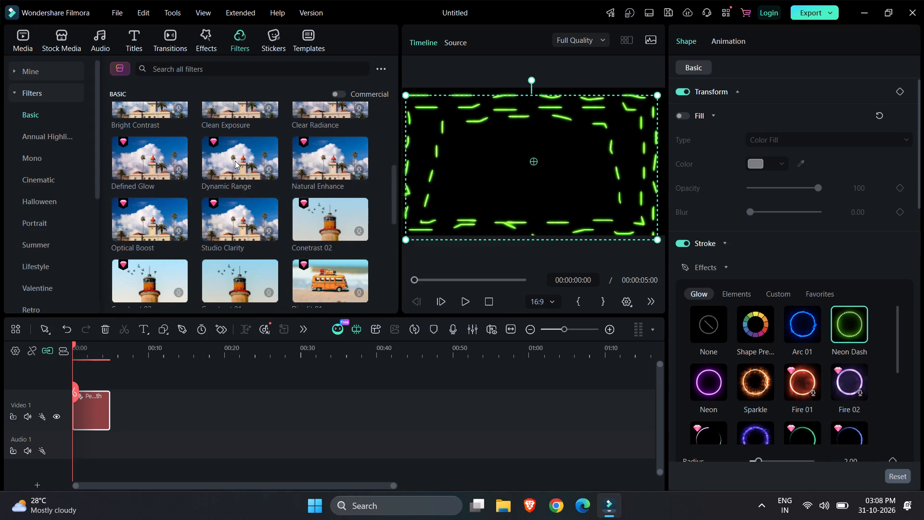
scroll(235, 161, "down", 2)
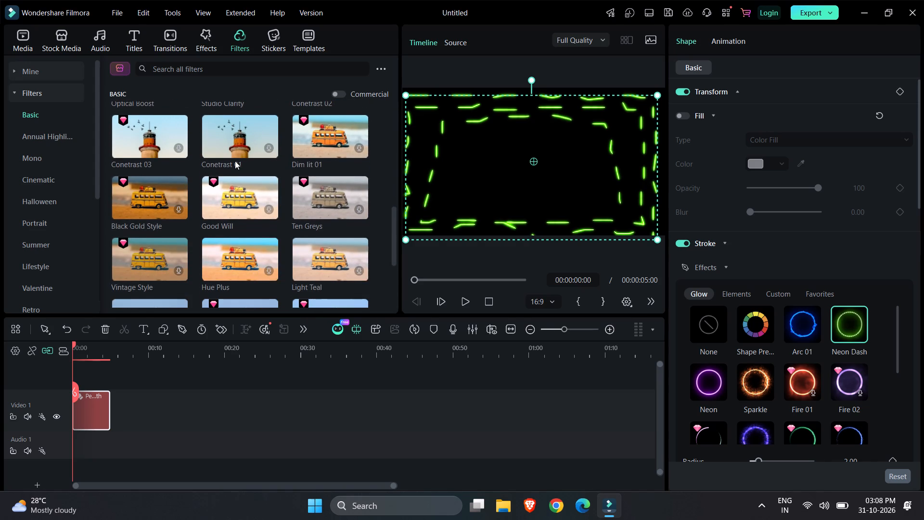
scroll(235, 161, "down", 2)
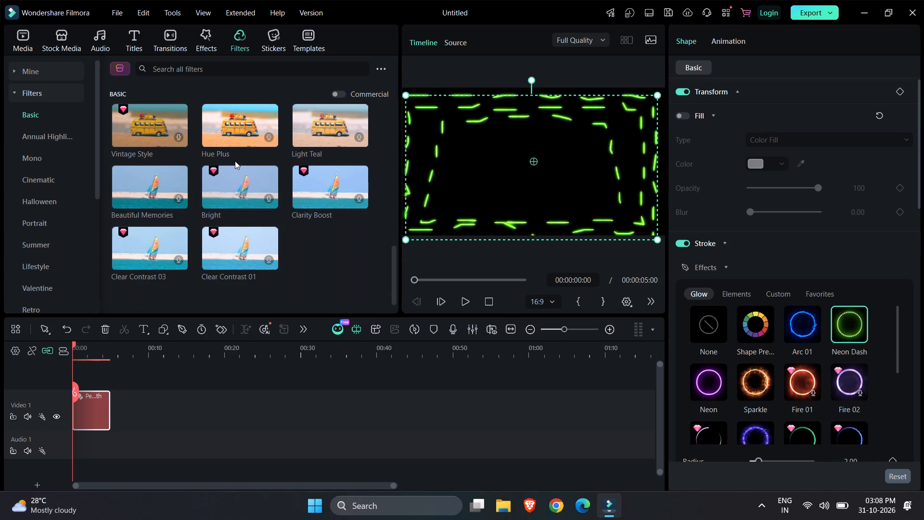
scroll(235, 161, "down", 3)
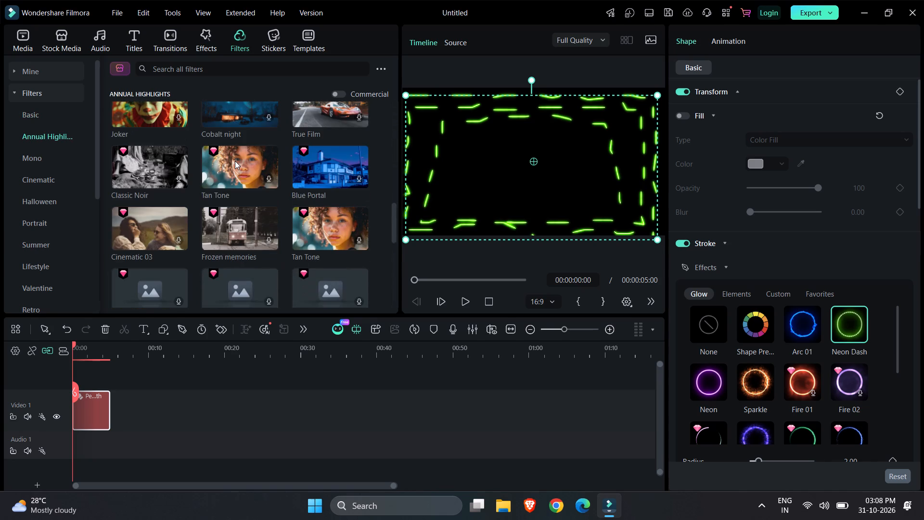
scroll(235, 161, "up", 6)
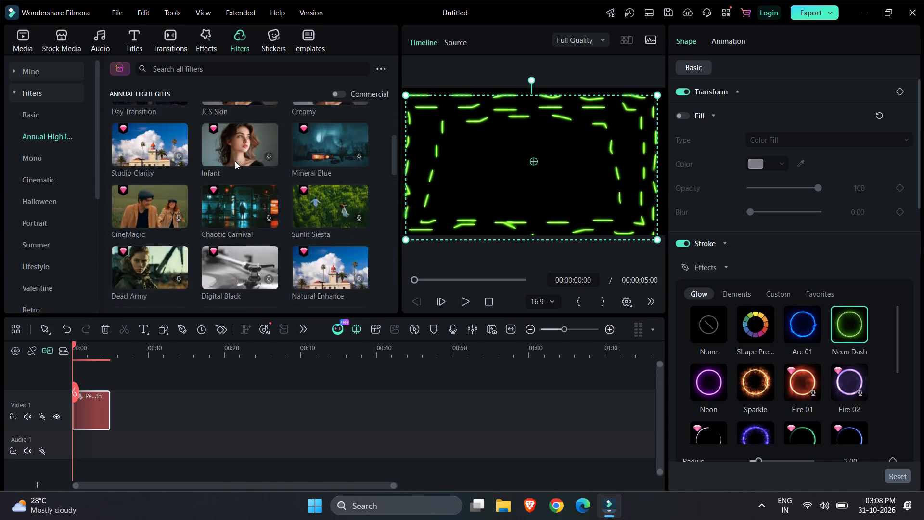
scroll(235, 161, "up", 10)
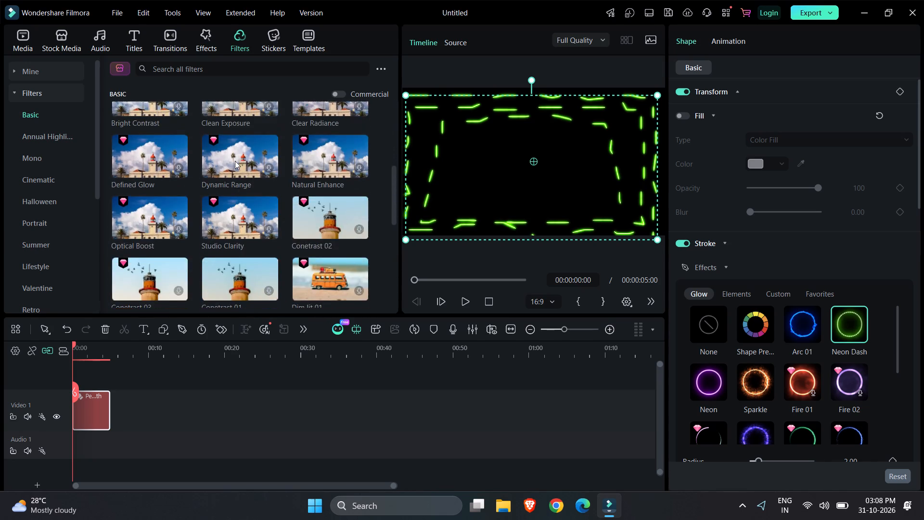
scroll(235, 161, "up", 10)
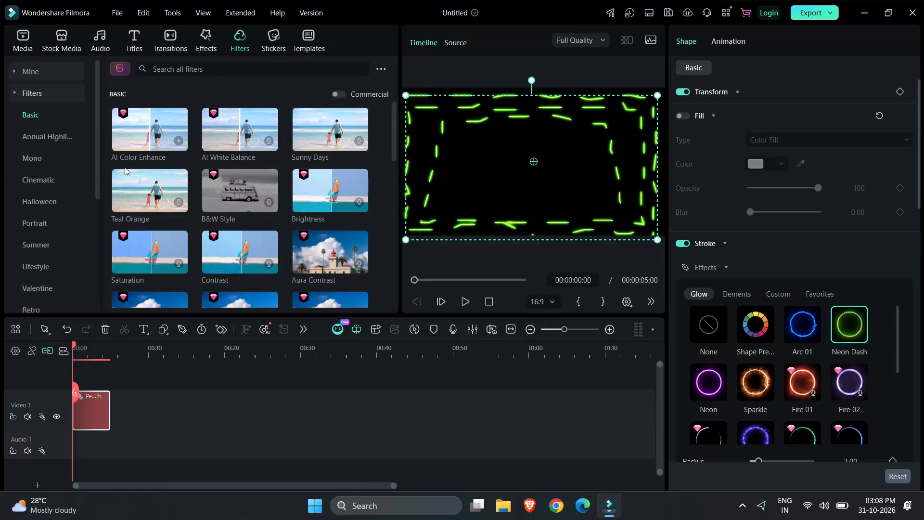
Browse the Trending stickers through the subscribe, arrow, frame and glow designs.
left_click(268, 37)
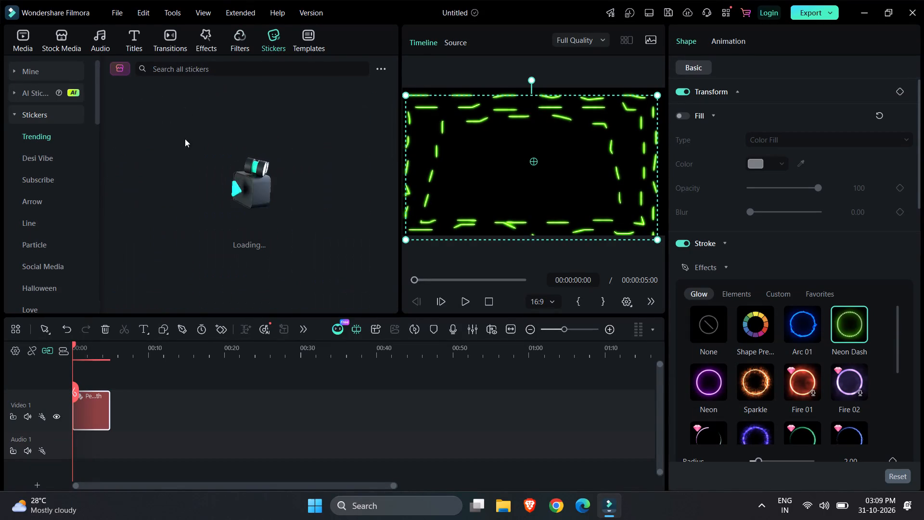
scroll(238, 147, "down", 1)
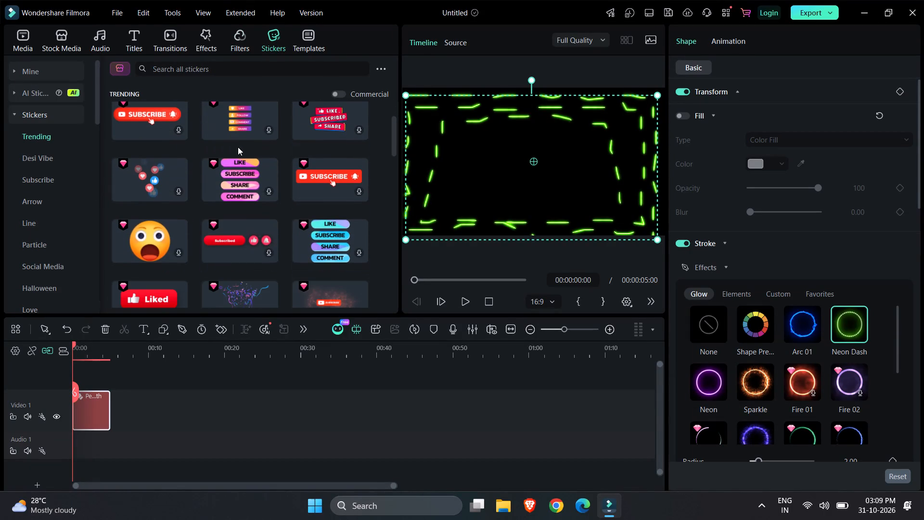
scroll(238, 147, "down", 2)
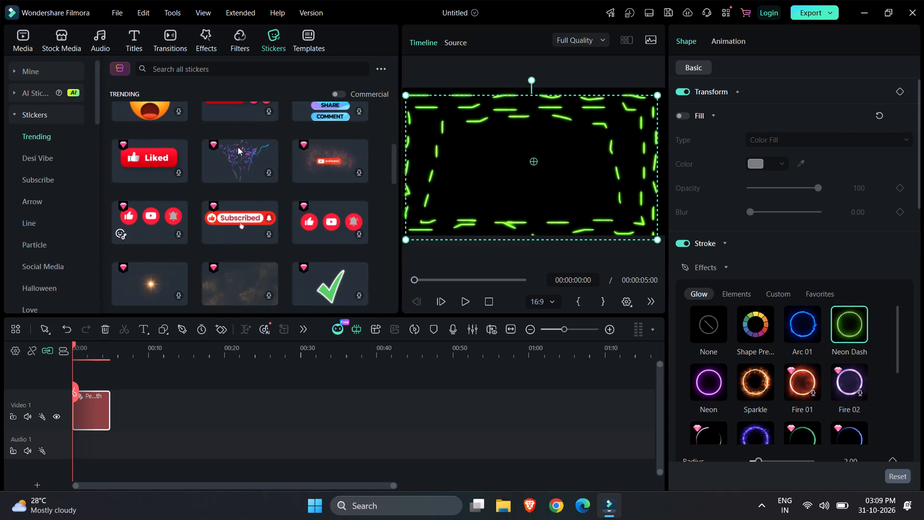
scroll(238, 147, "down", 3)
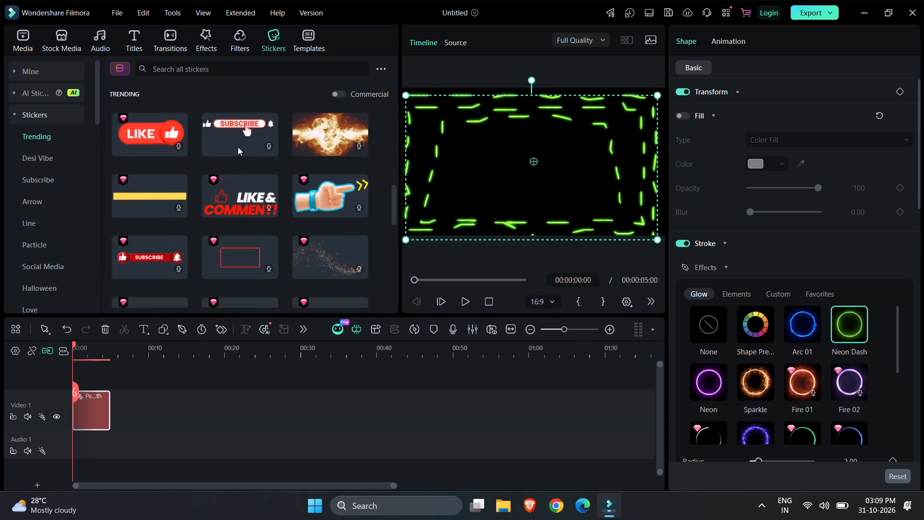
scroll(238, 147, "down", 2)
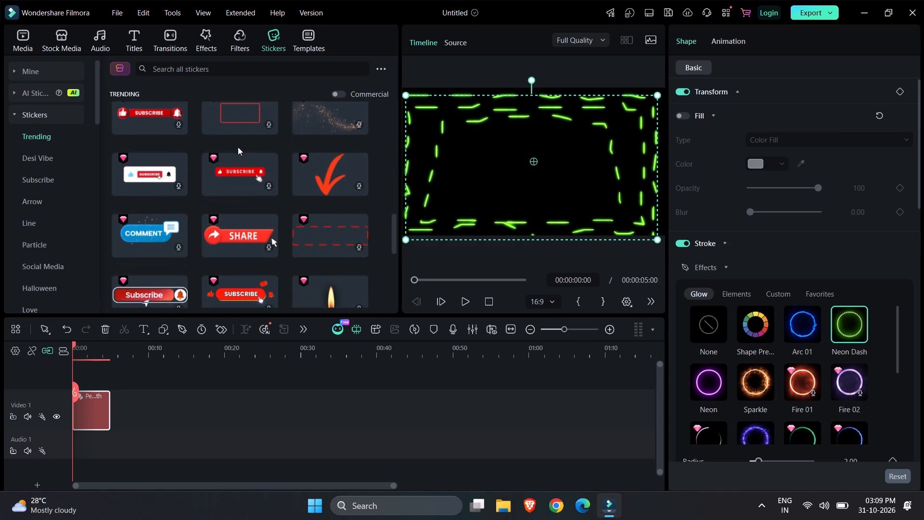
scroll(238, 147, "down", 1)
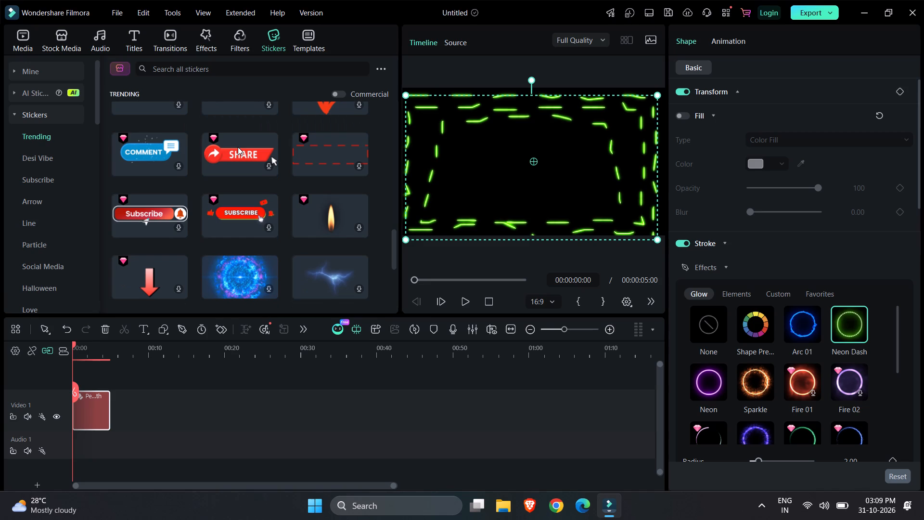
scroll(238, 147, "down", 2)
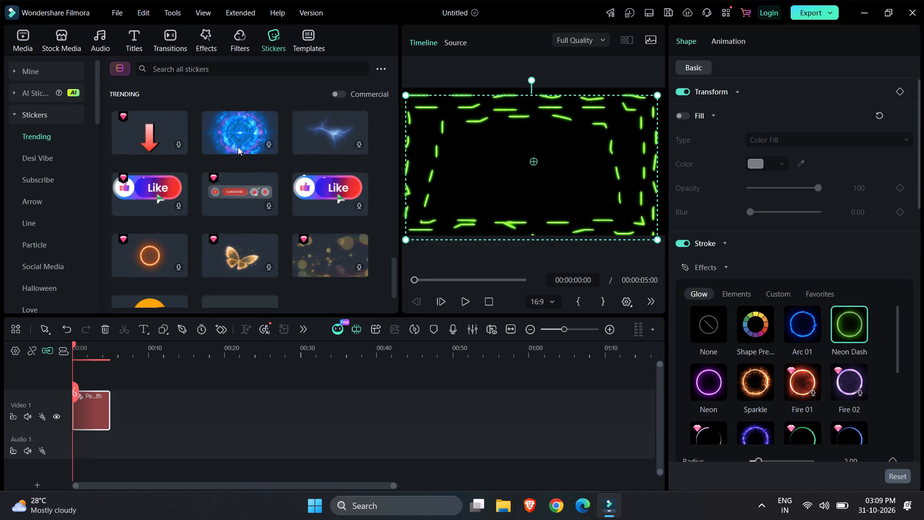
scroll(238, 147, "down", 1)
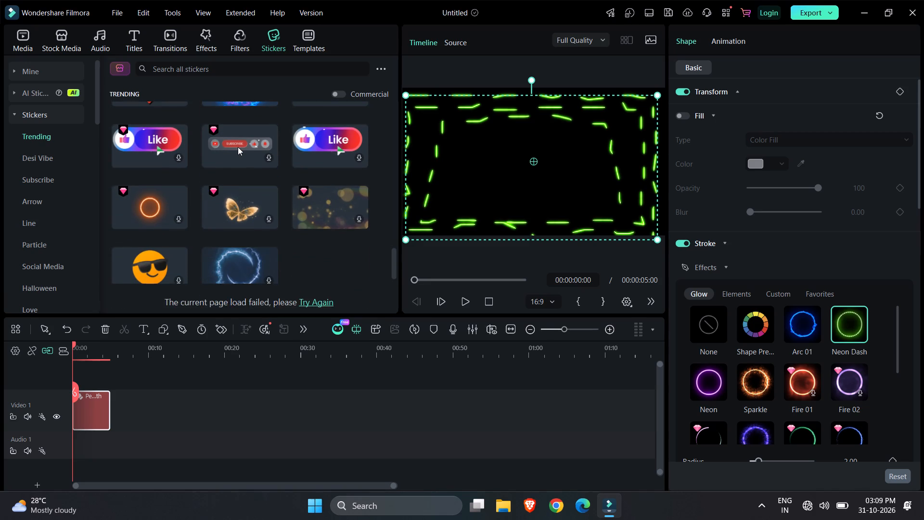
scroll(238, 147, "down", 4)
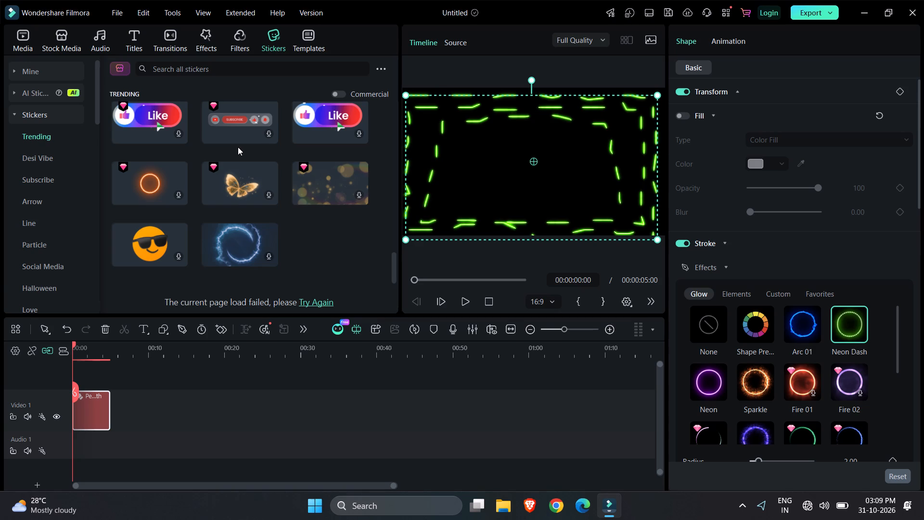
scroll(238, 147, "down", 2)
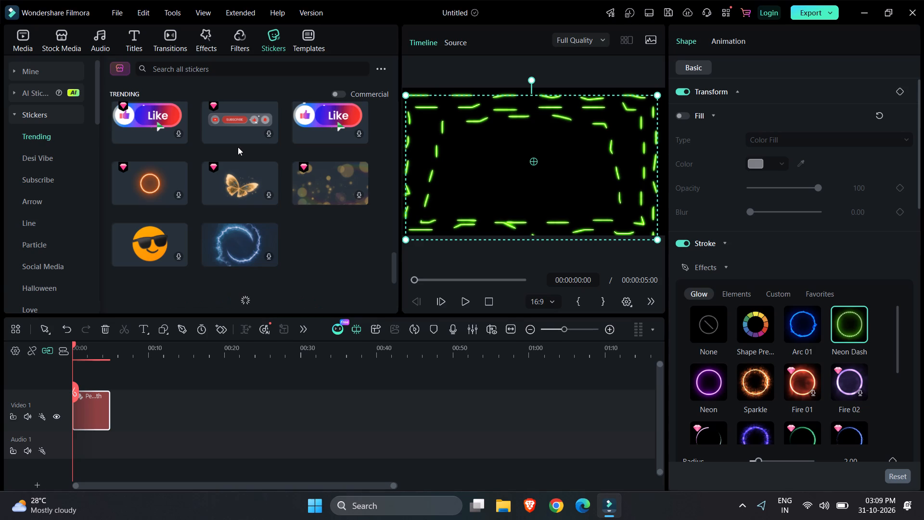
scroll(238, 147, "down", 1)
scroll(238, 147, "up", 6)
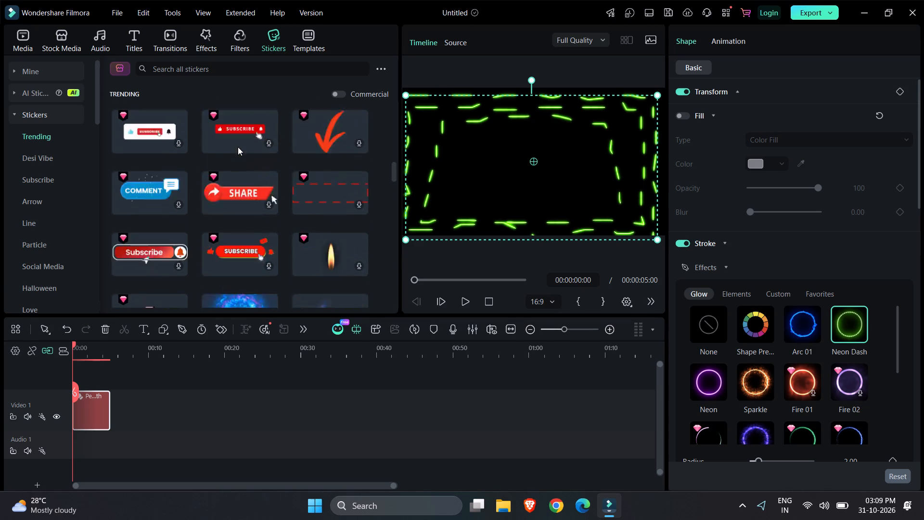
scroll(238, 147, "up", 13)
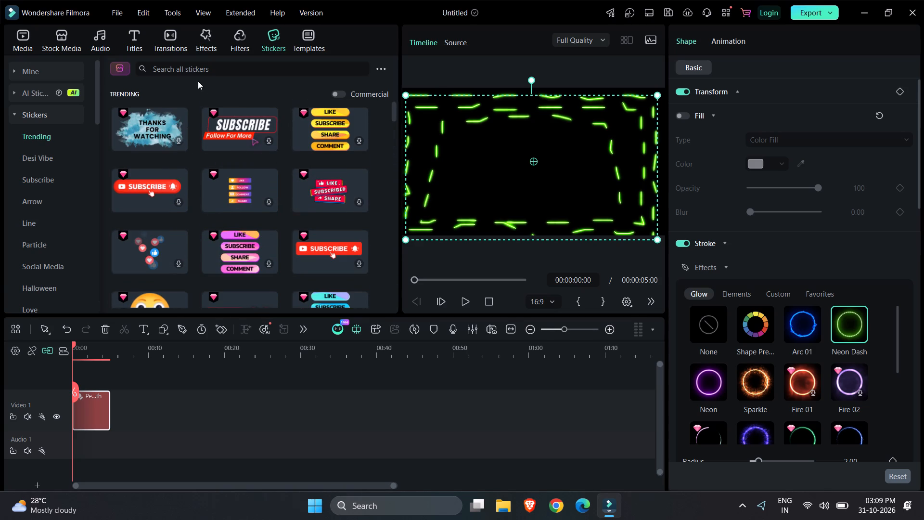
Browse the Trending templates, including the countdown, cinematic title, logo reveal and end-screen designs.
left_click(299, 45)
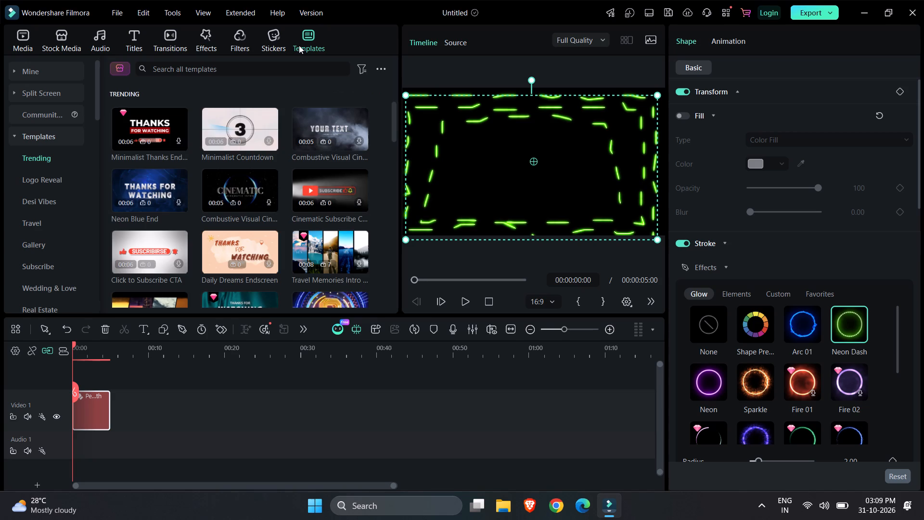
scroll(290, 53, "down", 1)
scroll(273, 145, "down", 1)
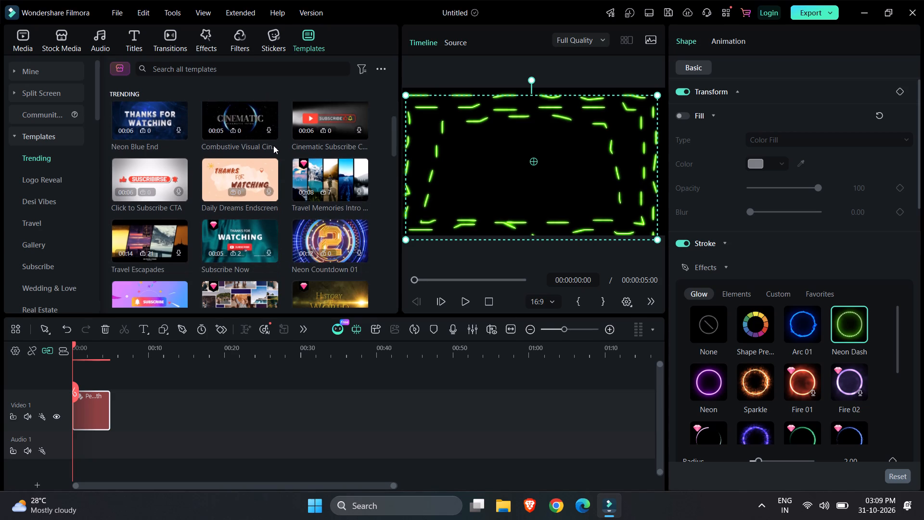
scroll(273, 145, "down", 1)
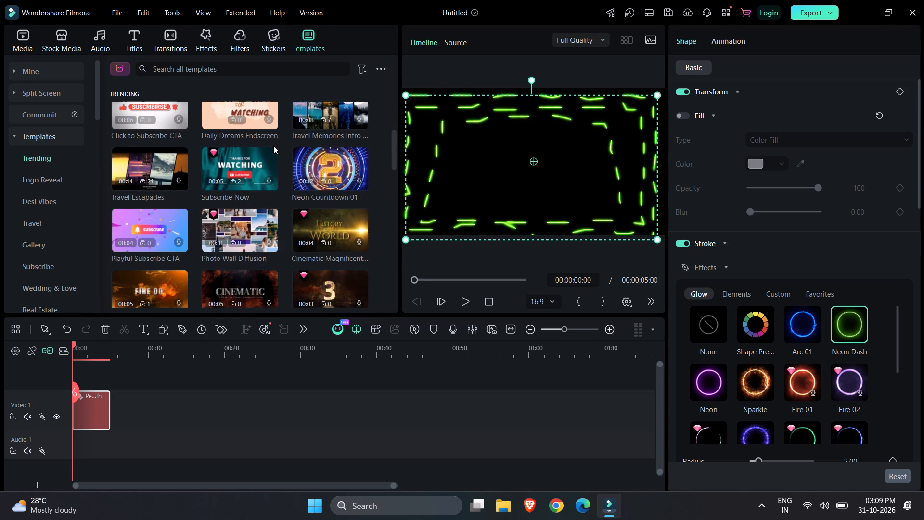
scroll(273, 145, "down", 1)
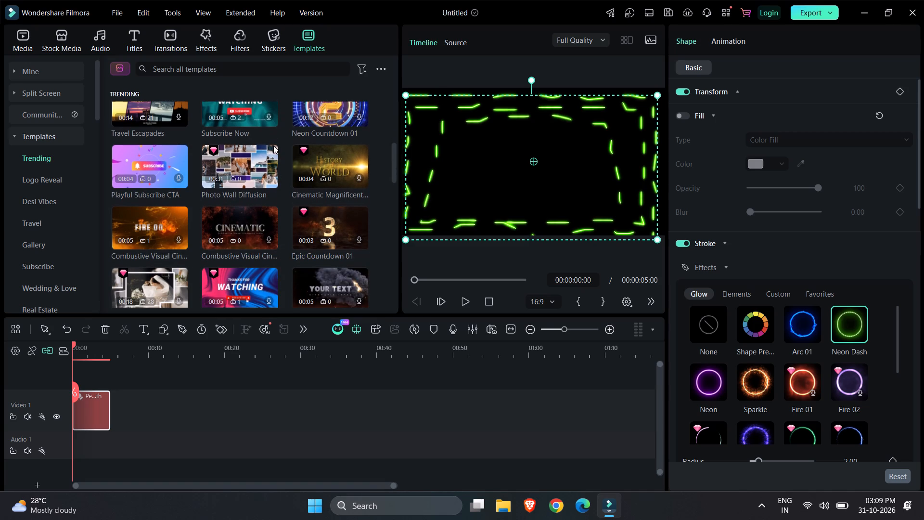
scroll(273, 145, "down", 1)
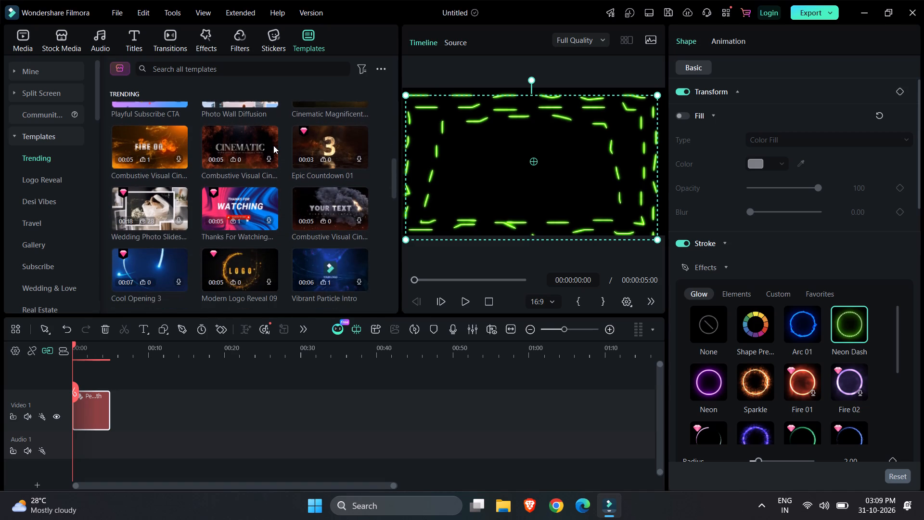
scroll(273, 145, "down", 3)
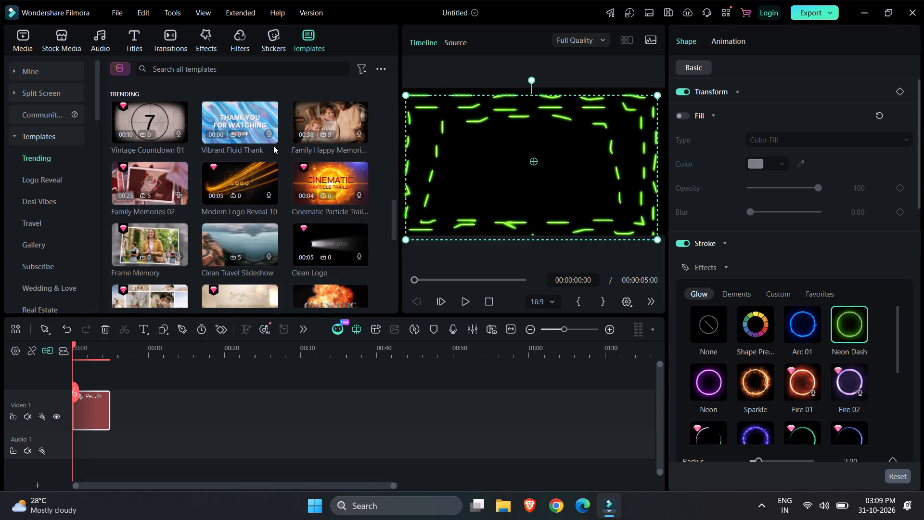
scroll(273, 145, "down", 1)
scroll(273, 145, "up", 7)
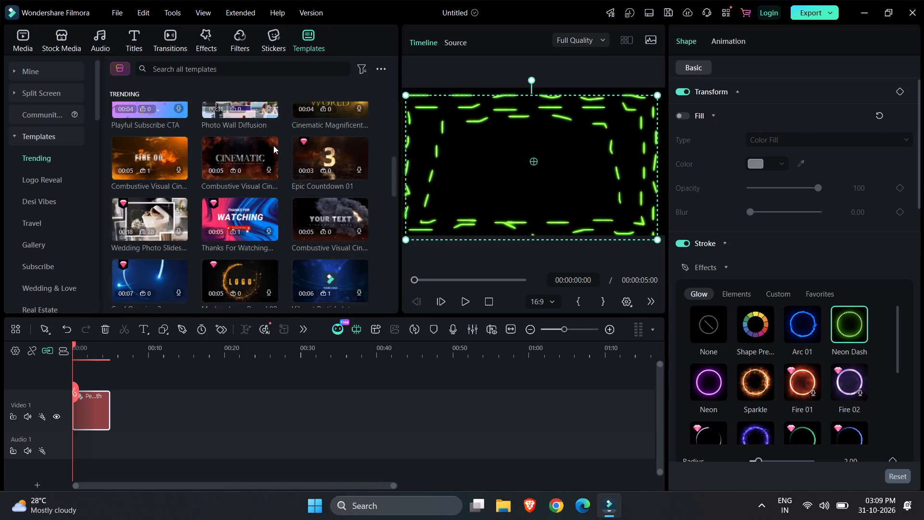
scroll(273, 145, "up", 19)
scroll(273, 145, "up", 2)
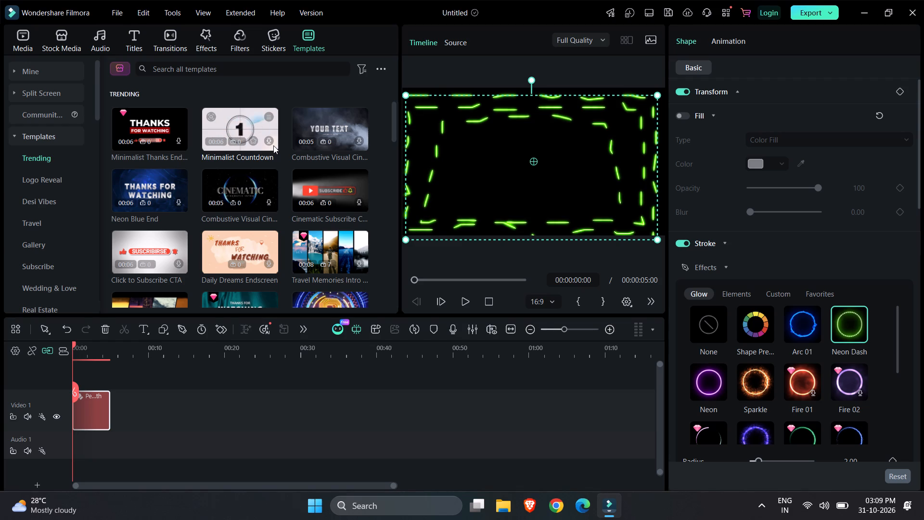
scroll(273, 145, "up", 2)
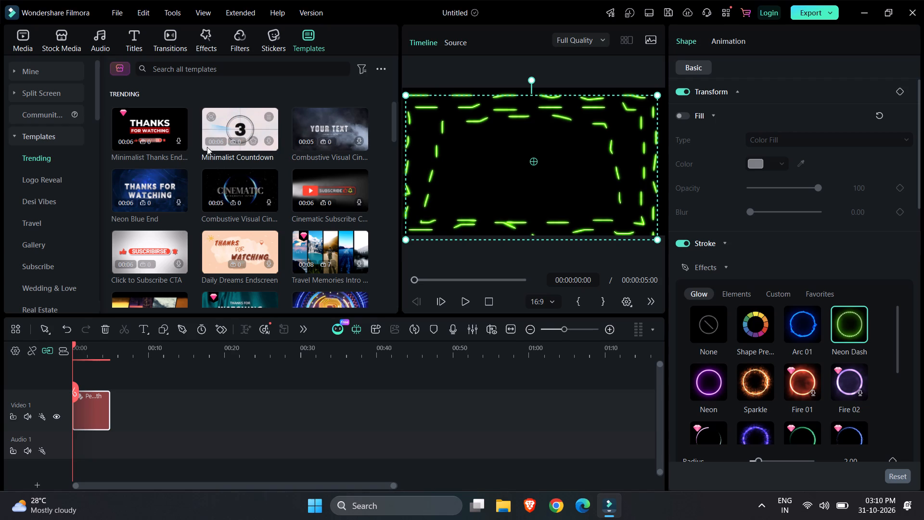
scroll(232, 147, "up", 9)
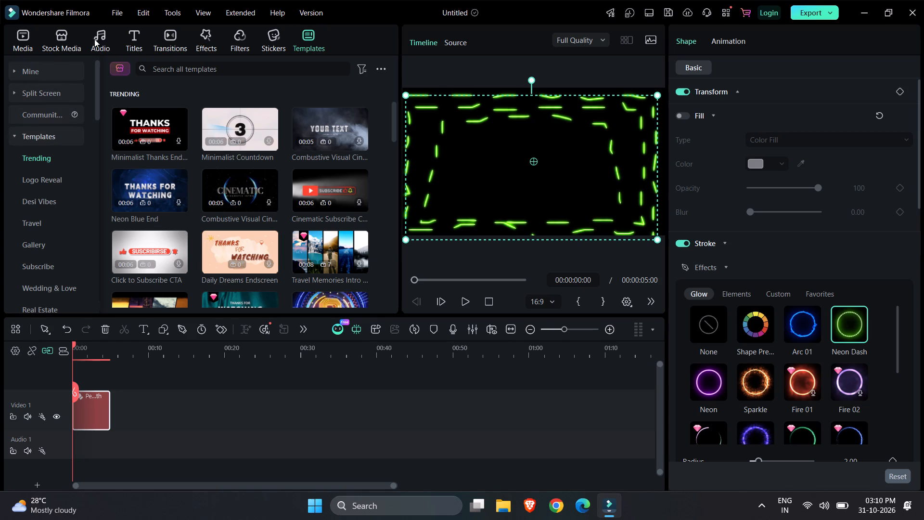
With the playhead at 00:00:05:00, start a new pen path from the frame's lower-left corner, rising and running level to just before mid-frame.
left_click(185, 327)
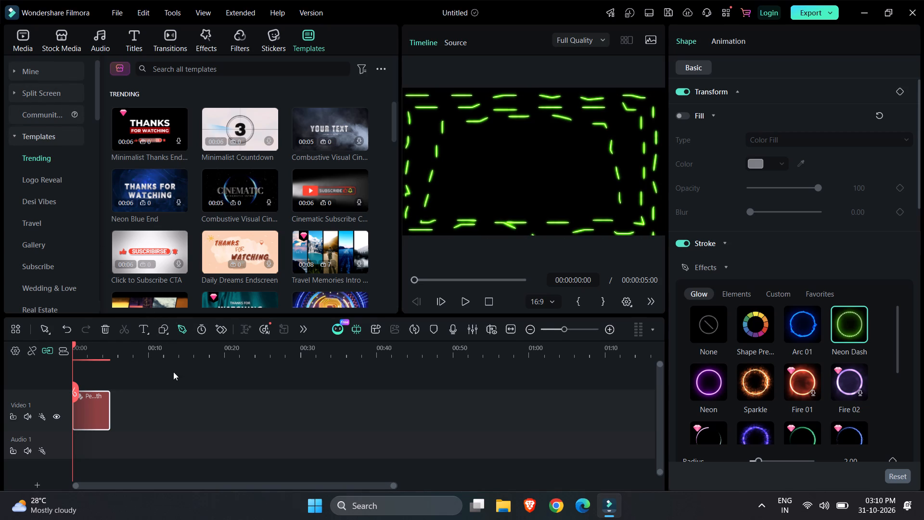
left_click(169, 411)
left_click_drag(75, 391, 138, 366)
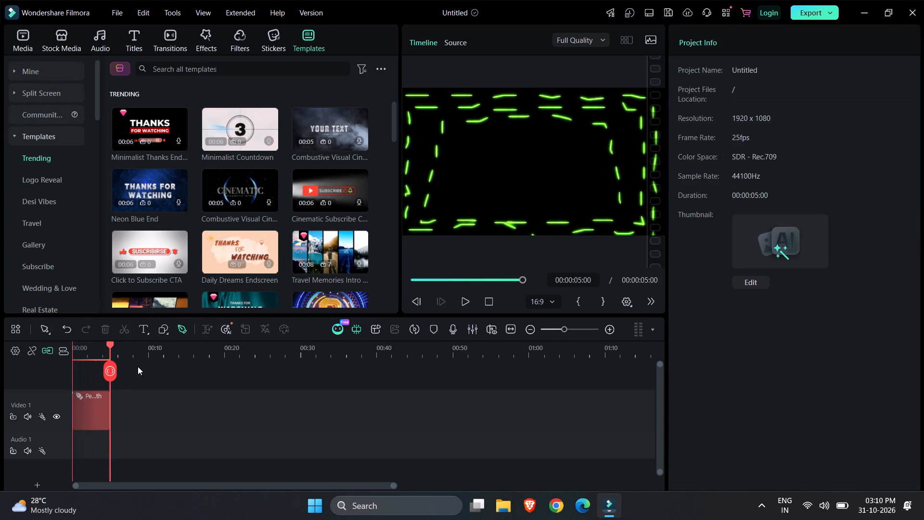
left_click_drag(138, 366, 148, 376)
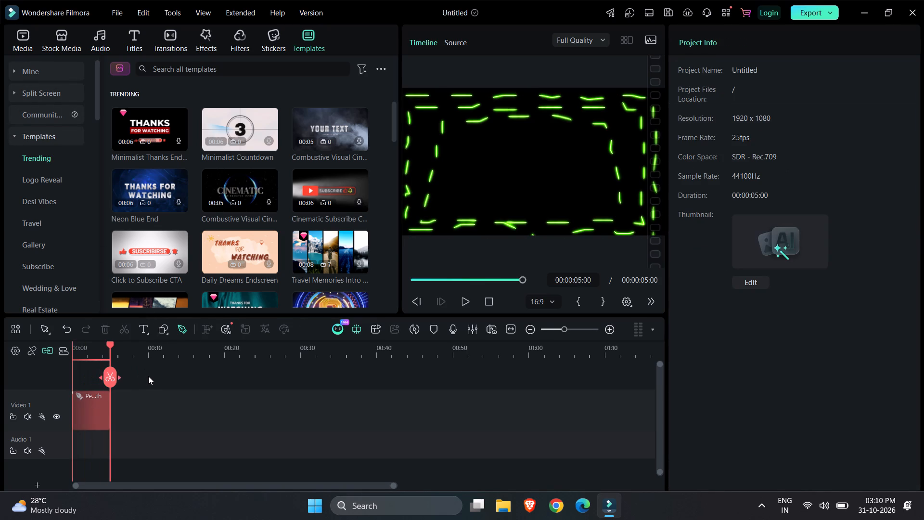
left_click(410, 227)
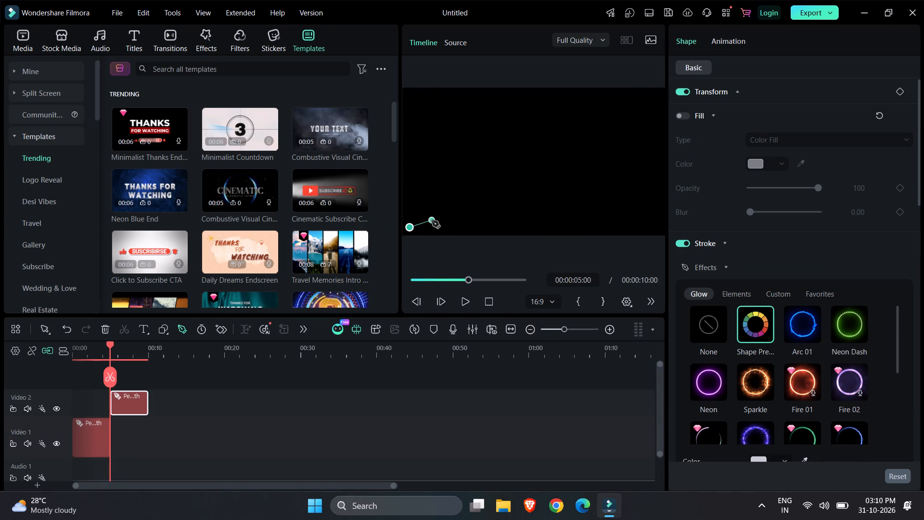
left_click(407, 223)
left_click(419, 223)
left_click(443, 200)
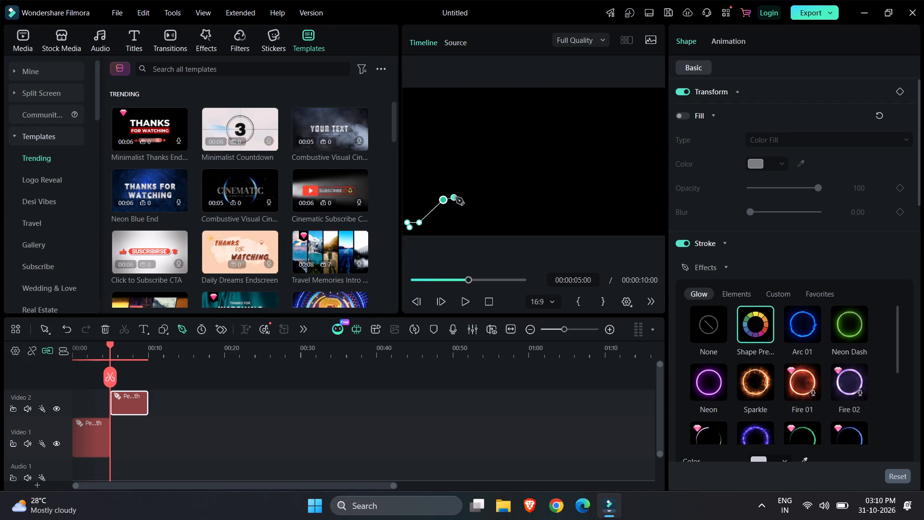
left_click(465, 197)
left_click(476, 197)
left_click(492, 196)
left_click(504, 196)
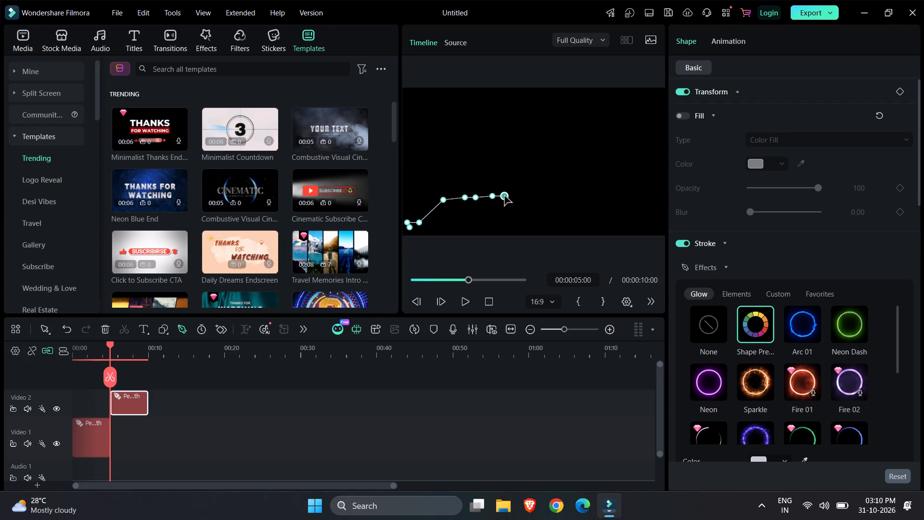
left_click(516, 196)
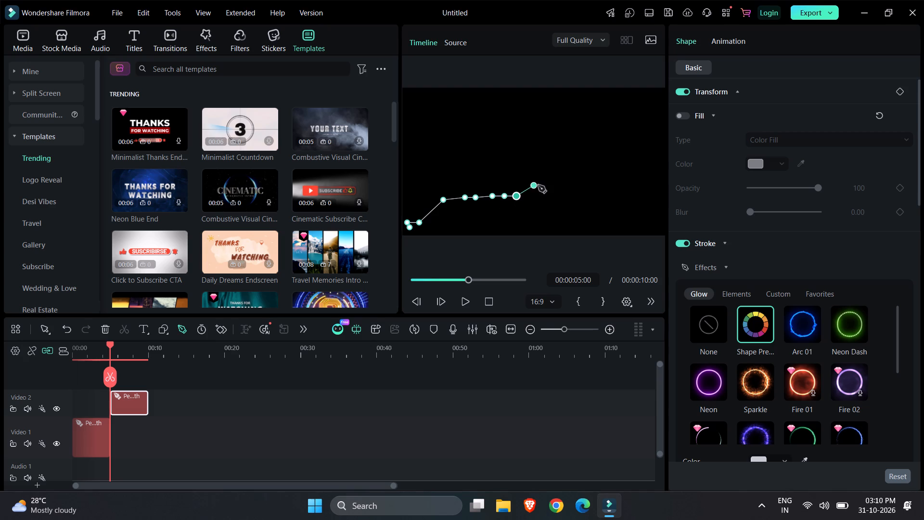
Continue the pen path as a stepped diagonal of points from mid-frame up to the frame's upper-right corner.
left_click(537, 182)
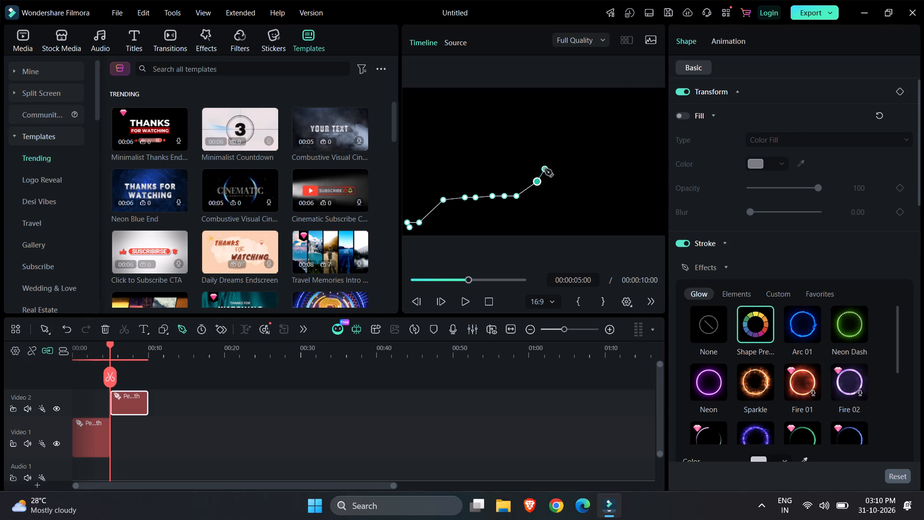
left_click(552, 168)
left_click(561, 164)
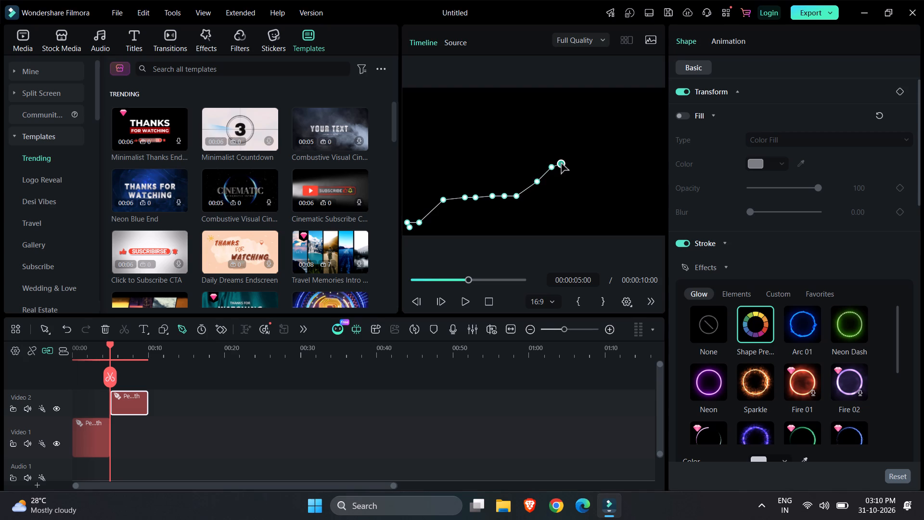
left_click(571, 160)
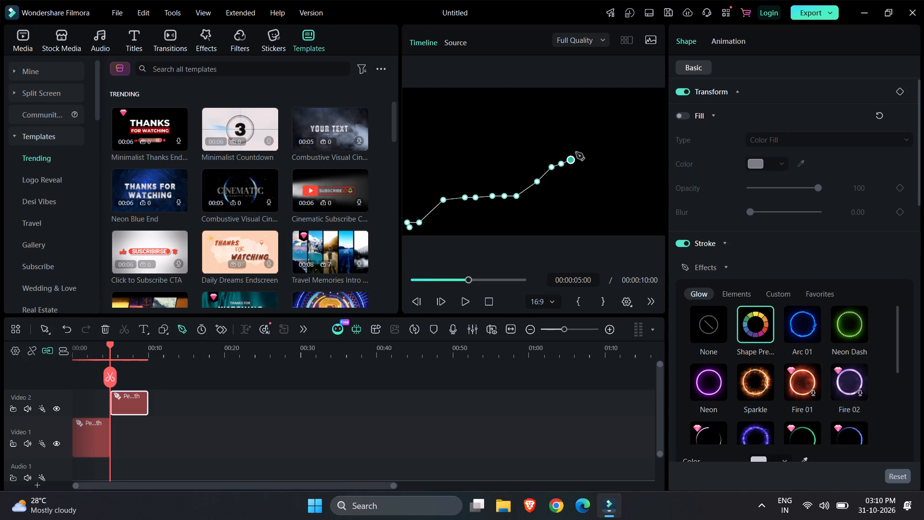
left_click(583, 145)
left_click(584, 141)
left_click(596, 129)
left_click(604, 123)
left_click(621, 112)
left_click(631, 108)
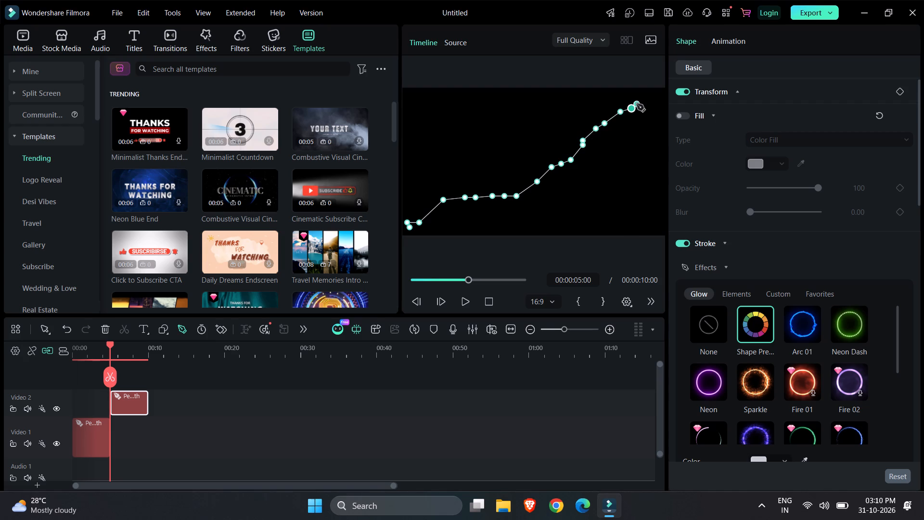
left_click(644, 104)
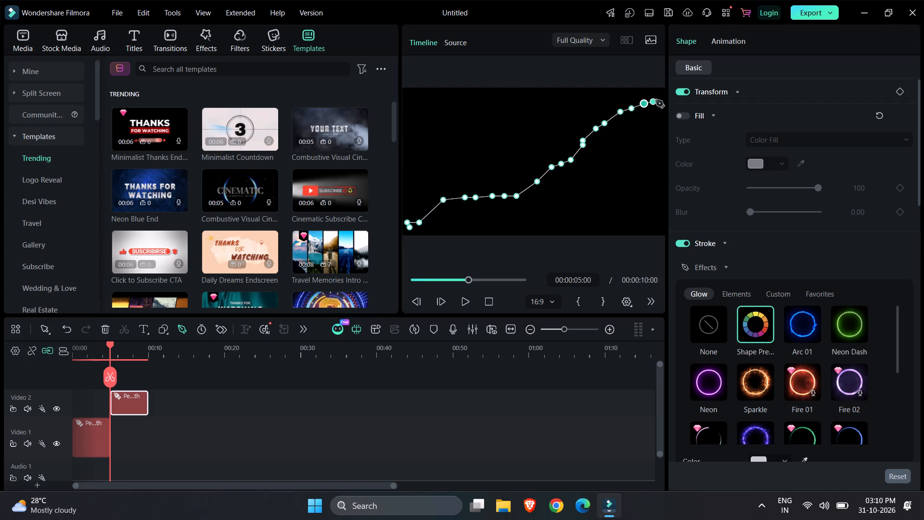
left_click(656, 100)
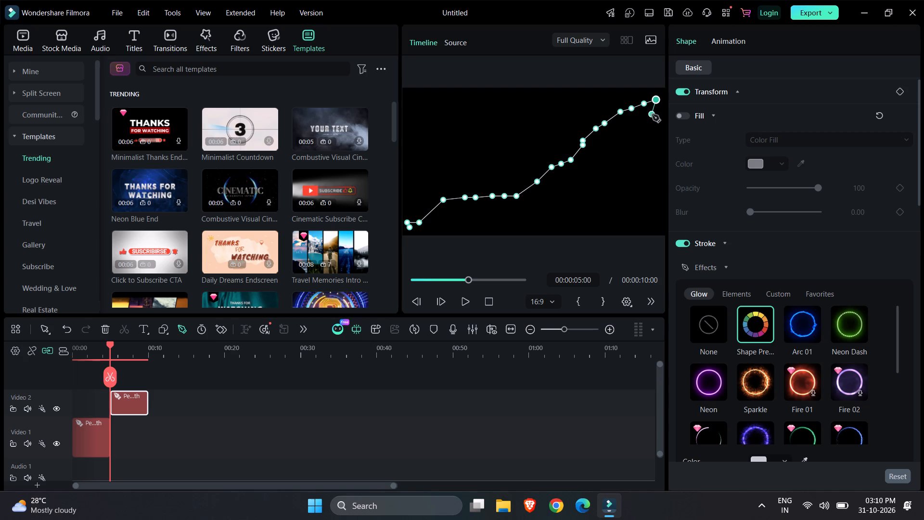
Run the pen path's points down the frame's right edge from the upper corner to near the lower-right corner.
left_click(652, 115)
left_click(650, 127)
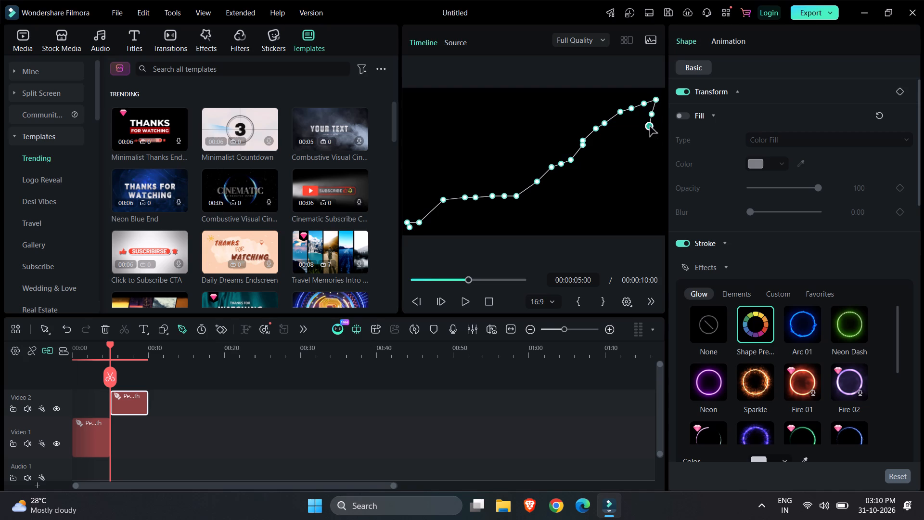
left_click(650, 139)
left_click(650, 148)
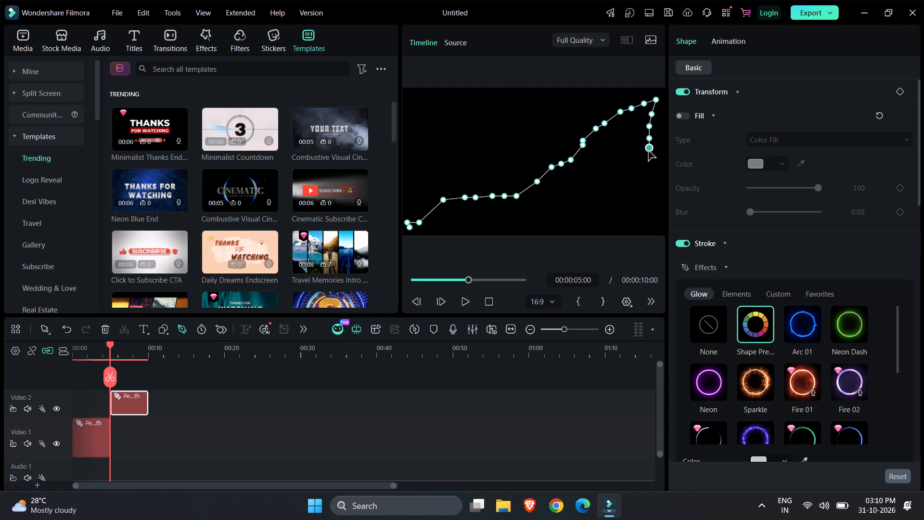
left_click(648, 161)
left_click(649, 173)
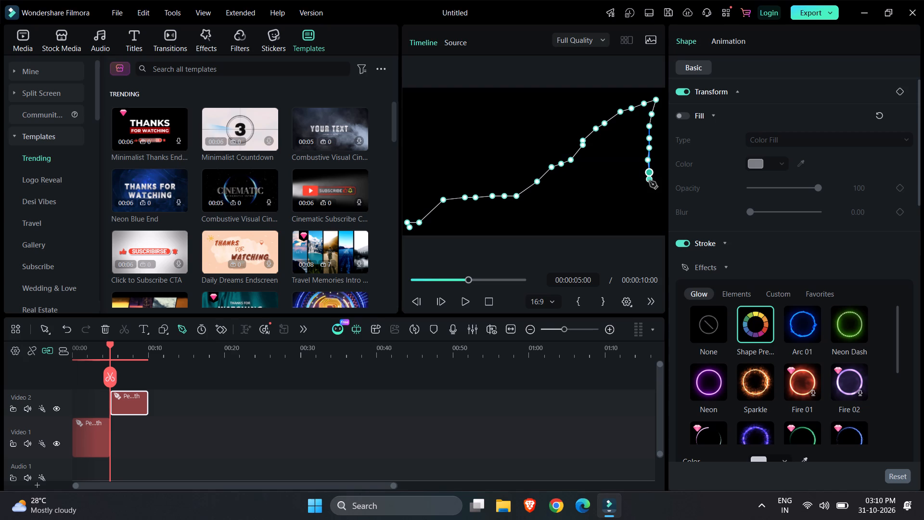
left_click(648, 188)
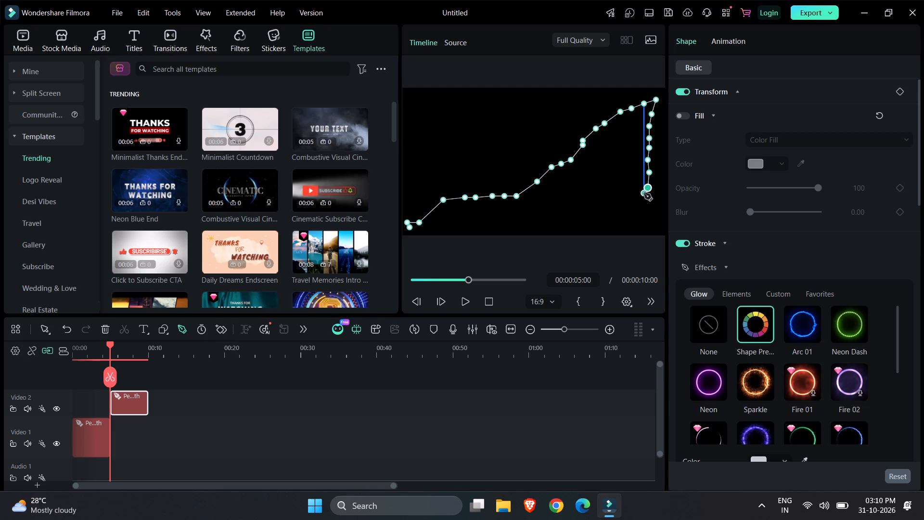
left_click(648, 200)
left_click(648, 212)
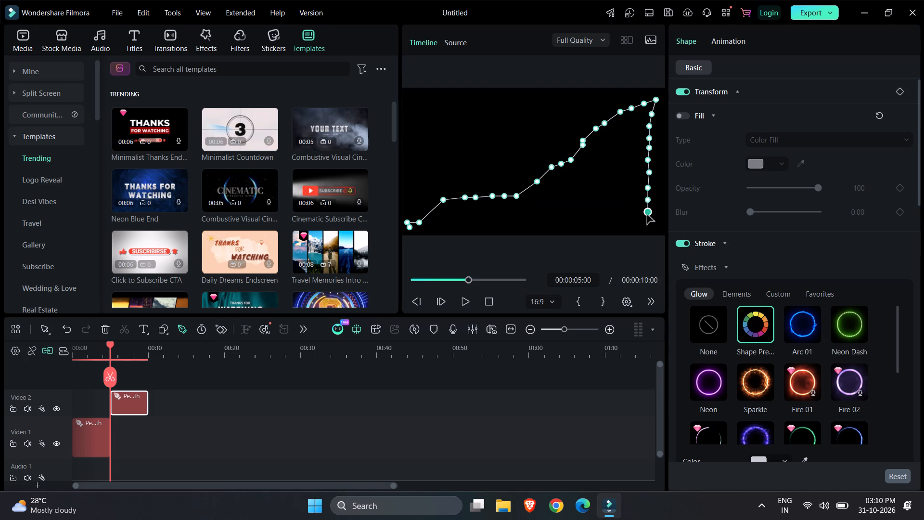
Turn the pen path at the lower-right corner and add closely spaced points along the bottom edge to the frame's centre.
left_click(637, 220)
left_click(628, 221)
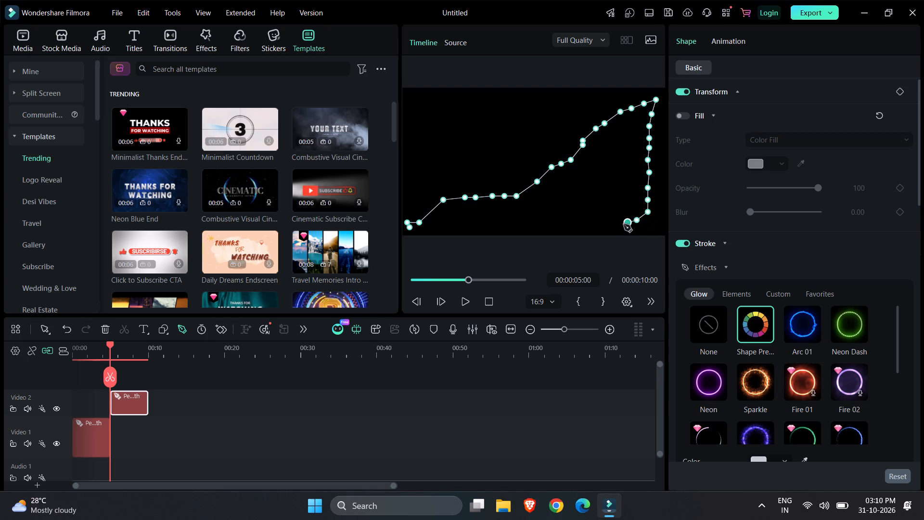
left_click(619, 222)
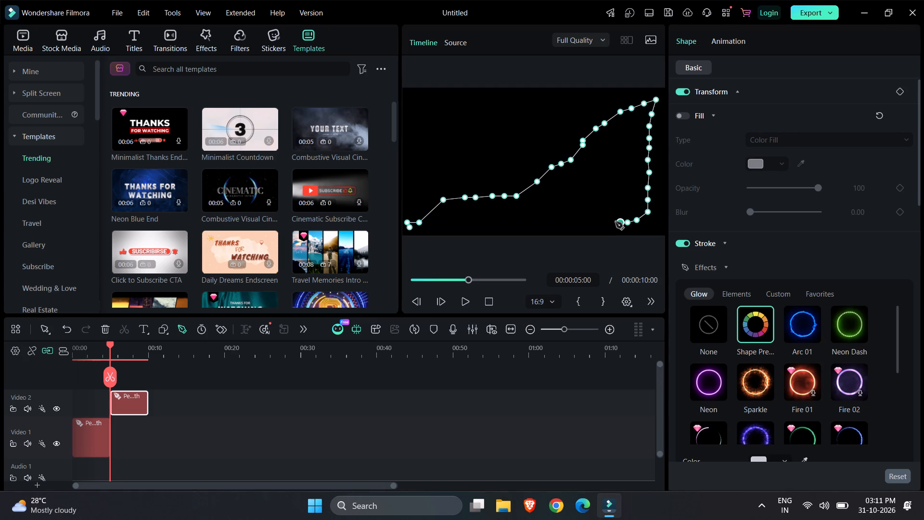
left_click(613, 222)
left_click(608, 222)
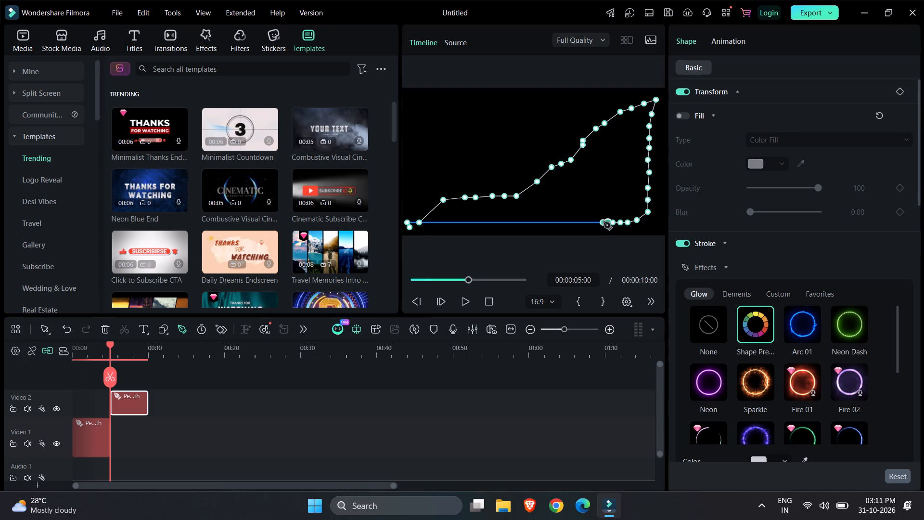
left_click(603, 222)
left_click(597, 224)
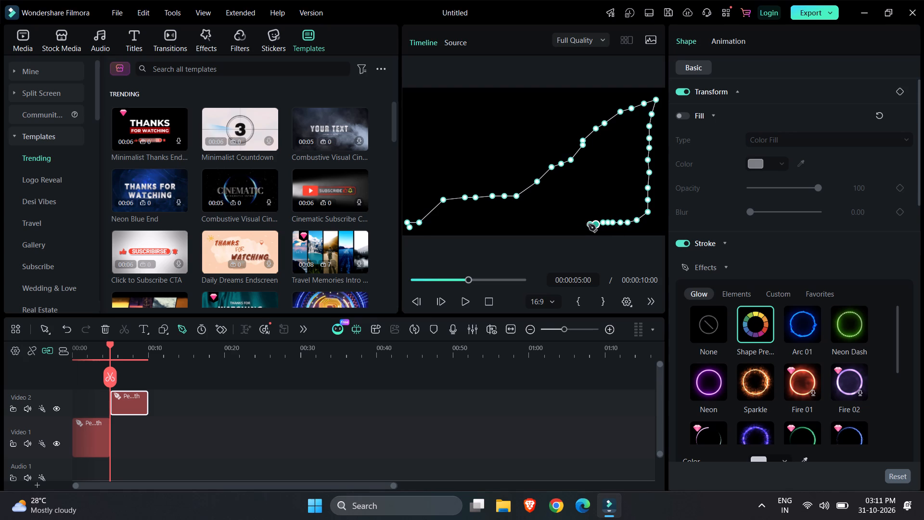
left_click(589, 224)
left_click(580, 224)
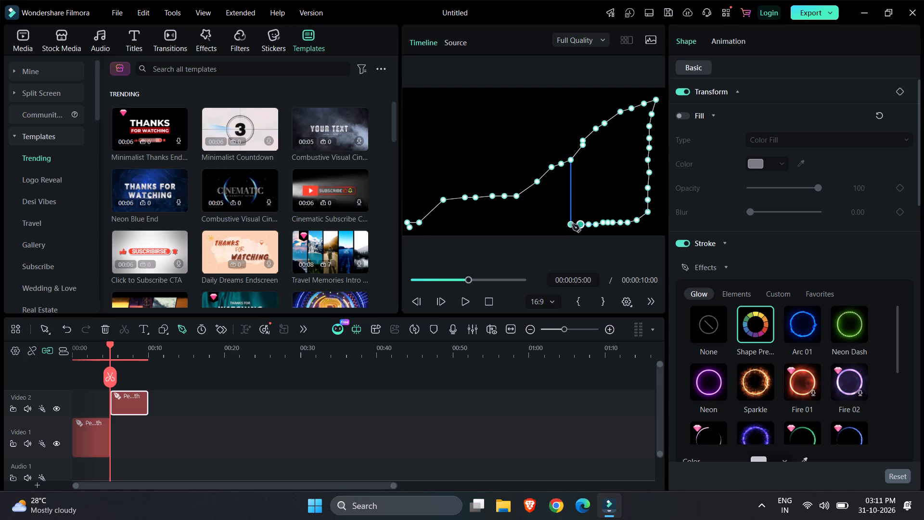
left_click(572, 224)
left_click(560, 224)
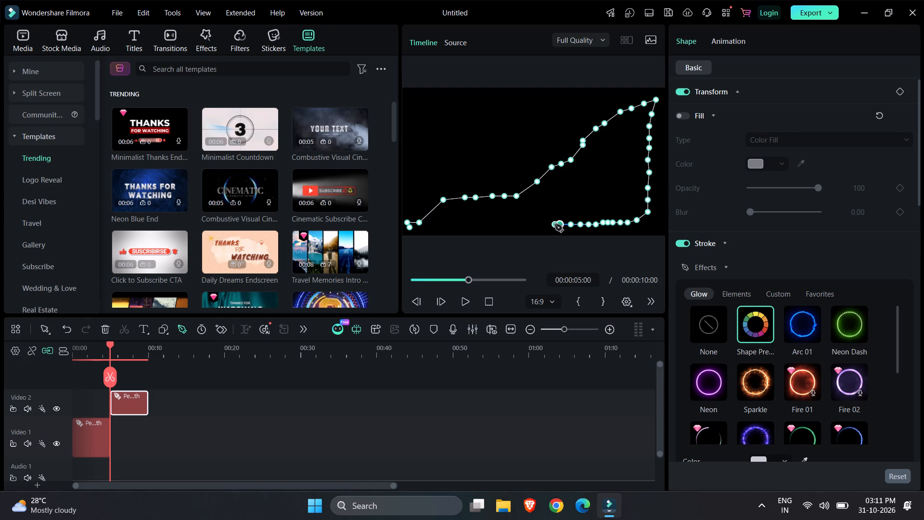
left_click(551, 224)
left_click(540, 225)
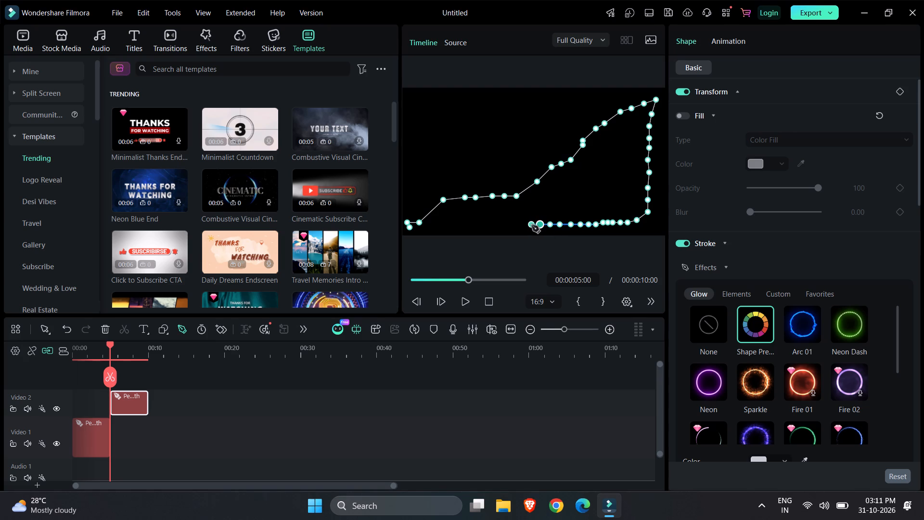
left_click(532, 225)
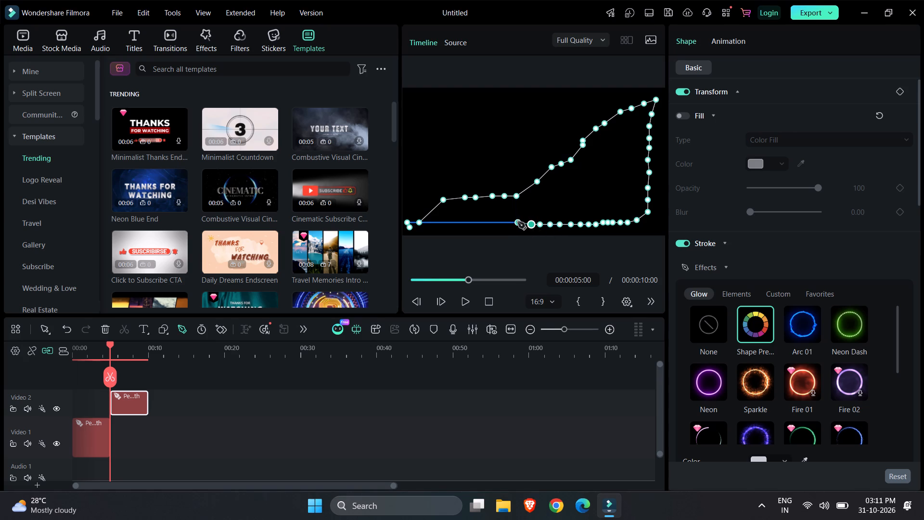
Continue the pen path along the frame's bottom edge from the centre to its lower-left start and finish the path.
left_click(518, 222)
left_click(502, 222)
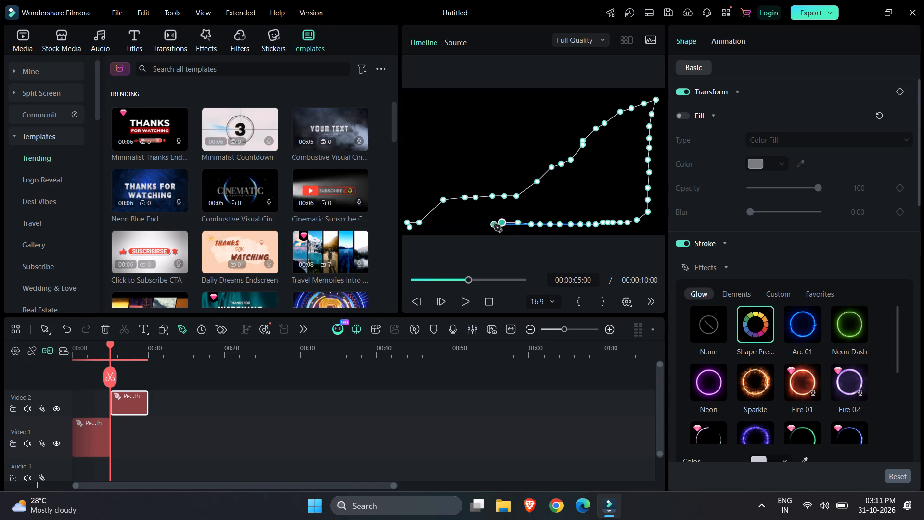
left_click(494, 224)
left_click(482, 222)
left_click(470, 222)
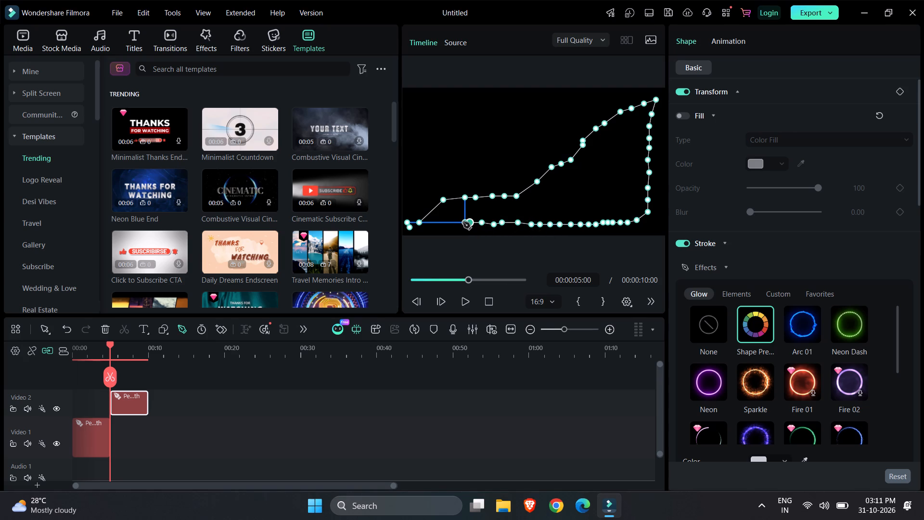
left_click(462, 222)
left_click(455, 222)
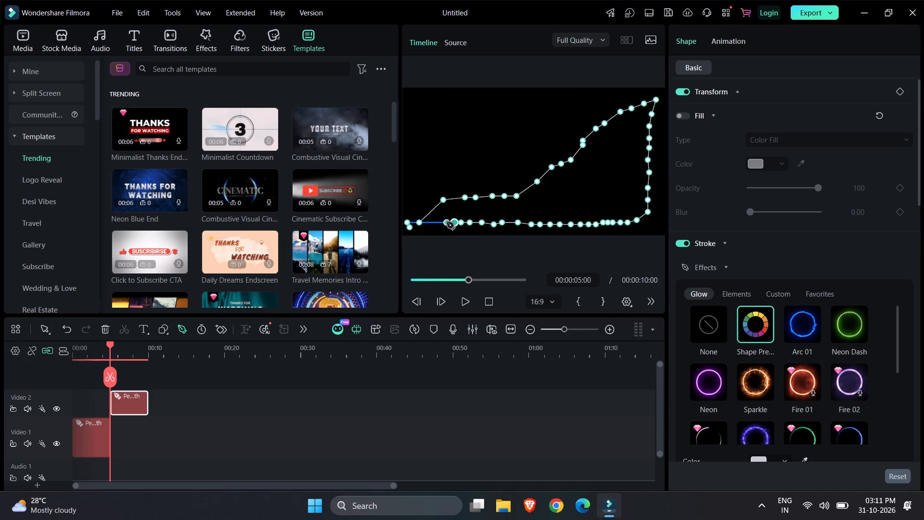
left_click(447, 222)
left_click(437, 224)
left_click(426, 225)
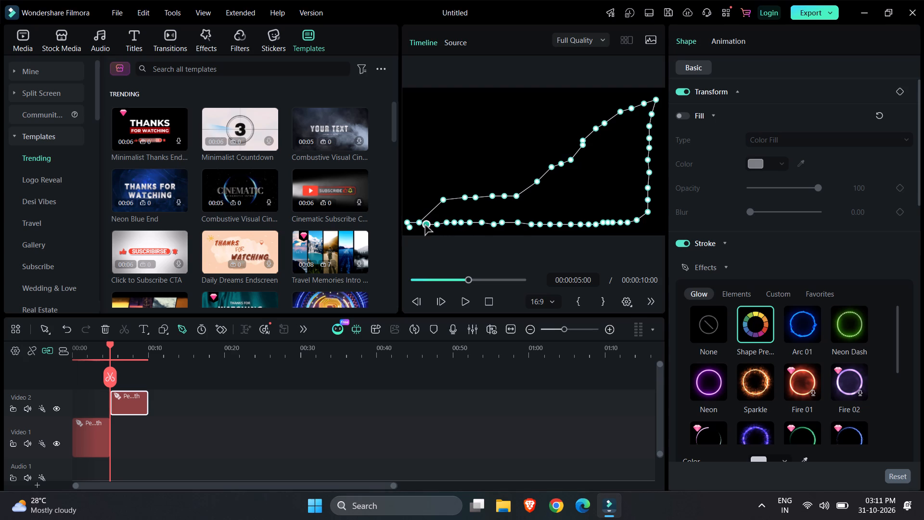
left_click(421, 225)
left_click(525, 393)
left_click(579, 199)
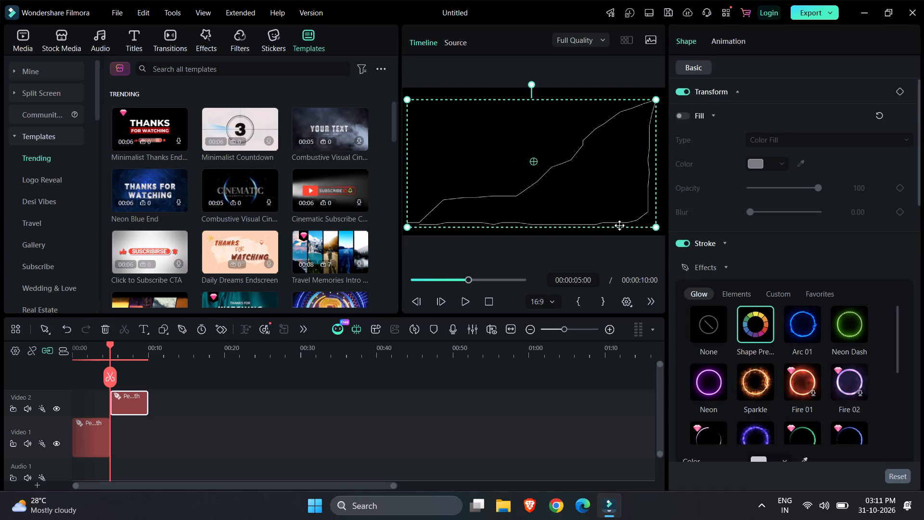
Apply the Neon glow effect to the rising path's stroke.
left_click(709, 377)
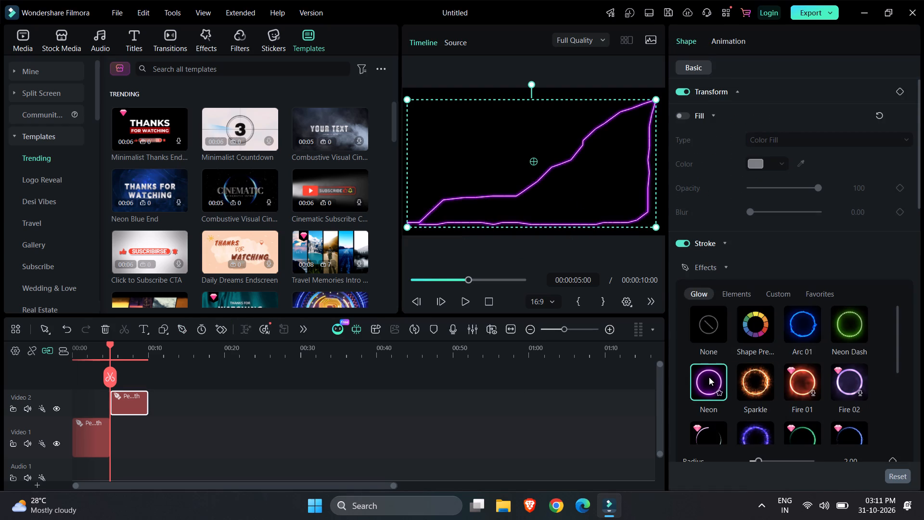
left_click(518, 384)
Extend the second pen path clip on Video 2 so it ends at about 00:00:15:01.
left_click(130, 403)
left_click_drag(145, 399, 184, 400)
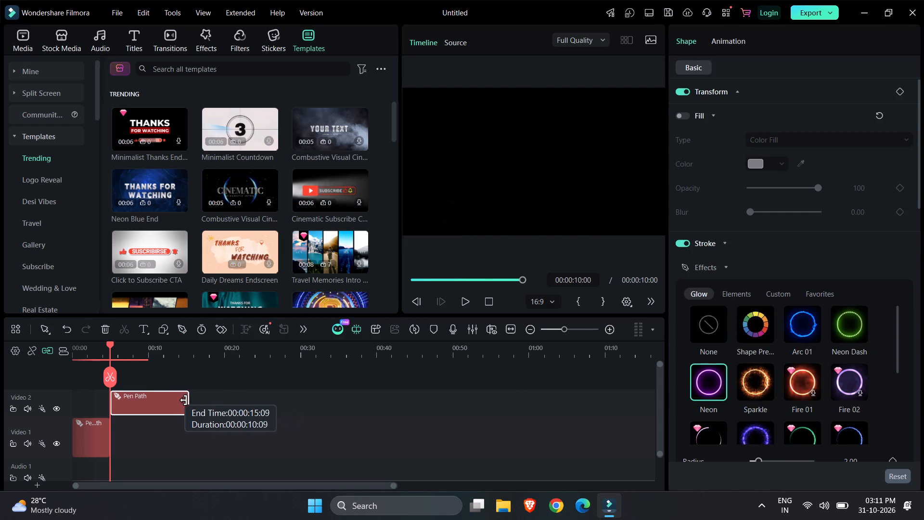
left_click_drag(184, 400, 165, 402)
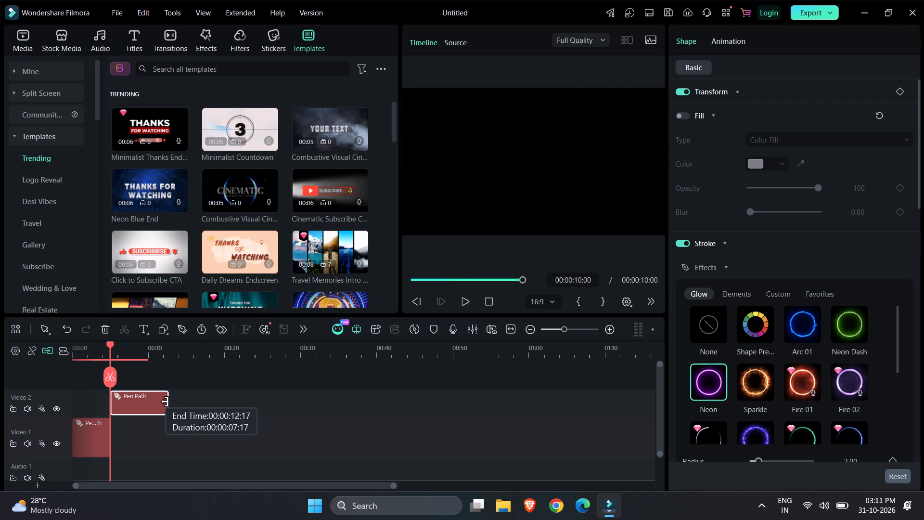
left_click_drag(165, 402, 155, 402)
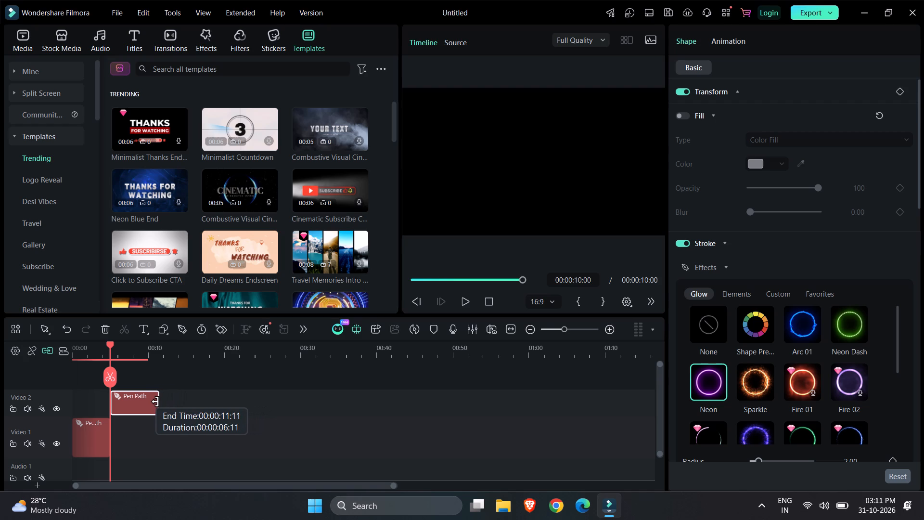
left_click_drag(155, 402, 171, 402)
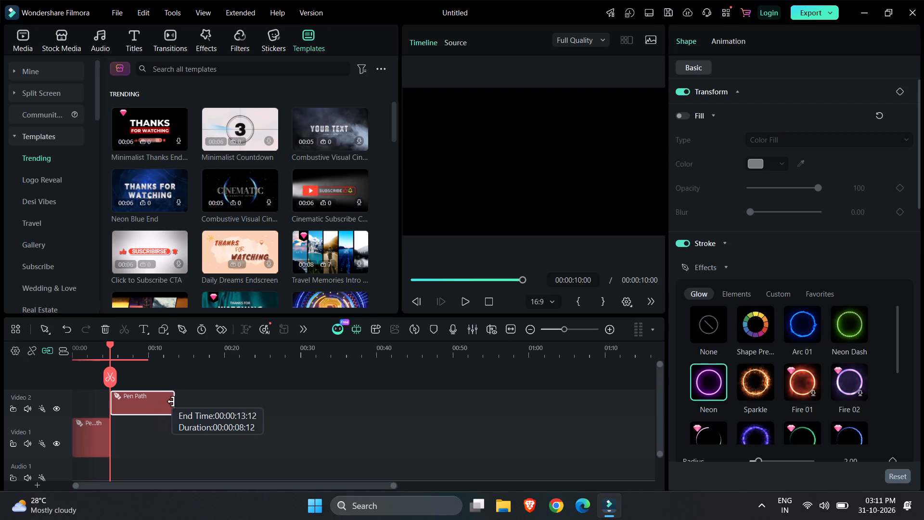
left_click_drag(171, 402, 177, 399)
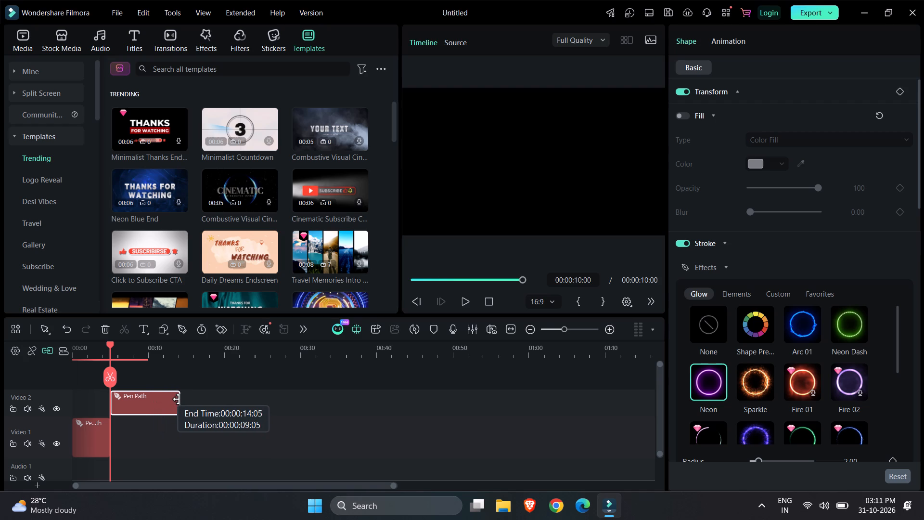
left_click_drag(177, 399, 183, 398)
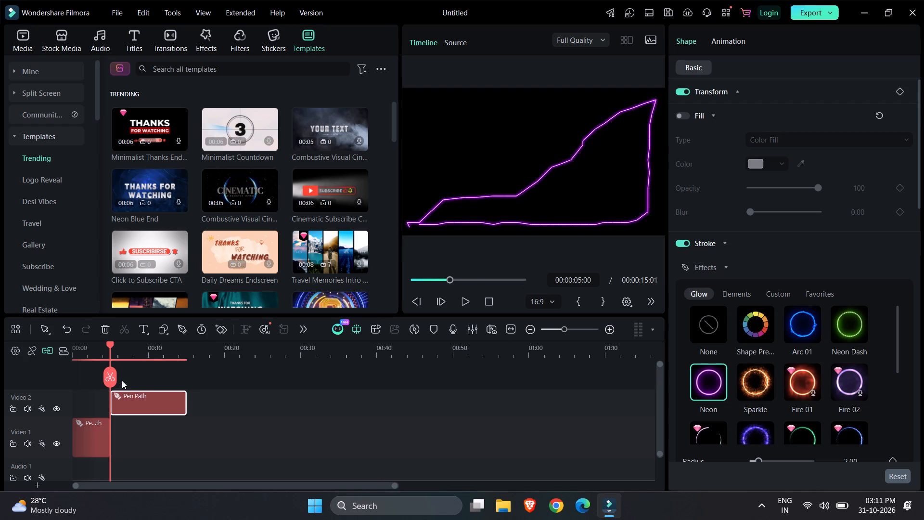
Move the playhead to the end of the second pen path clip at 00:00:15:01.
left_click_drag(105, 377, 211, 363)
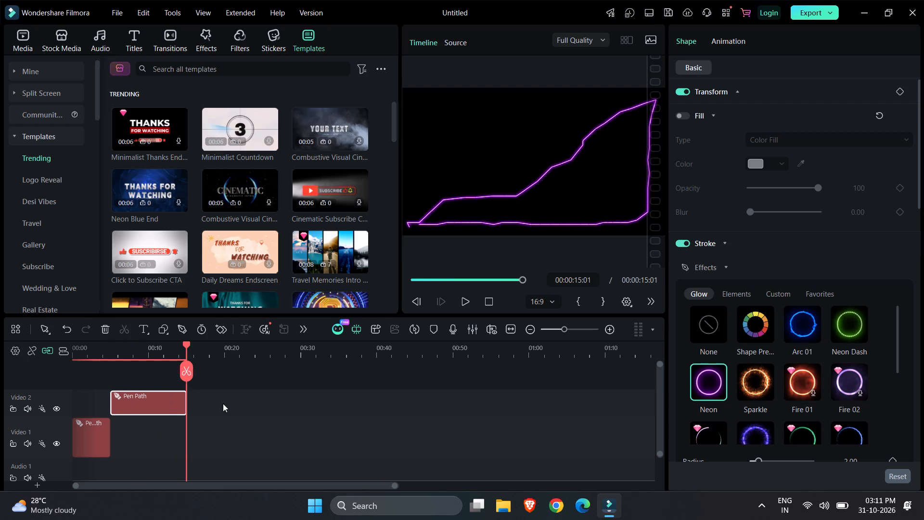
Browse the Basic filters collection, then return to the project media.
left_click(248, 43)
scroll(246, 213, "up", 3)
scroll(246, 213, "down", 1)
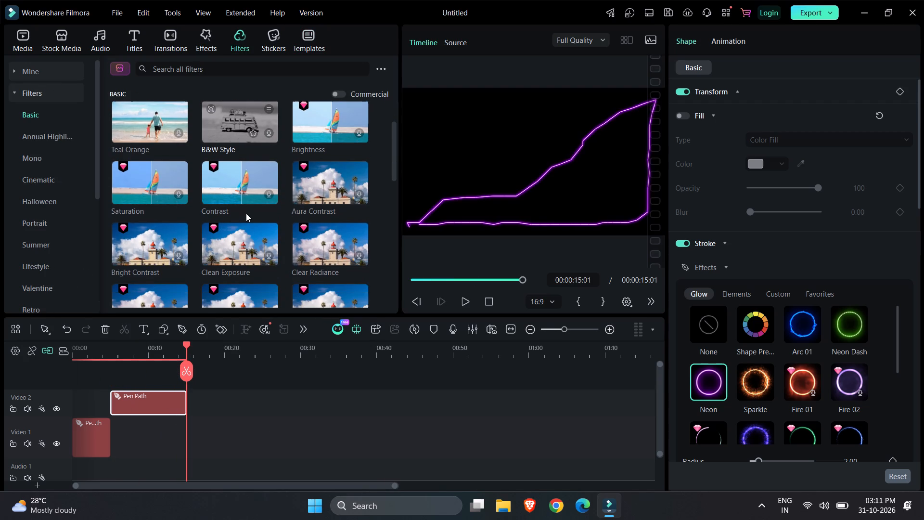
scroll(246, 213, "down", 2)
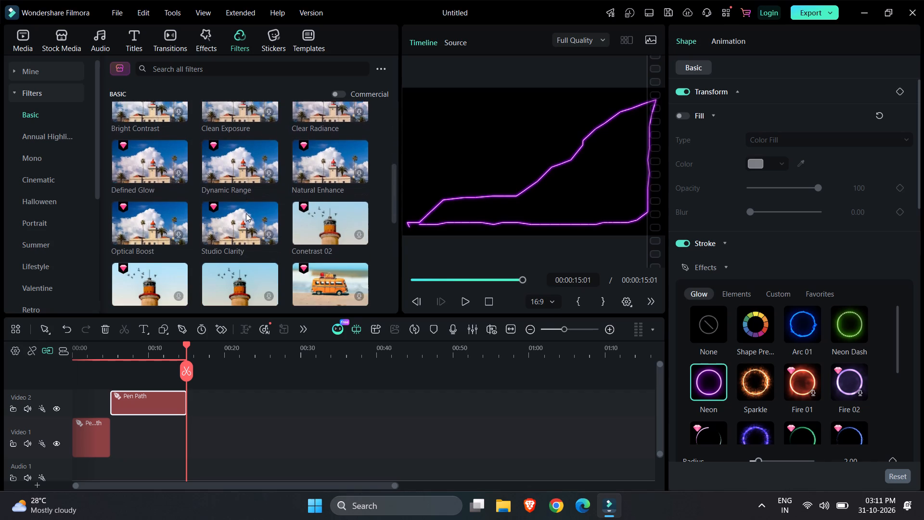
scroll(246, 213, "down", 4)
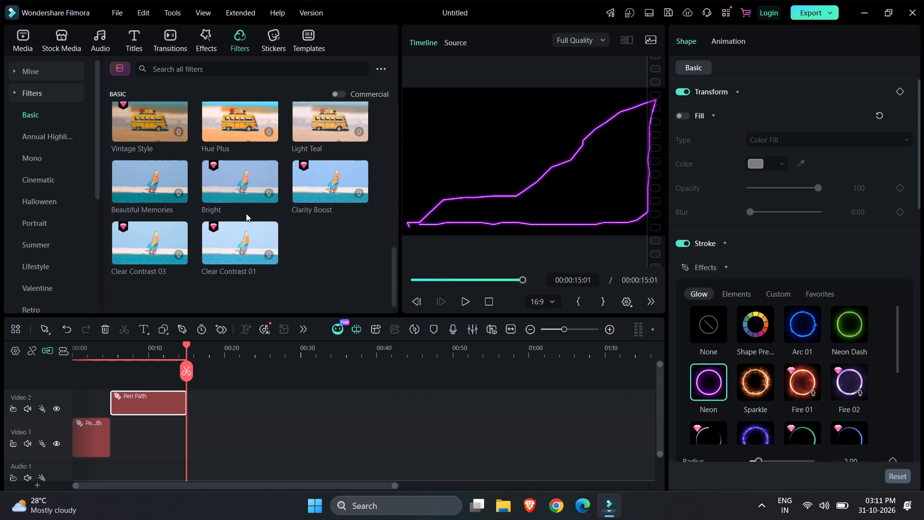
scroll(246, 213, "up", 10)
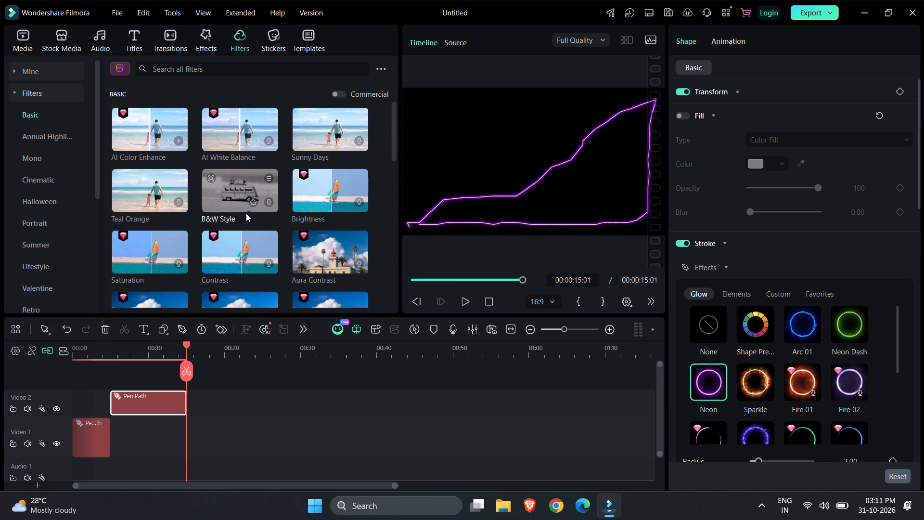
scroll(246, 213, "up", 5)
left_click(85, 46)
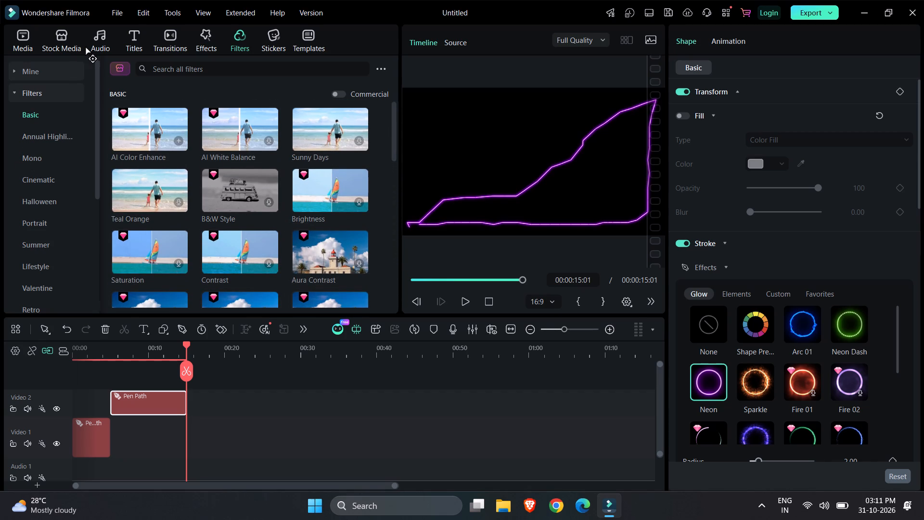
left_click(28, 41)
left_click(209, 387)
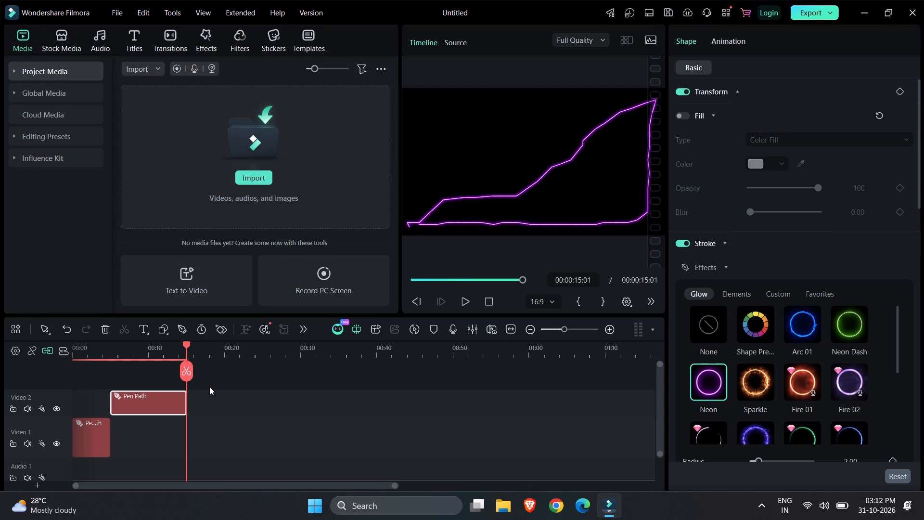
Start a third pen path at the frame's upper-left corner and run it level along the top edge for about a quarter-width.
left_click(183, 330)
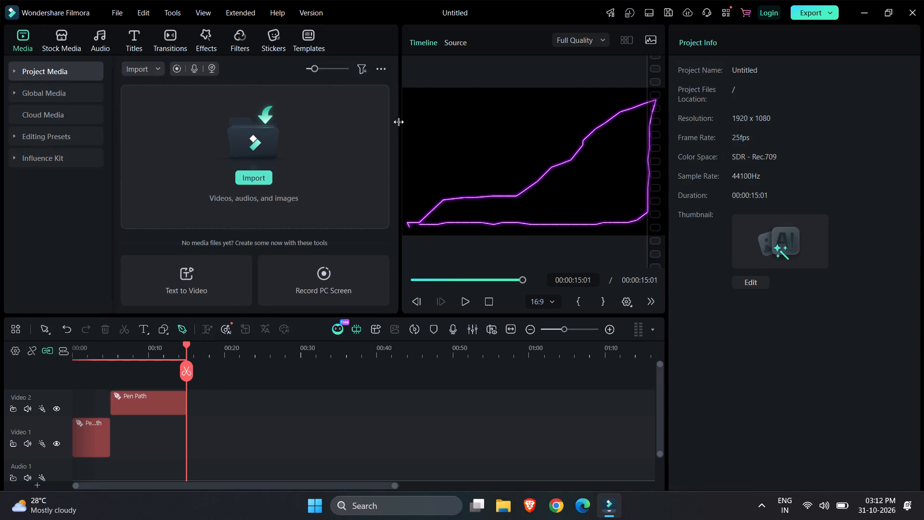
left_click(405, 97)
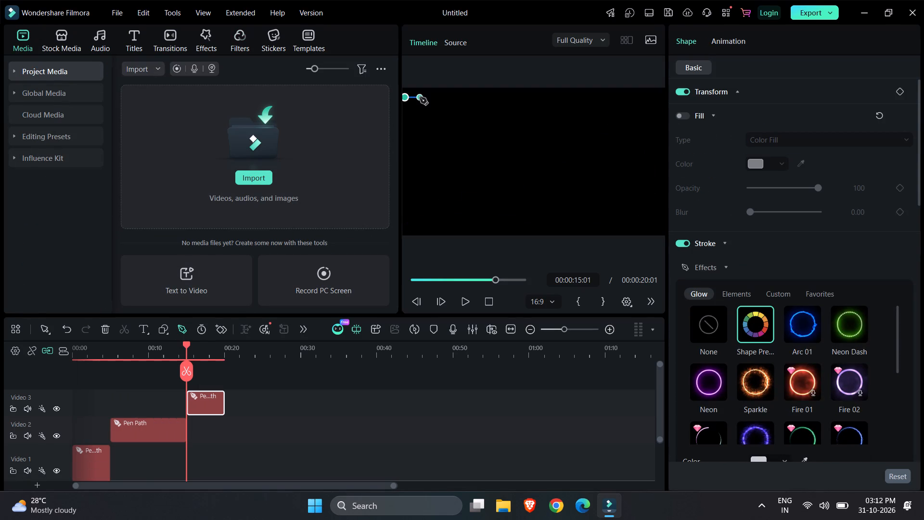
left_click(415, 97)
left_click(436, 98)
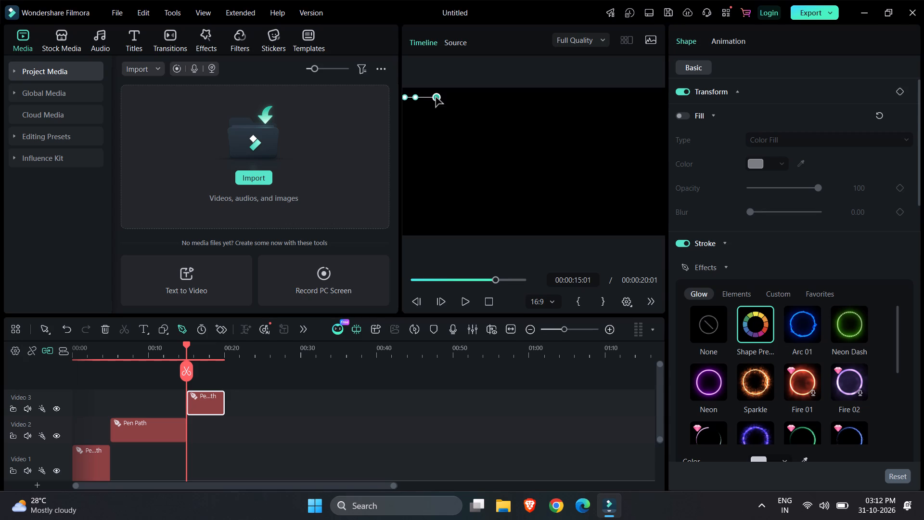
left_click(445, 97)
left_click(453, 97)
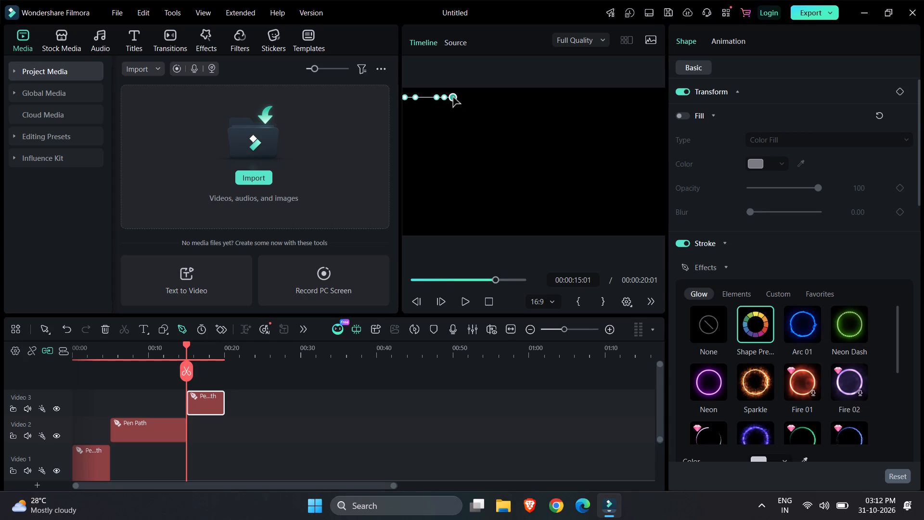
left_click(457, 97)
left_click(469, 97)
Continue the third pen path along the frame's top edge with closely spaced points, dipping slightly, to just past the frame's centre.
left_click(481, 101)
left_click(488, 101)
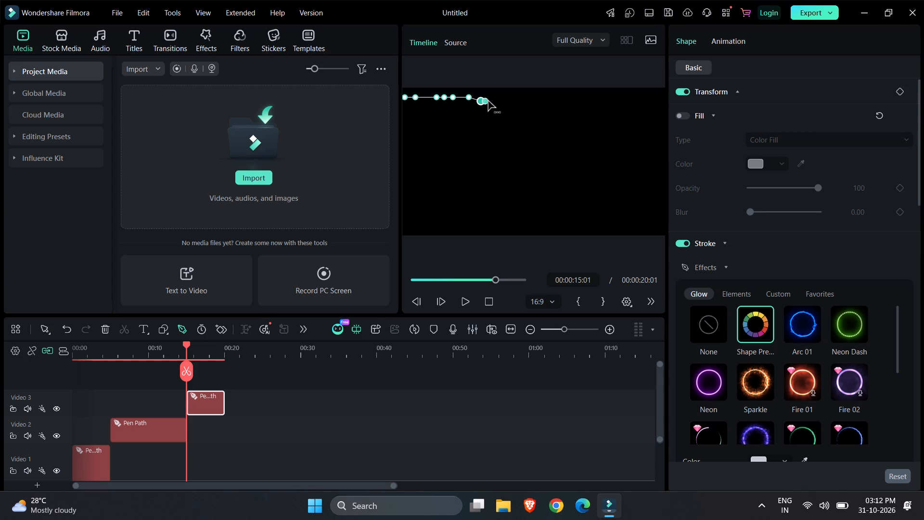
left_click(492, 101)
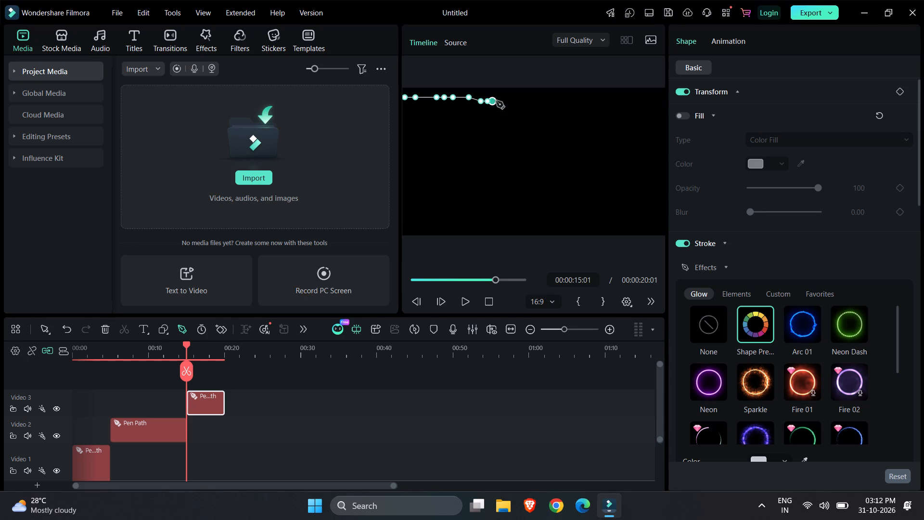
left_click(496, 101)
left_click(500, 101)
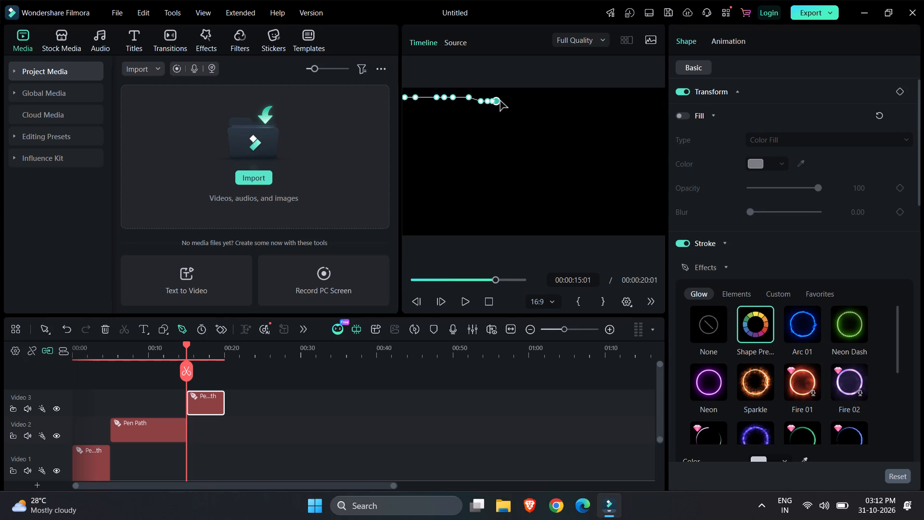
left_click(506, 101)
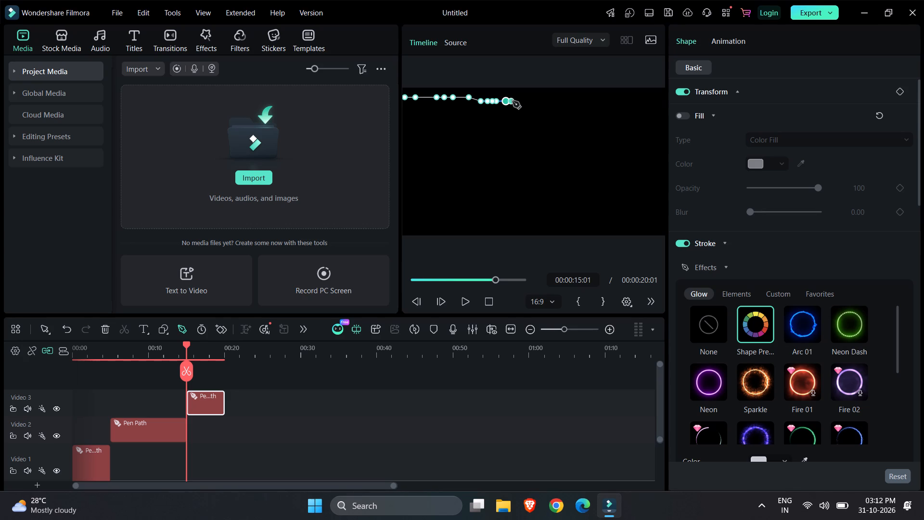
left_click(513, 101)
left_click(516, 101)
left_click(525, 99)
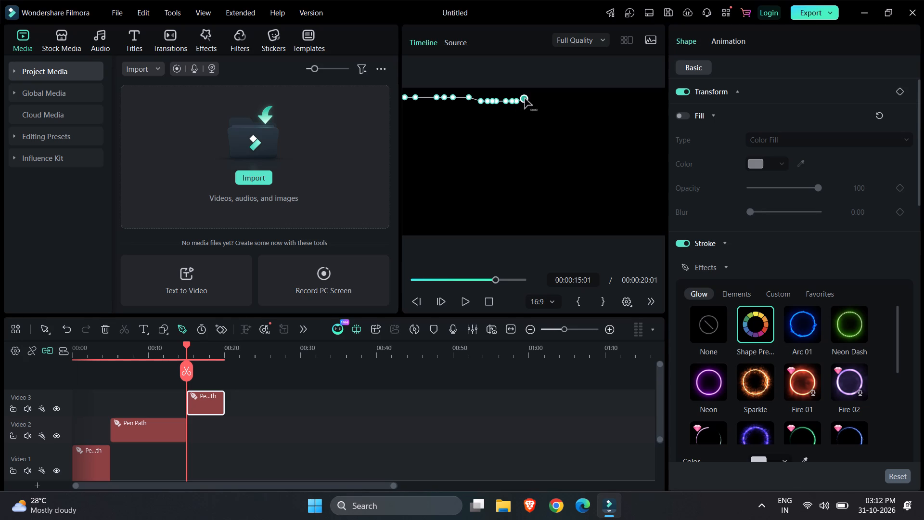
left_click(530, 99)
left_click(542, 97)
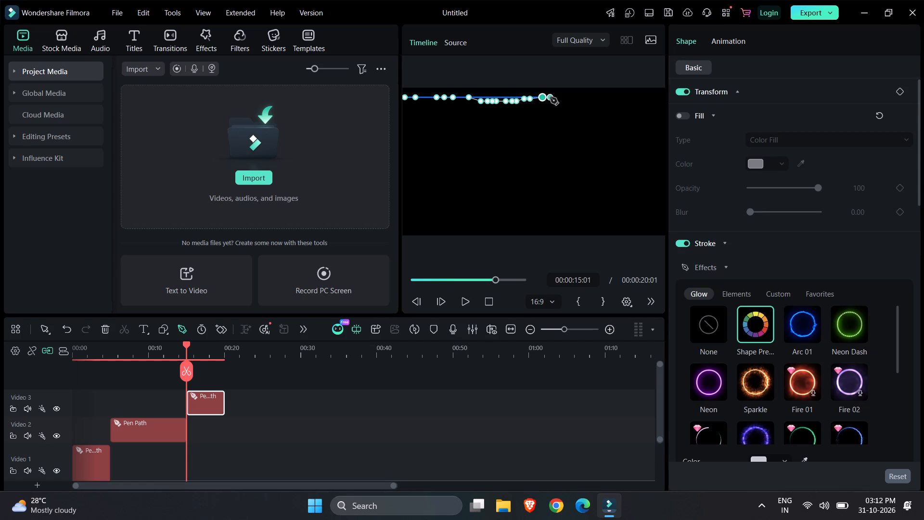
left_click(550, 97)
Extend the pen path's top row in a slightly wavy line of points from just past centre to the frame's right edge.
left_click(558, 95)
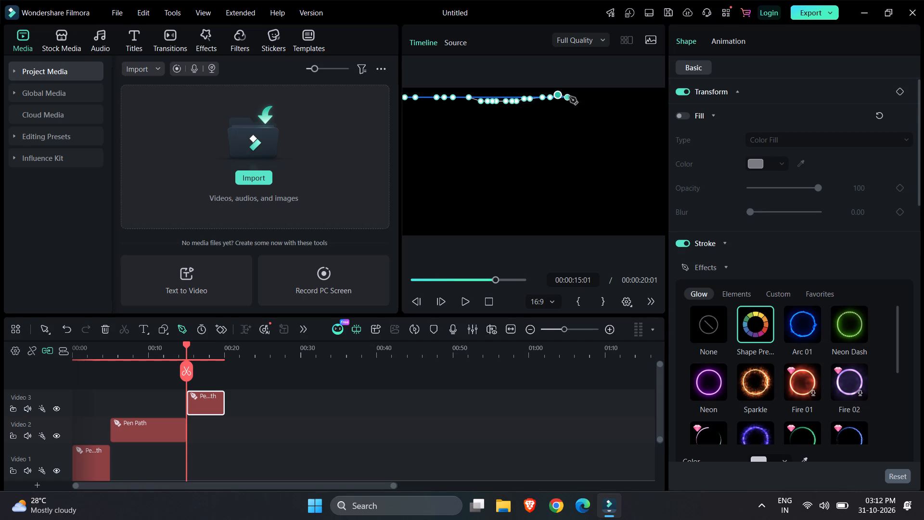
left_click(569, 97)
left_click(579, 101)
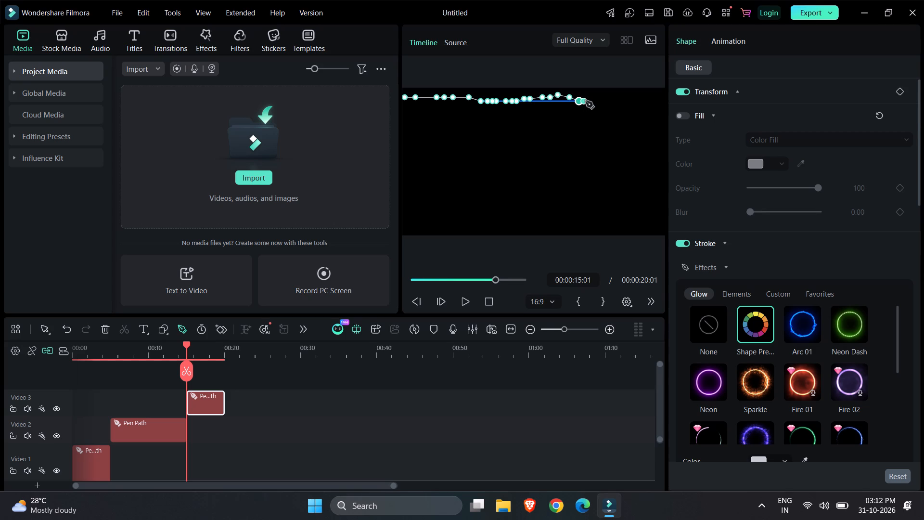
left_click(586, 101)
left_click(593, 101)
left_click(603, 102)
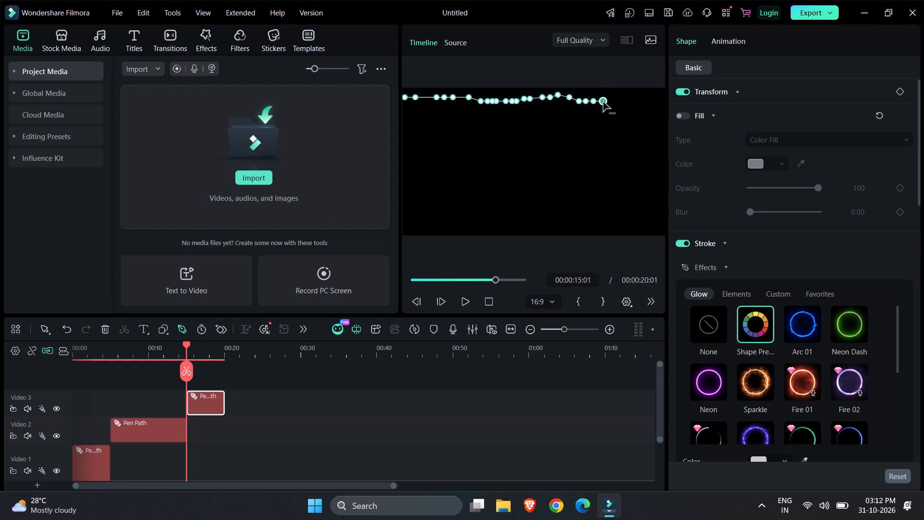
left_click(611, 105)
left_click(619, 99)
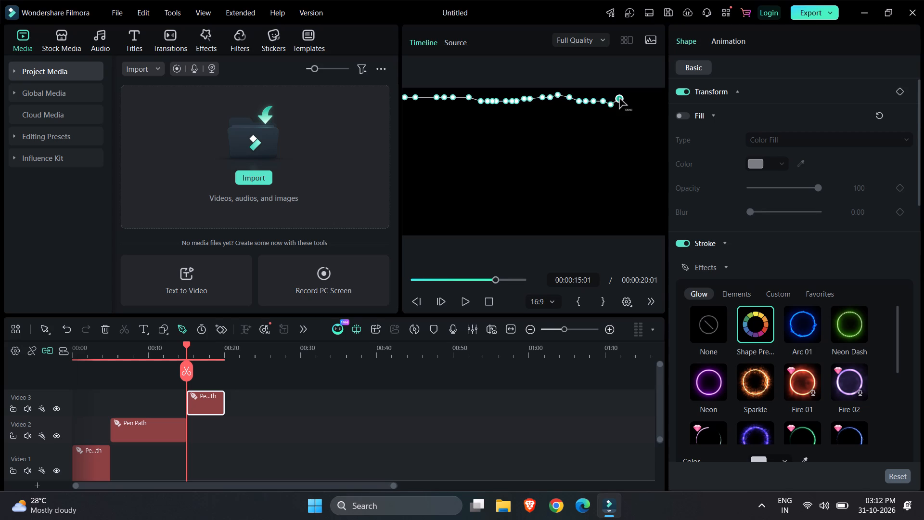
left_click(626, 99)
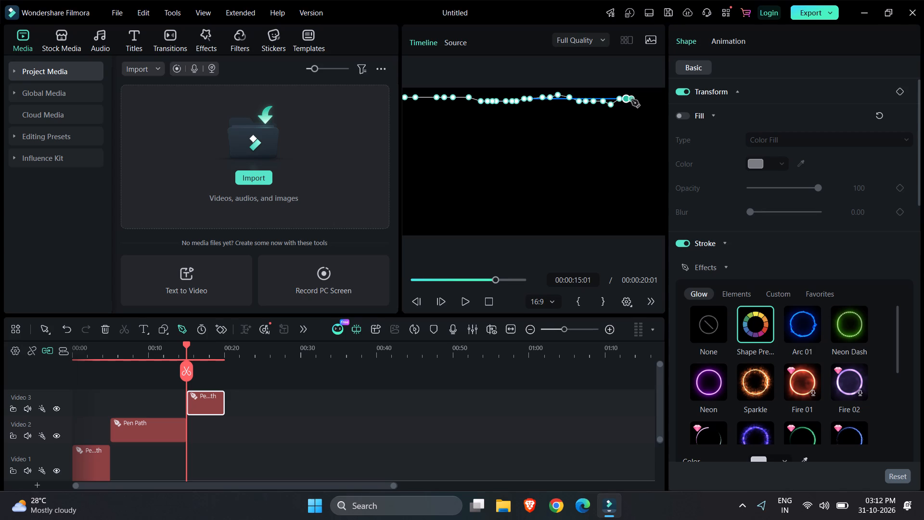
left_click(631, 101)
left_click(640, 101)
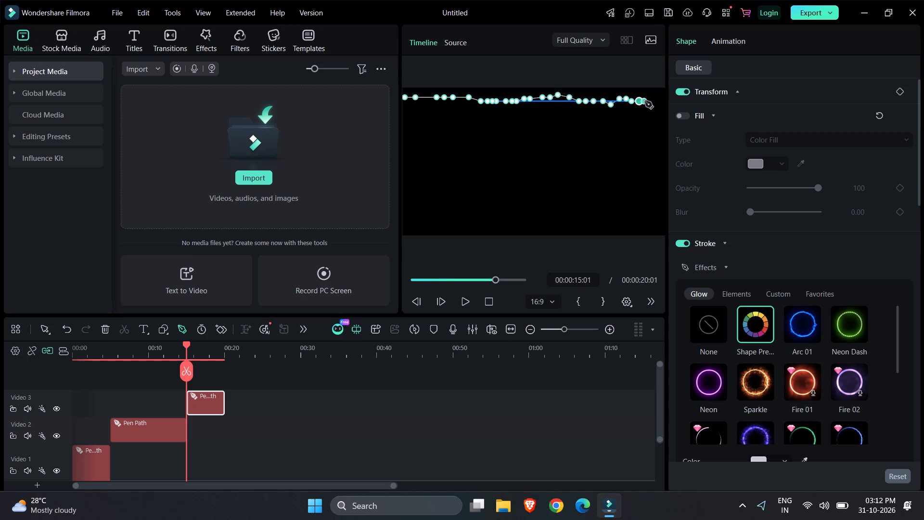
left_click(648, 101)
left_click(658, 102)
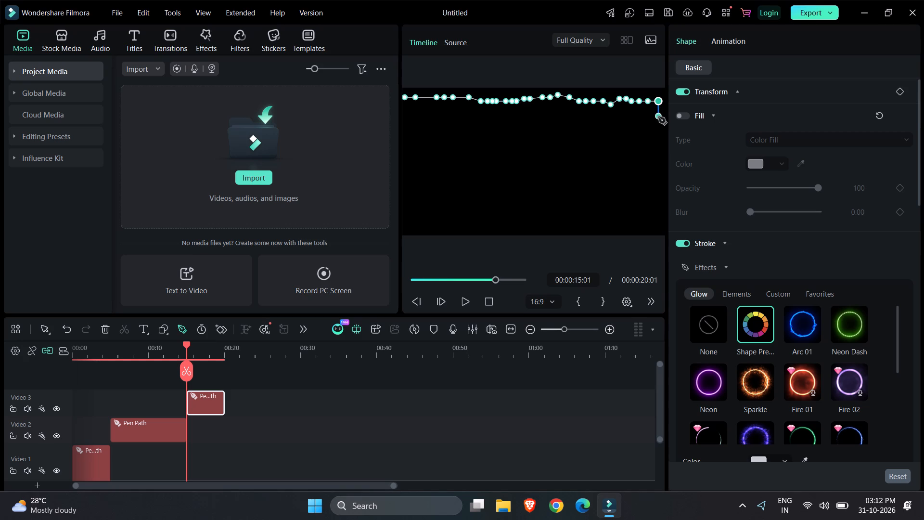
Turn the pen path down the frame's right edge by about one-sixth of its height, then run it back left to near the centre.
left_click(658, 115)
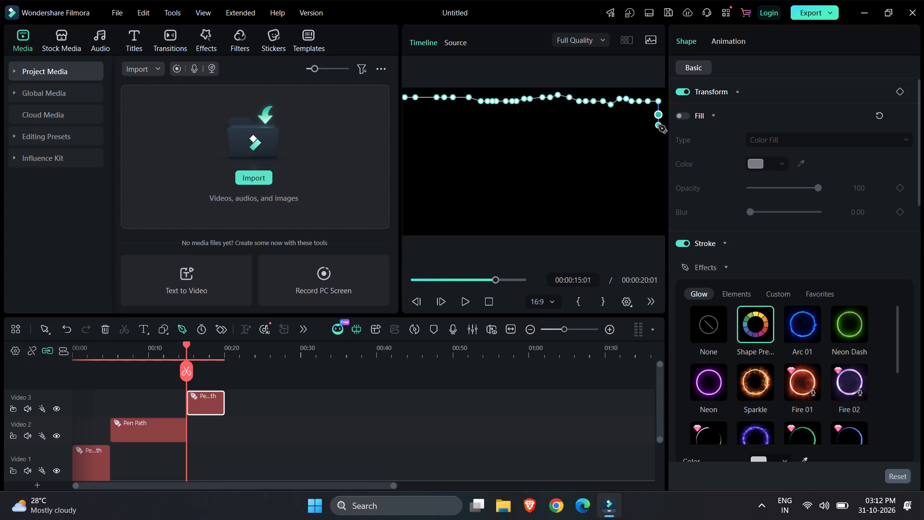
left_click(658, 125)
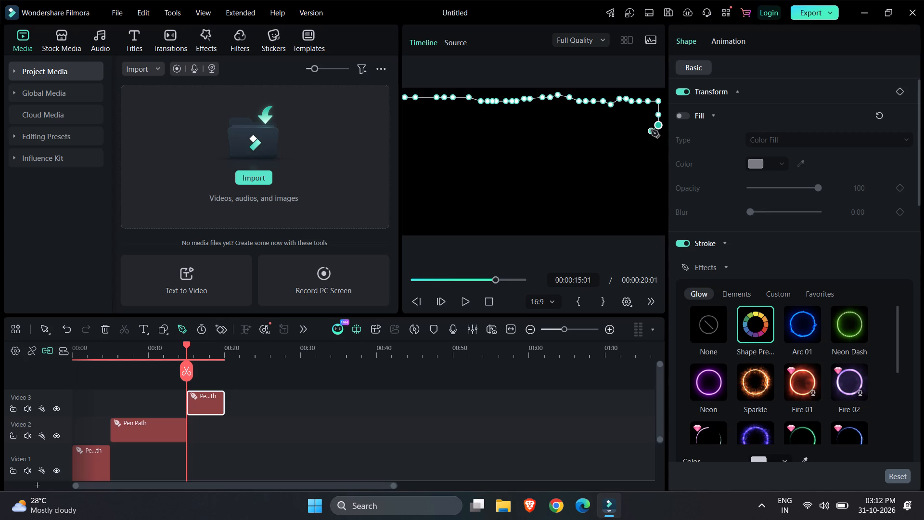
left_click(651, 127)
left_click(643, 126)
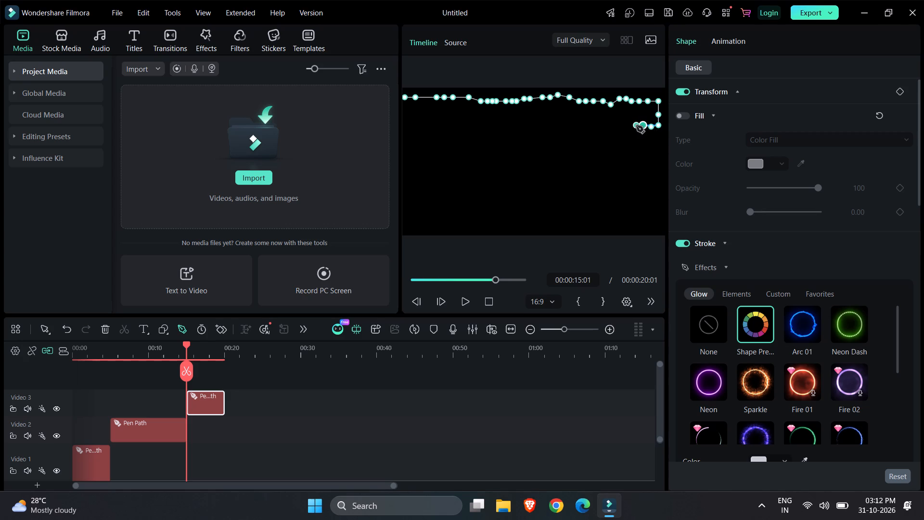
left_click(636, 126)
left_click(628, 127)
left_click(618, 127)
left_click_drag(608, 127, 602, 127)
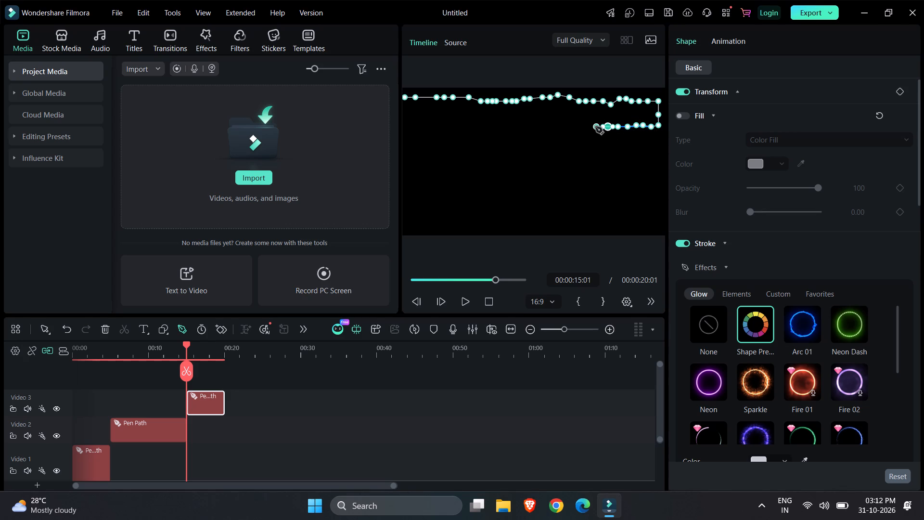
left_click(595, 127)
left_click(587, 127)
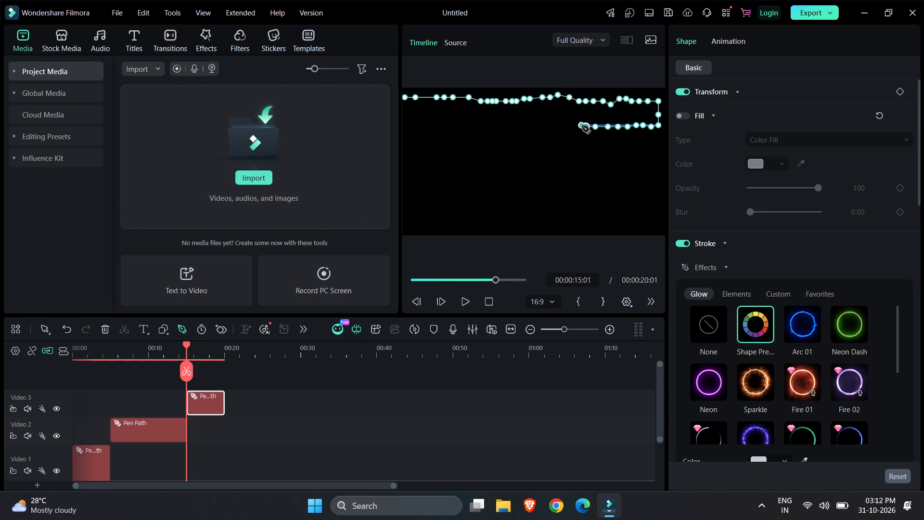
left_click(582, 126)
left_click(574, 126)
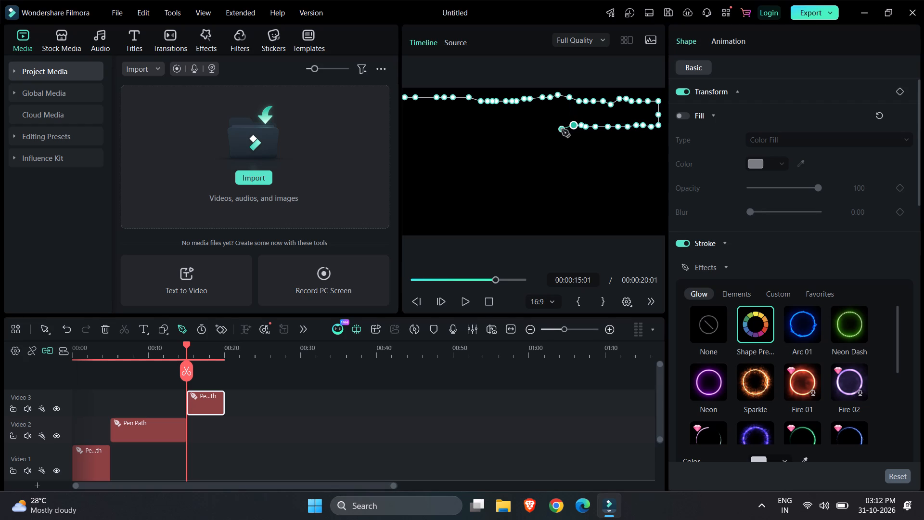
left_click(563, 126)
left_click(551, 127)
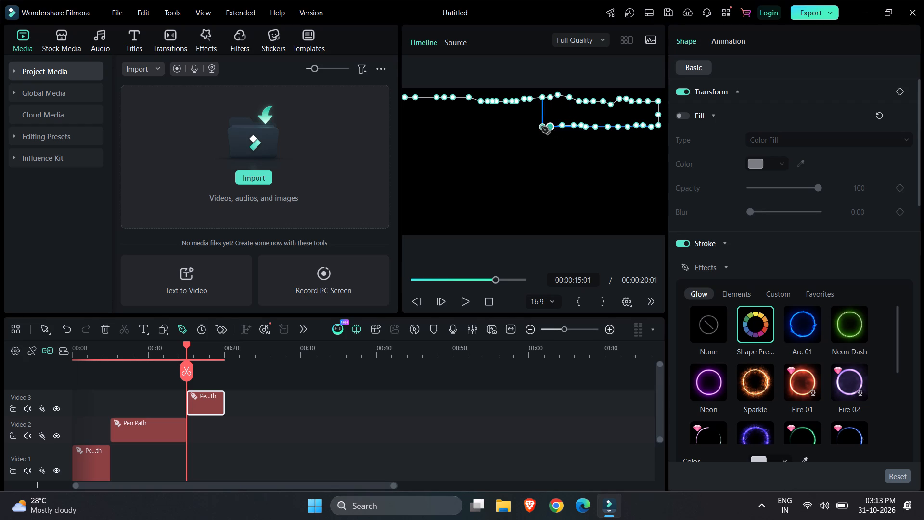
Continue the pen path's second row leftward from near the centre to the frame's left edge, keeping it nearly level.
left_click(537, 130)
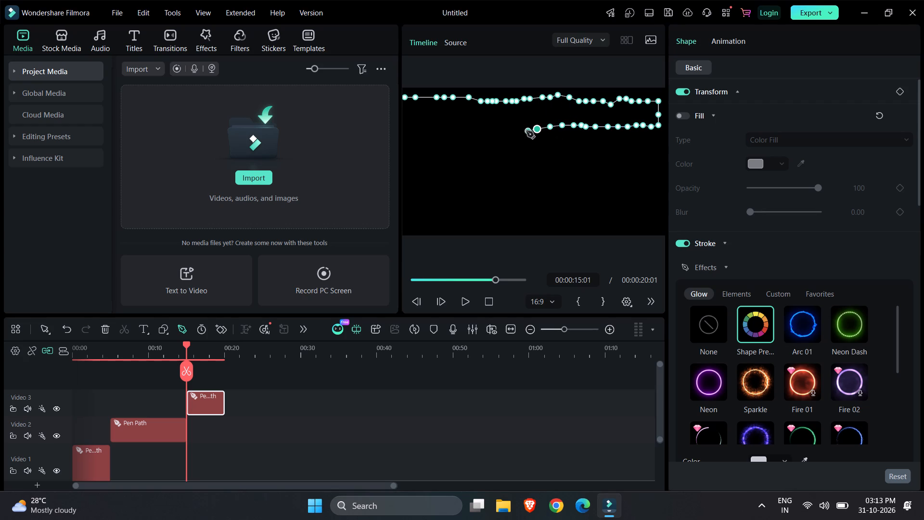
left_click(525, 130)
left_click(514, 130)
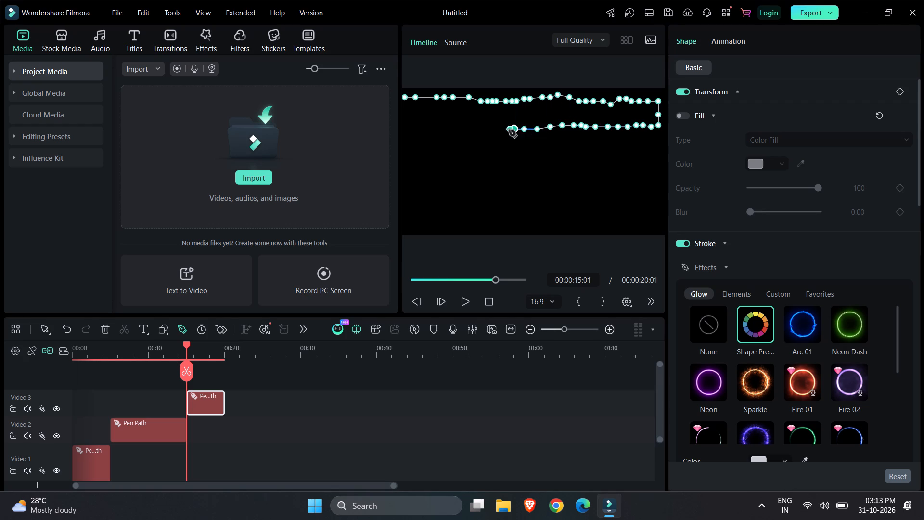
left_click(502, 130)
left_click(492, 130)
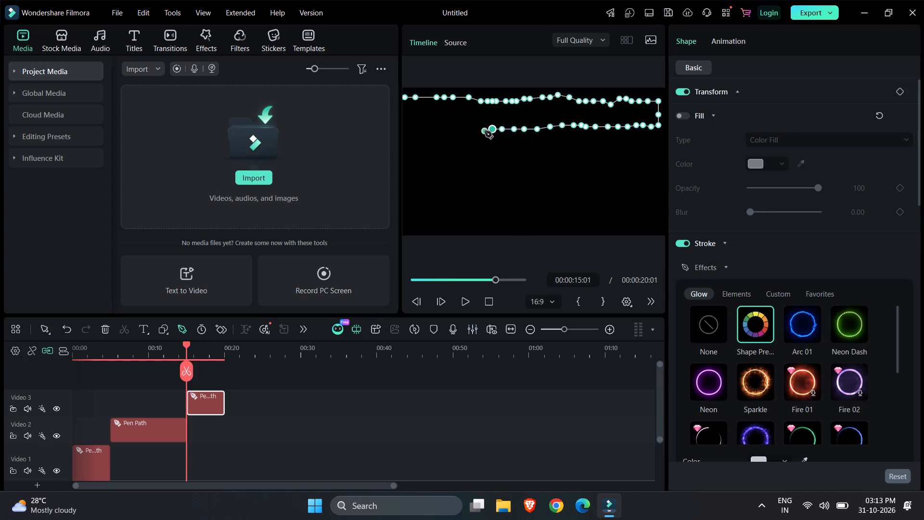
left_click(482, 131)
left_click(464, 131)
left_click(452, 133)
left_click(440, 131)
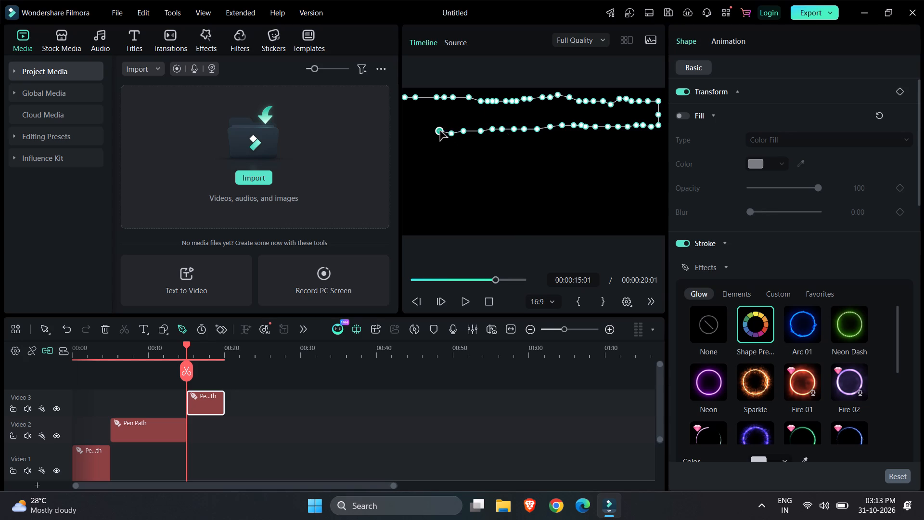
left_click(432, 130)
left_click(423, 130)
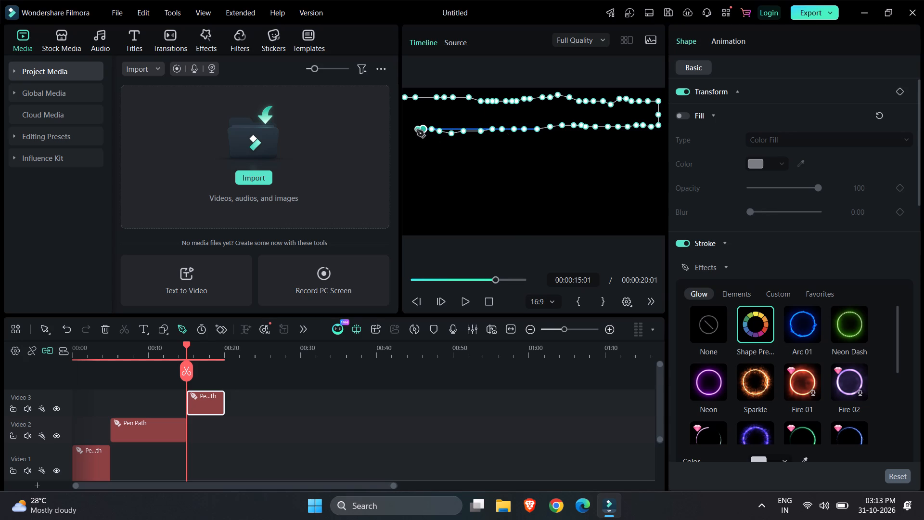
left_click(415, 130)
left_click(409, 130)
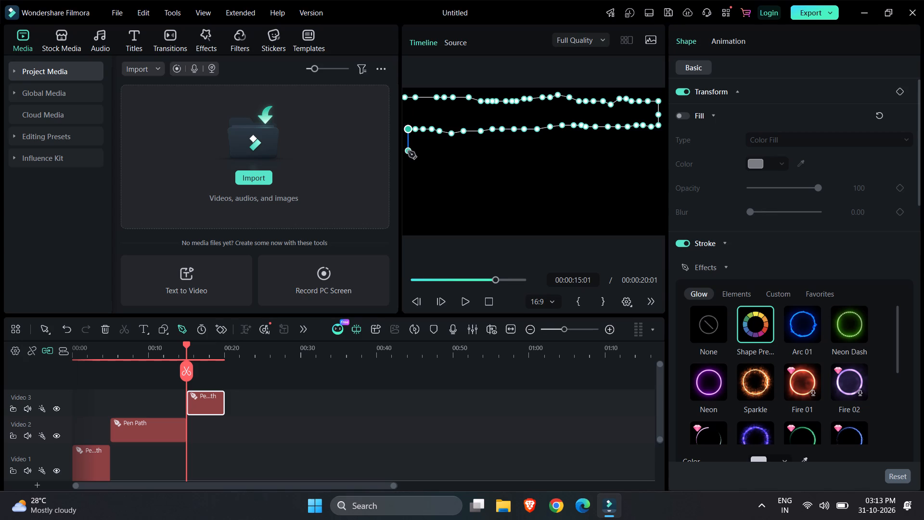
Turn the pen path down the frame's left edge by about one-seventh of its height, then run a third row right to about one-third across.
left_click(408, 151)
left_click(416, 151)
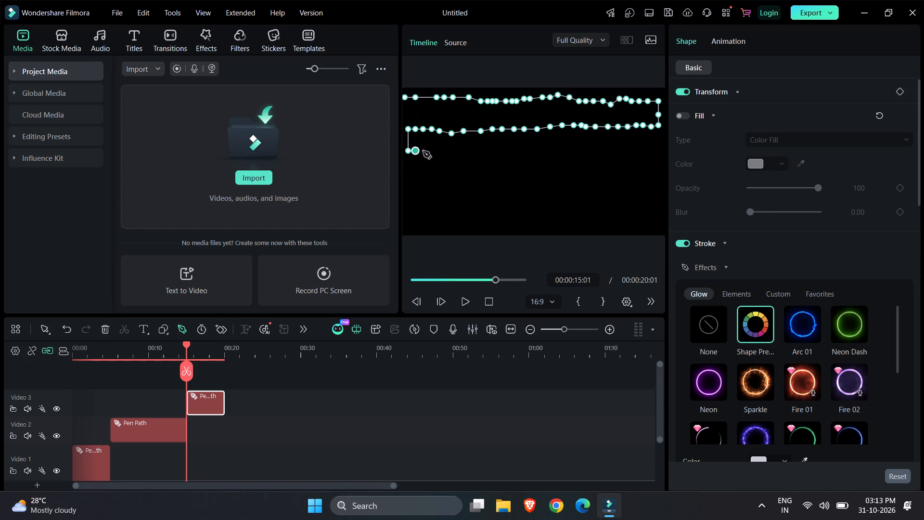
left_click(423, 151)
left_click(428, 151)
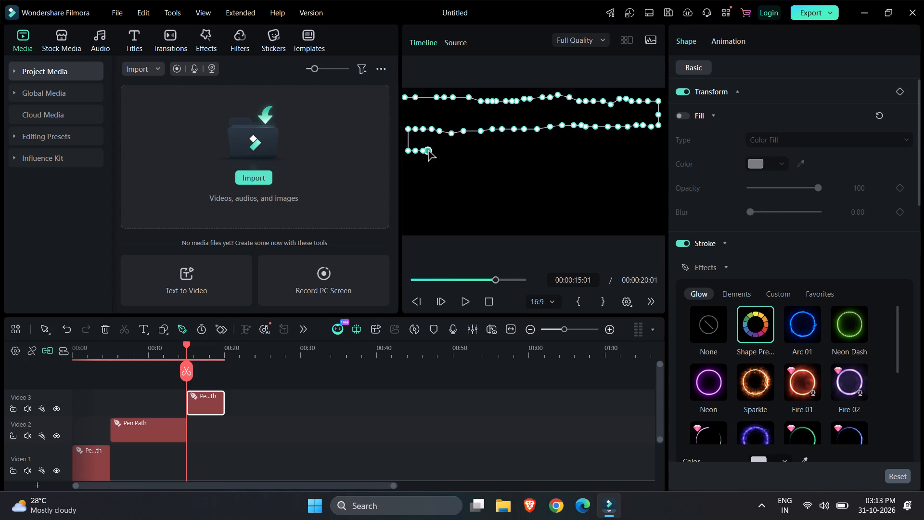
left_click(436, 151)
left_click(443, 151)
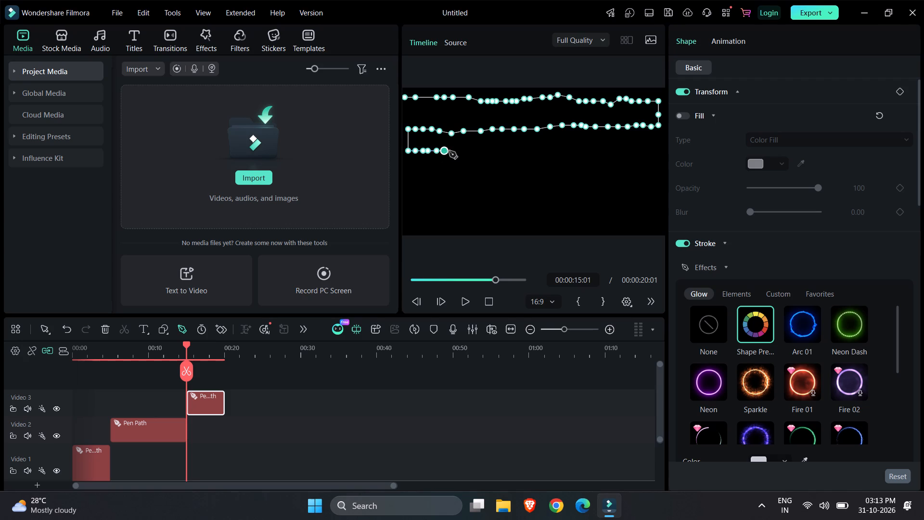
left_click(453, 151)
left_click(461, 150)
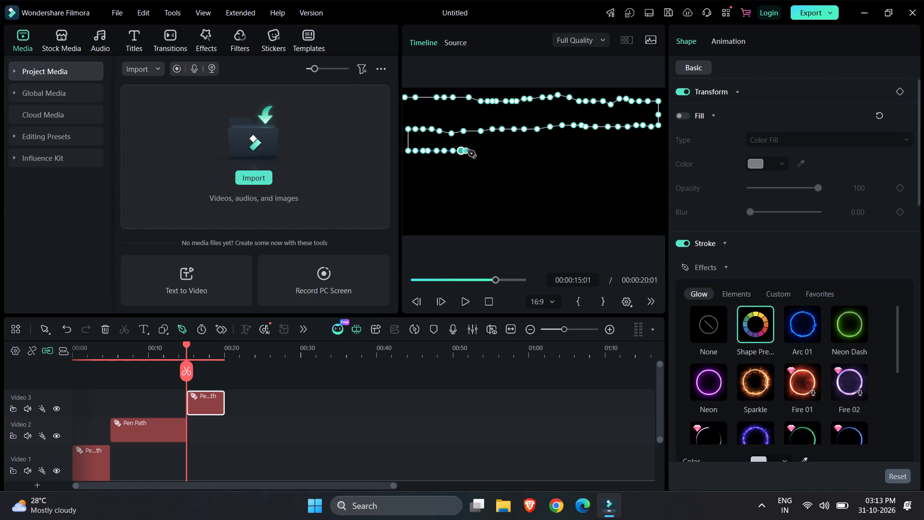
left_click(472, 150)
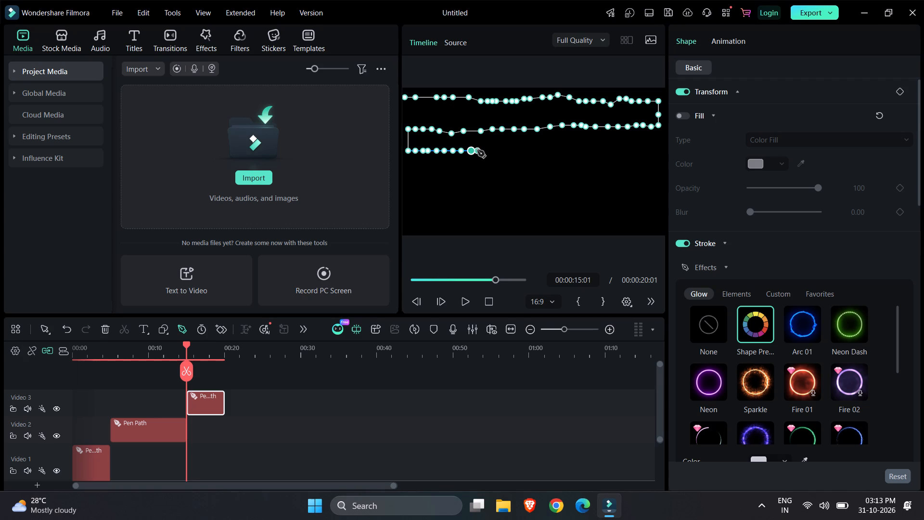
left_click(477, 150)
left_click(488, 147)
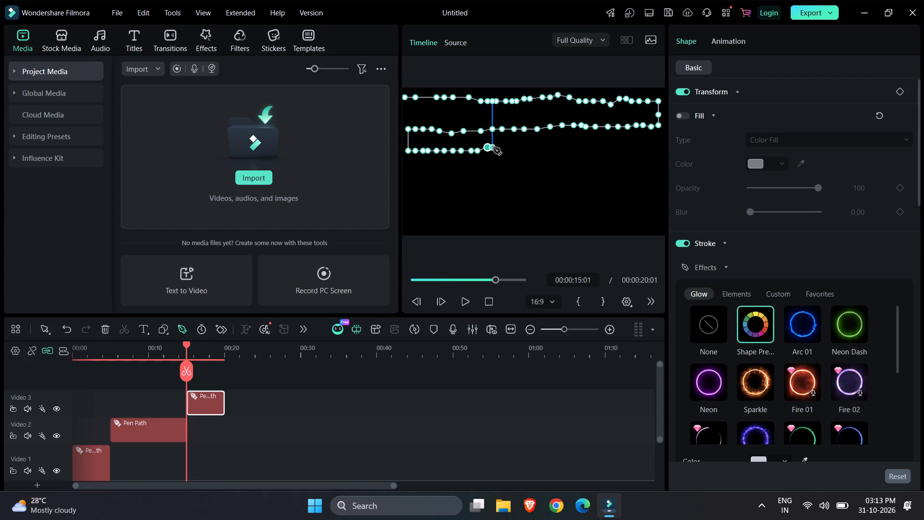
left_click(493, 147)
left_click(498, 147)
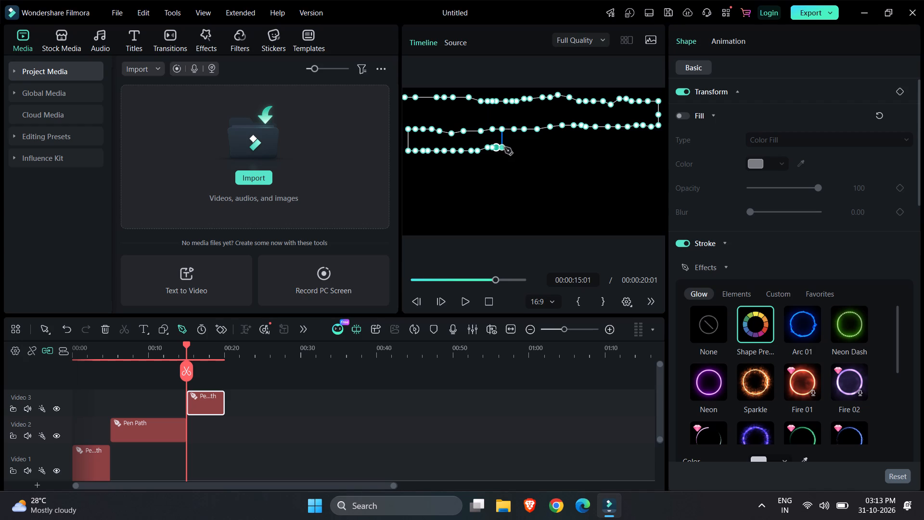
Extend the pen path's third row rightward in a slightly wavy line of points, through the centre to about three-quarters across the frame.
left_click(508, 147)
left_click(514, 150)
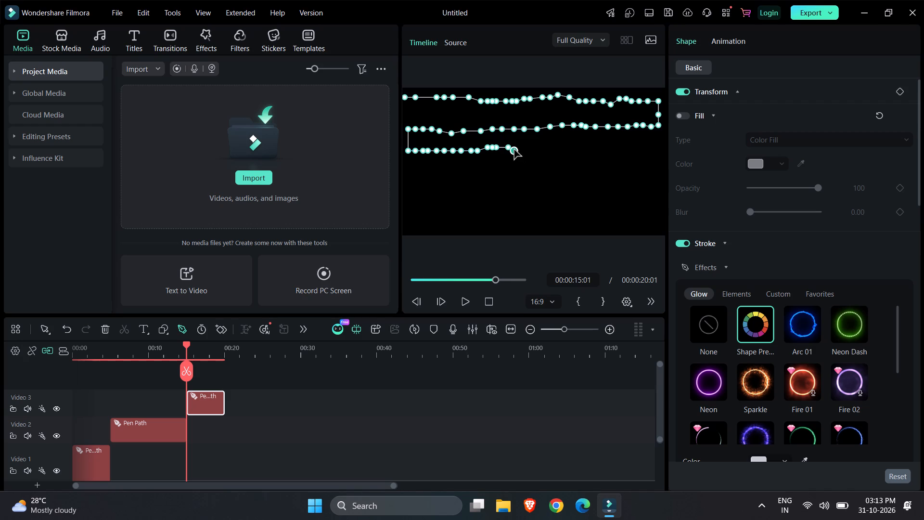
left_click(526, 150)
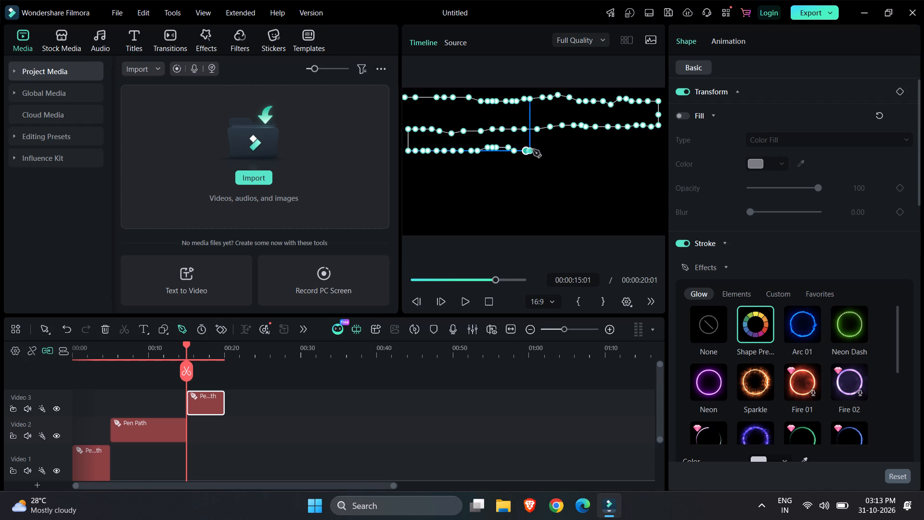
left_click(537, 150)
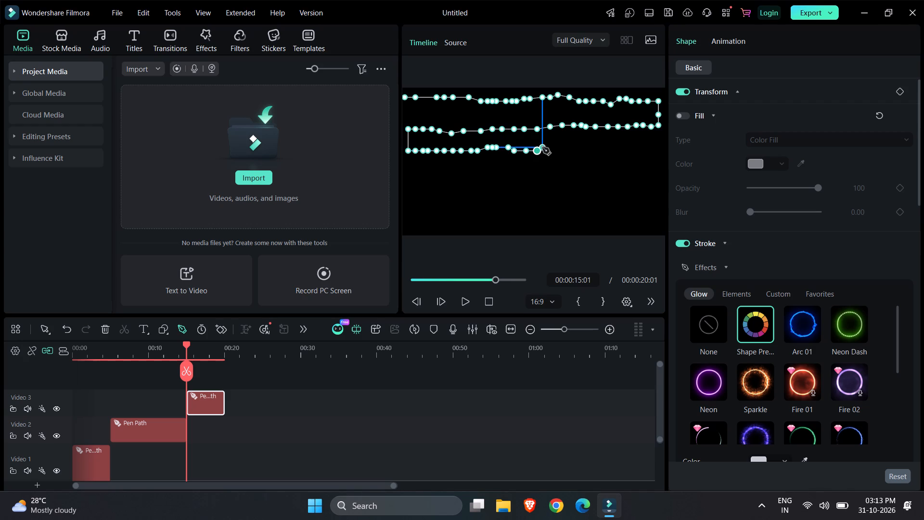
left_click(542, 147)
left_click(553, 147)
left_click(561, 147)
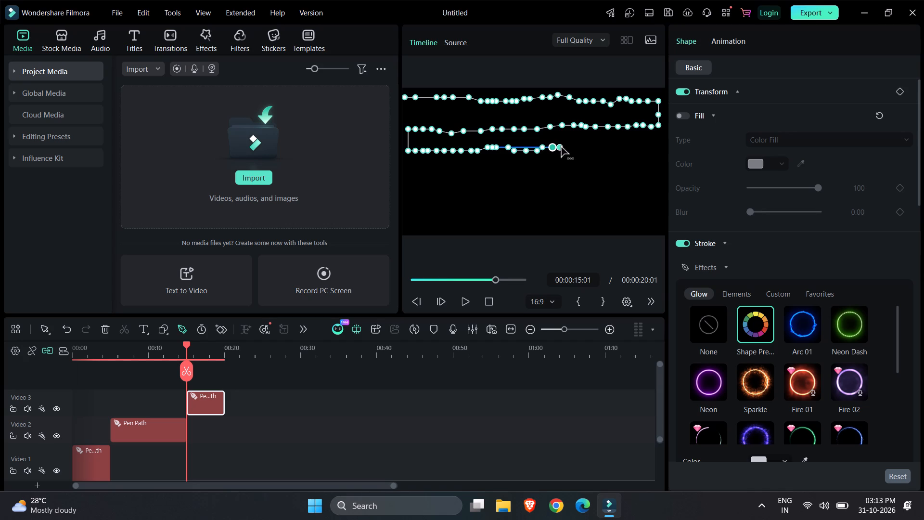
left_click(569, 150)
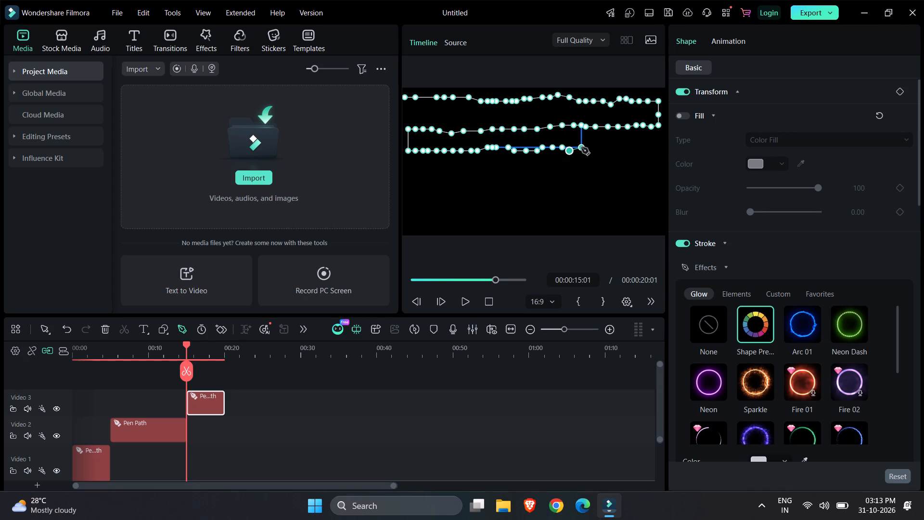
left_click(581, 147)
left_click(591, 147)
left_click(602, 147)
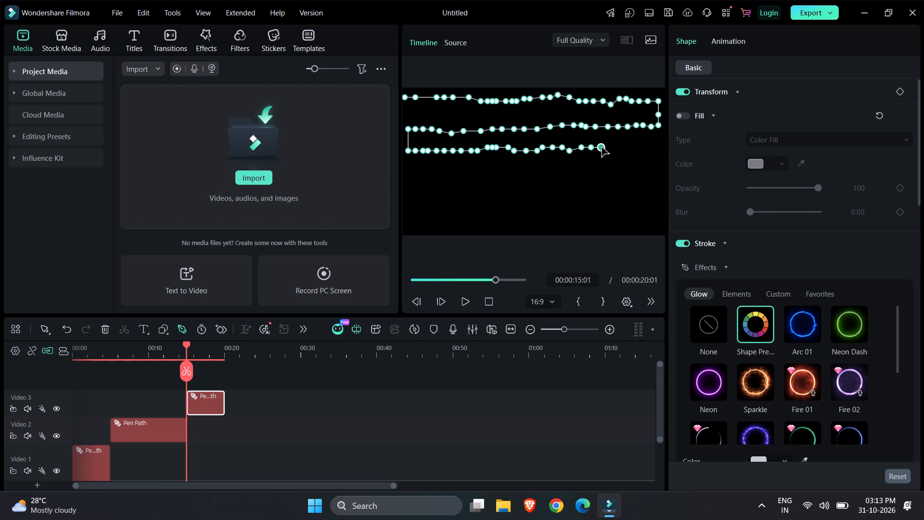
Continue the pen path's third row with closely spaced, nearly level points to the frame's right edge.
left_click(606, 147)
left_click(611, 147)
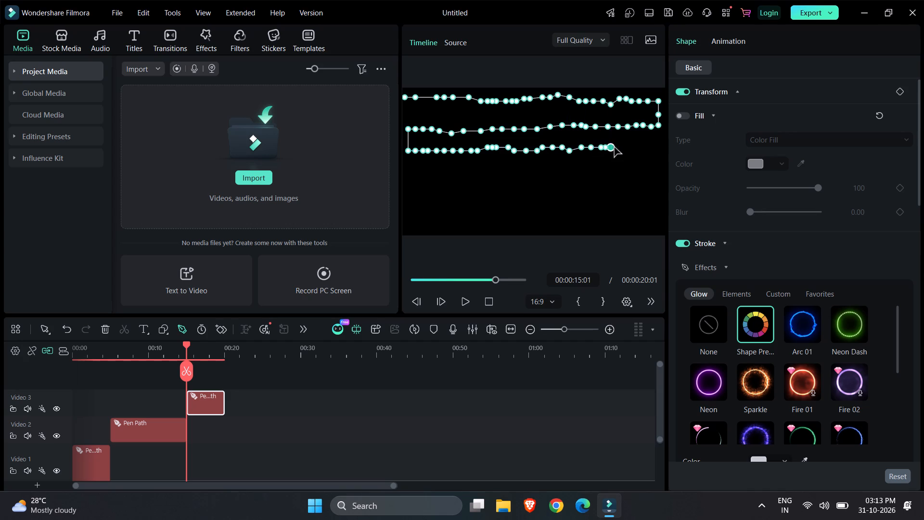
left_click(615, 147)
left_click(619, 147)
left_click(623, 147)
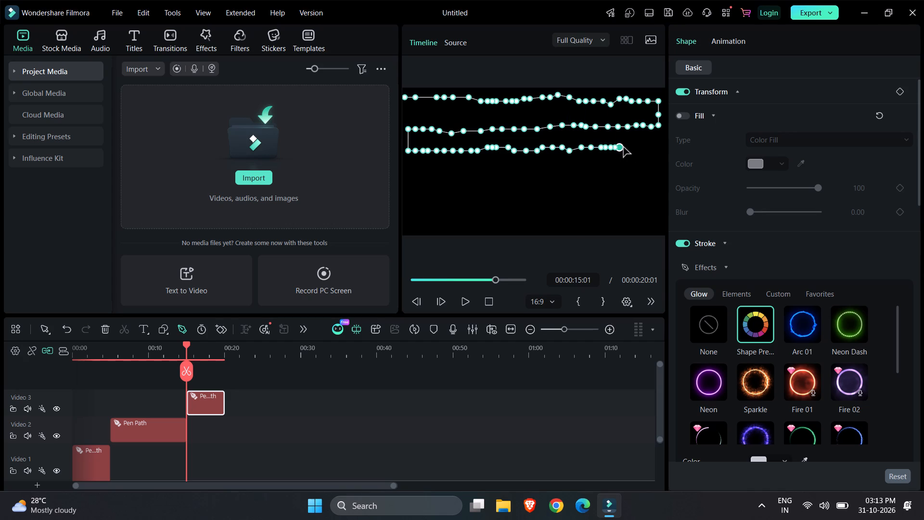
left_click(631, 146)
left_click(640, 146)
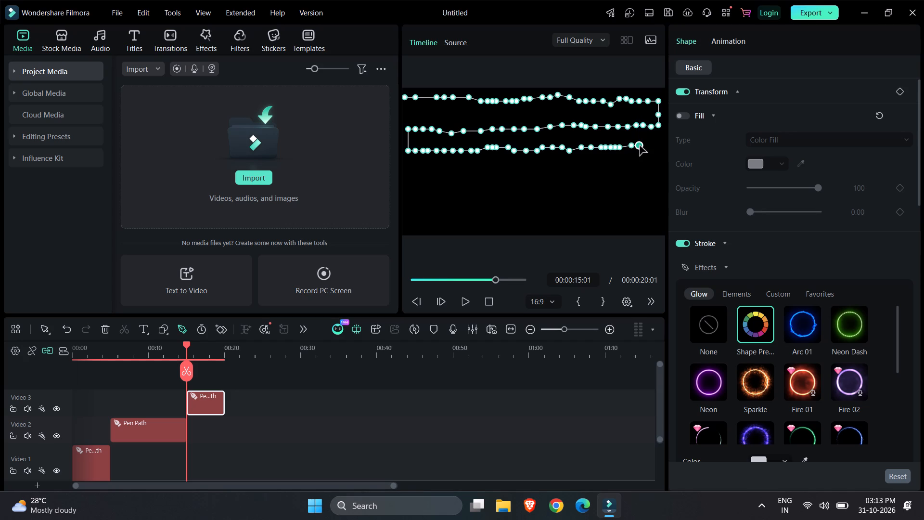
left_click(646, 146)
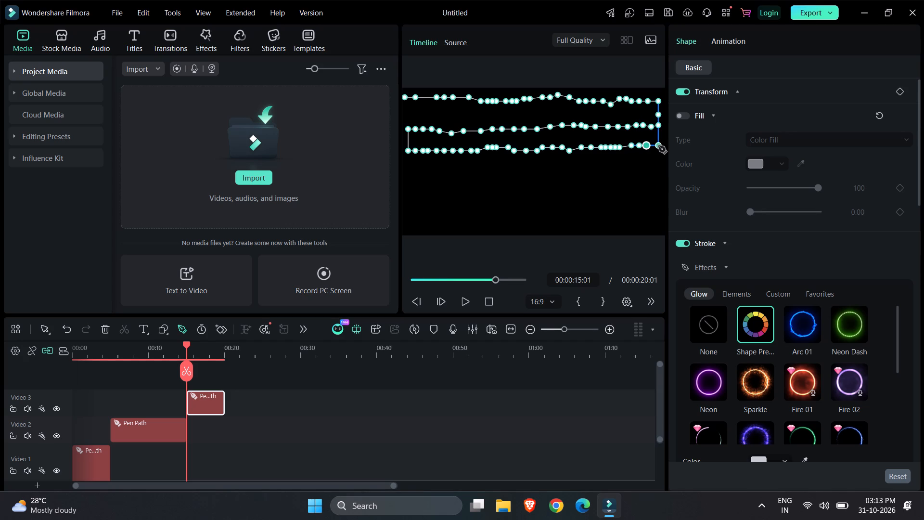
left_click(658, 146)
Drop the pen path down the right edge by about one-fifth of the frame's height, then run it left over a shallow hump to two-thirds across.
left_click(658, 174)
left_click(648, 174)
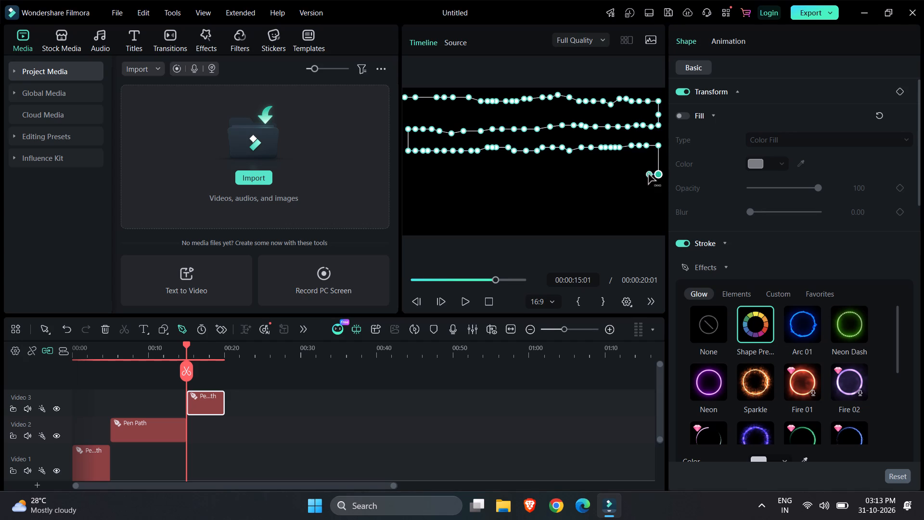
left_click(640, 174)
left_click(635, 174)
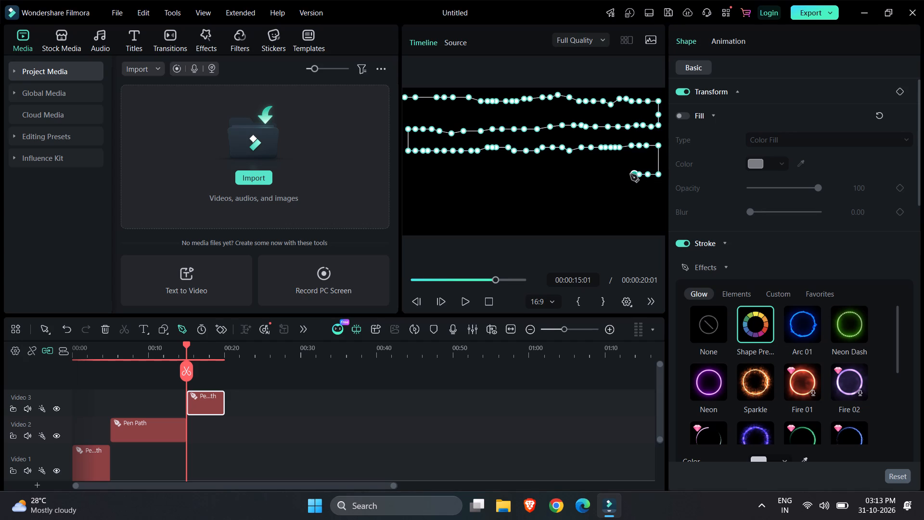
left_click(628, 174)
left_click(624, 172)
left_click(622, 170)
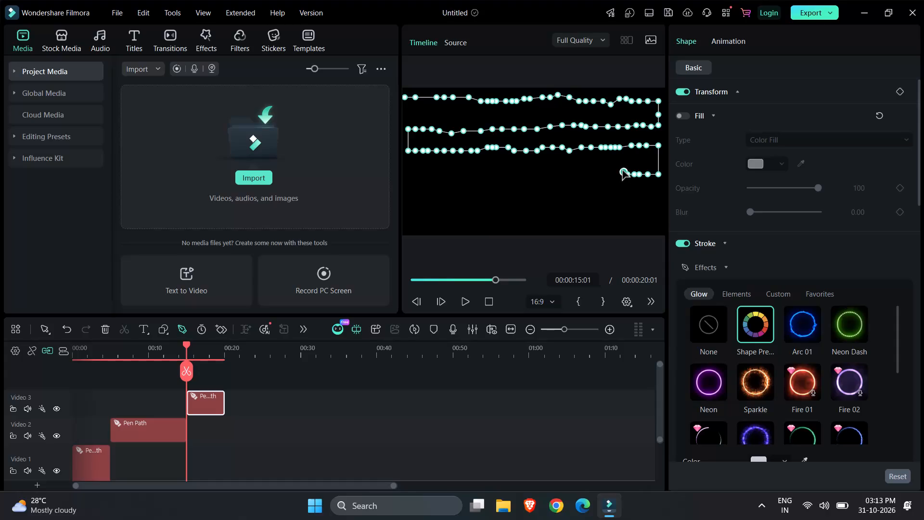
left_click(618, 170)
left_click(610, 168)
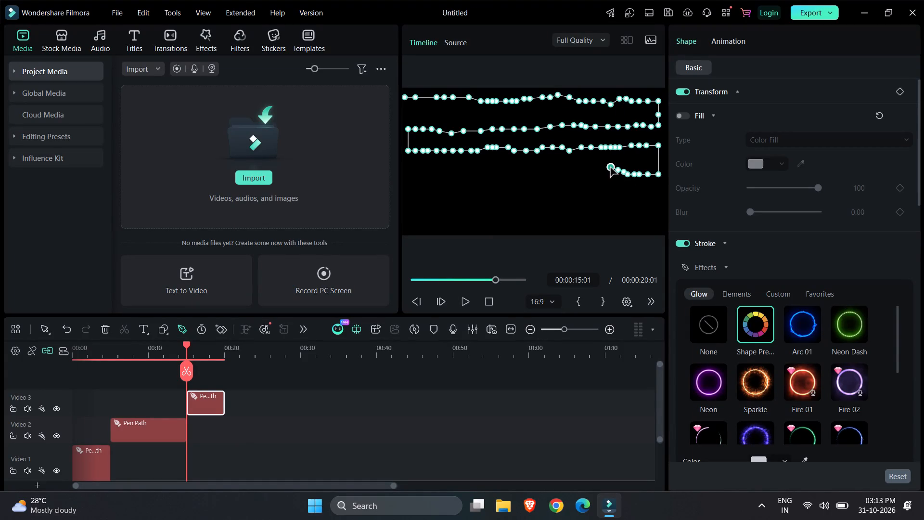
left_click(606, 168)
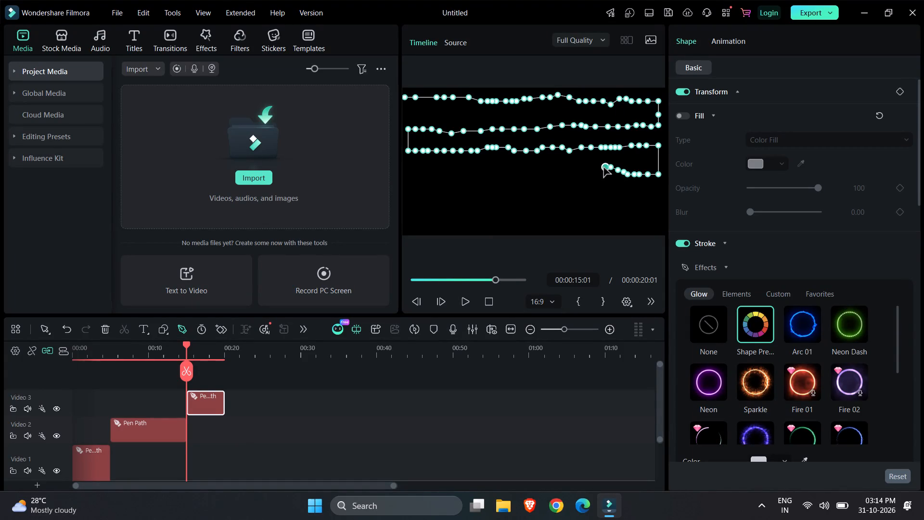
left_click(598, 170)
left_click(583, 171)
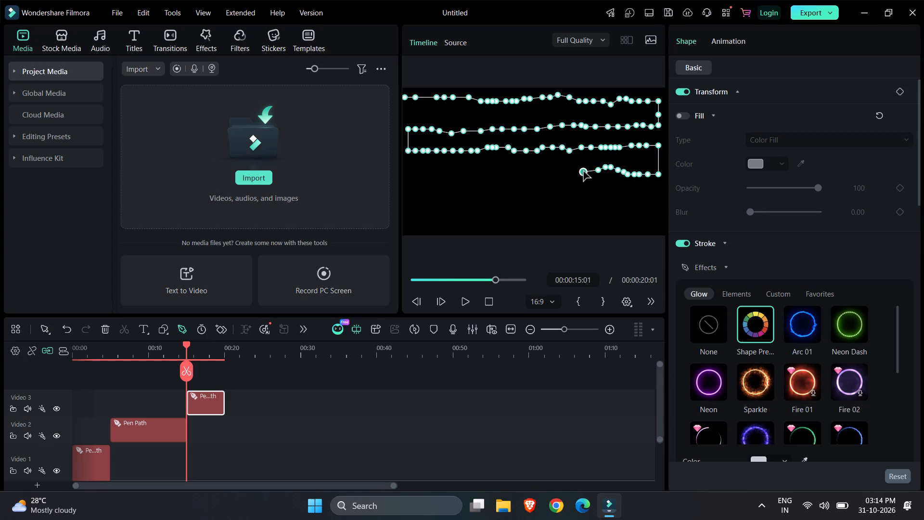
left_click(583, 171)
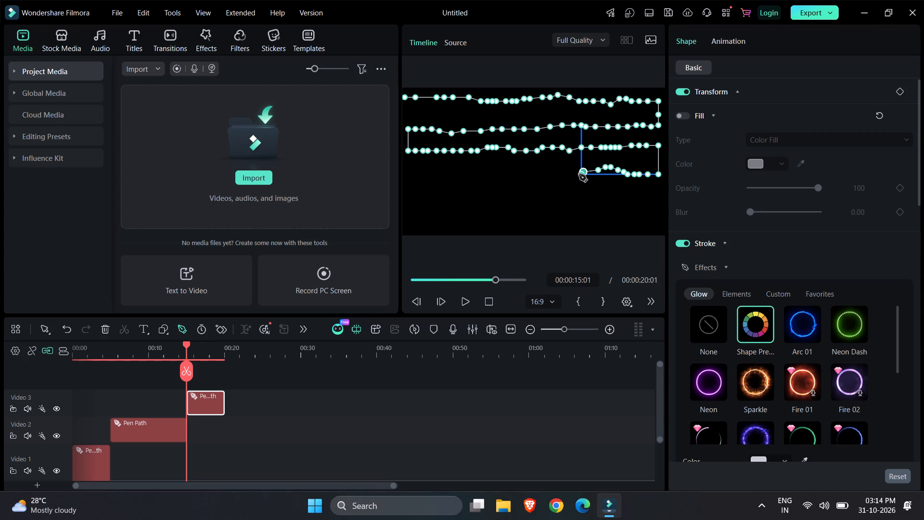
Extend the pen path's fourth row leftward in a level line of points, past the centre to just over one-third across the frame.
left_click(575, 174)
left_click(567, 174)
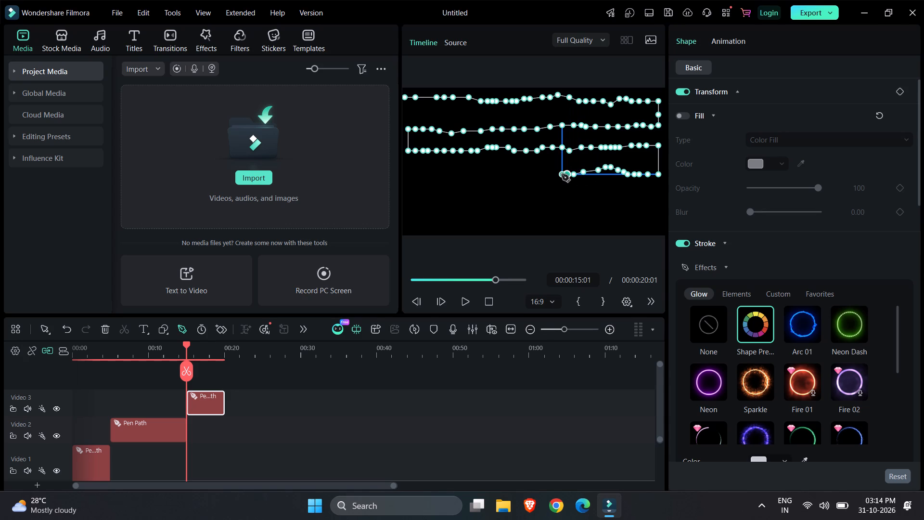
left_click(562, 174)
left_click(553, 174)
left_click(541, 174)
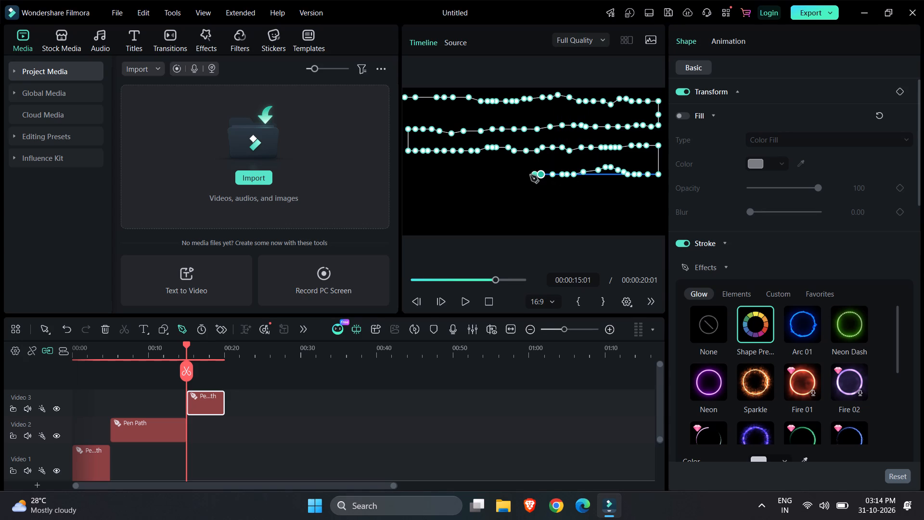
left_click(530, 175)
left_click(522, 175)
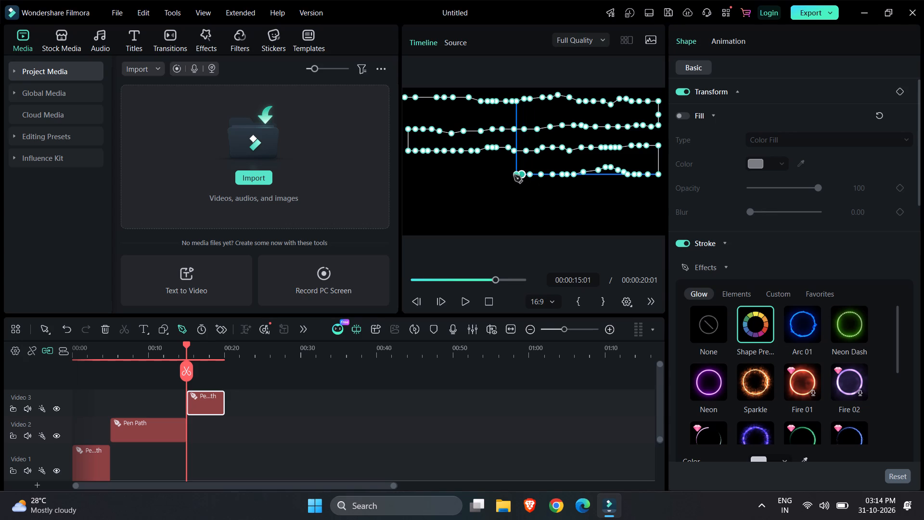
left_click(514, 175)
left_click(500, 175)
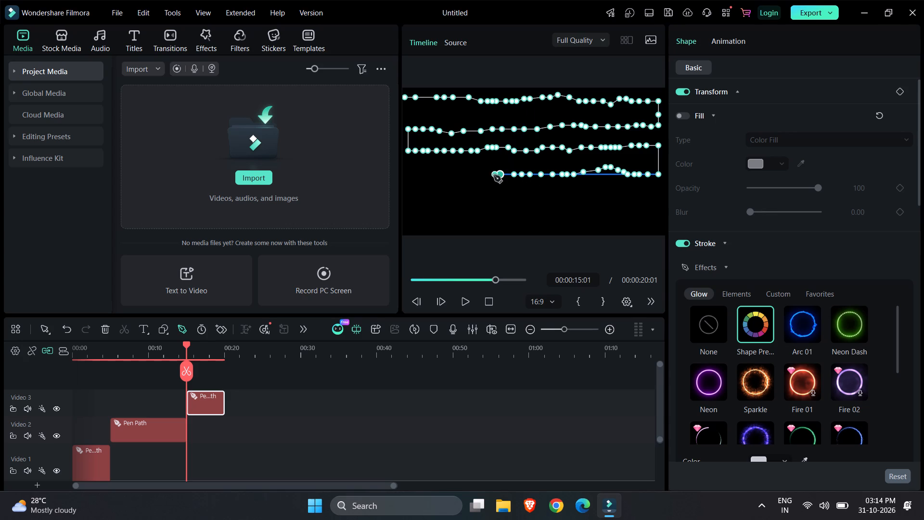
Continue the pen path's fourth row leftward to the frame's left edge, keeping it level before adding slight waves near the end.
left_click(494, 175)
left_click(486, 175)
left_click(478, 175)
left_click(465, 175)
left_click(457, 175)
left_click(441, 172)
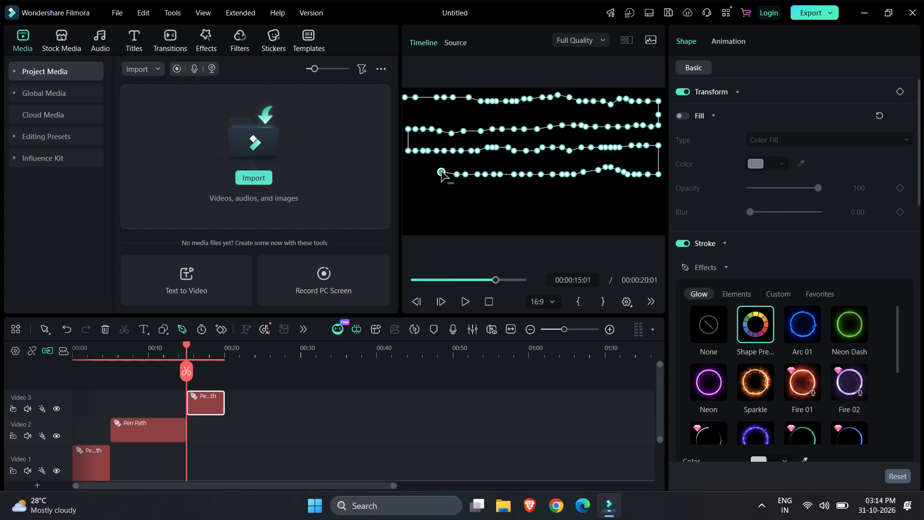
left_click(436, 175)
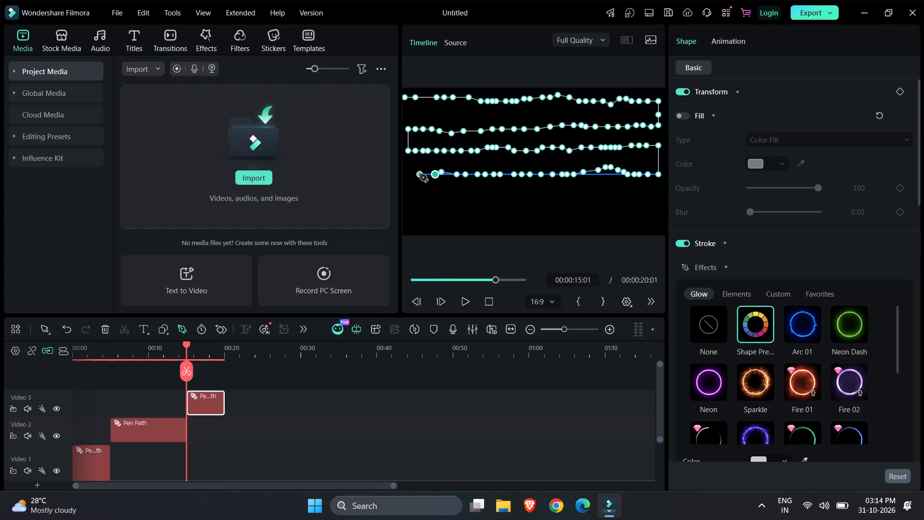
left_click(420, 172)
left_click(409, 175)
Drop the pen path down the left edge by about one-seventh of the frame's height, then run it right, nearly level, almost to the centre.
left_click(407, 196)
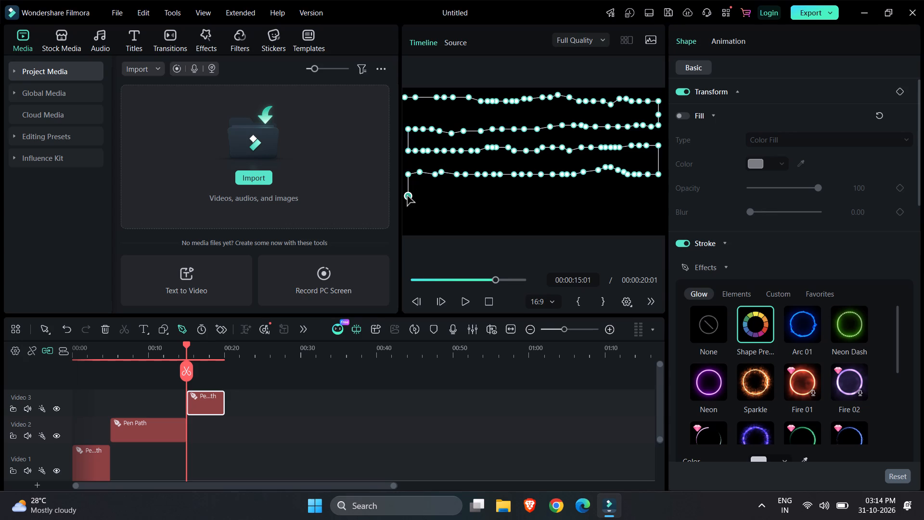
left_click(419, 195)
left_click(428, 195)
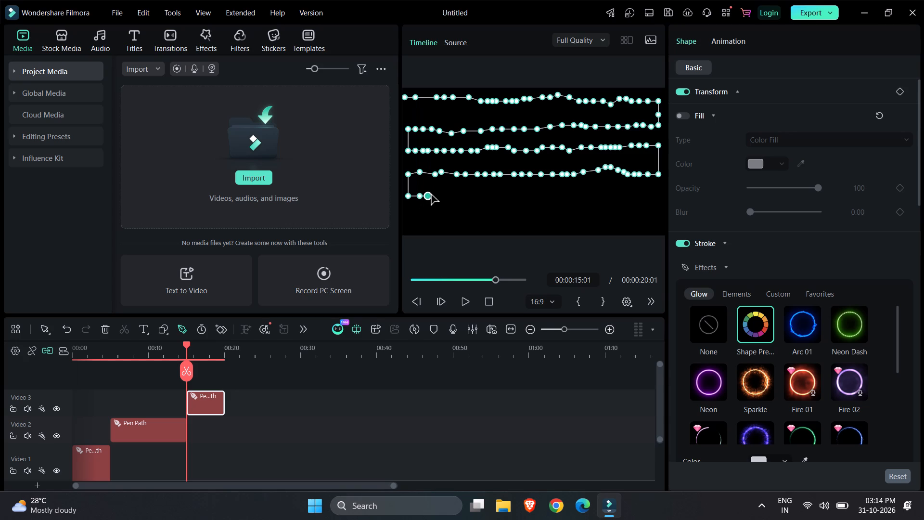
left_click(435, 192)
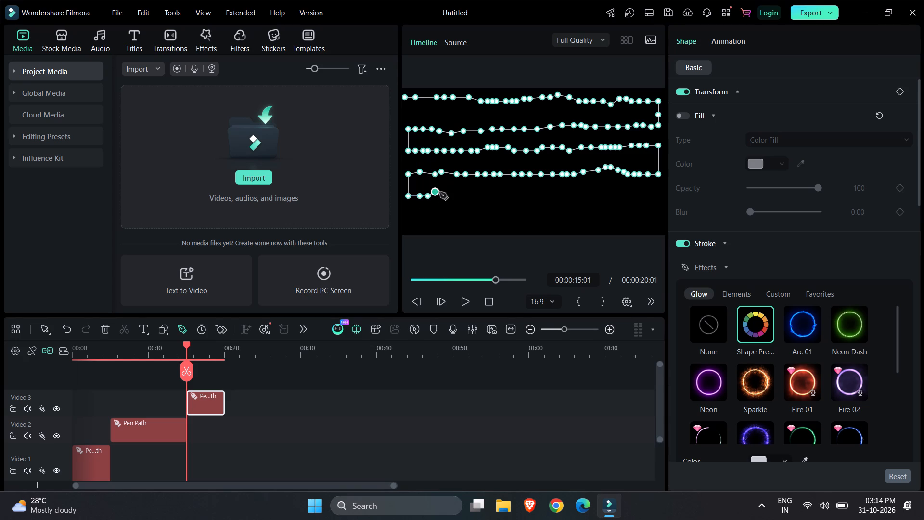
left_click(443, 196)
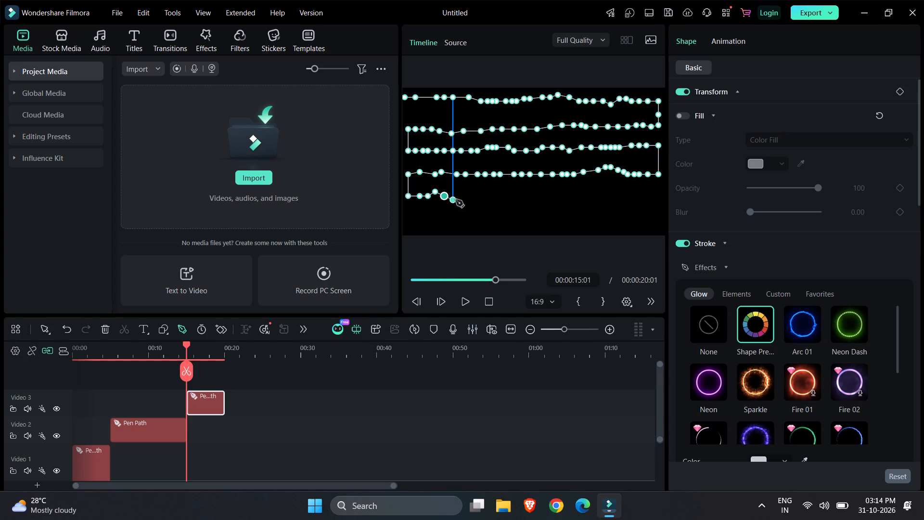
left_click(453, 196)
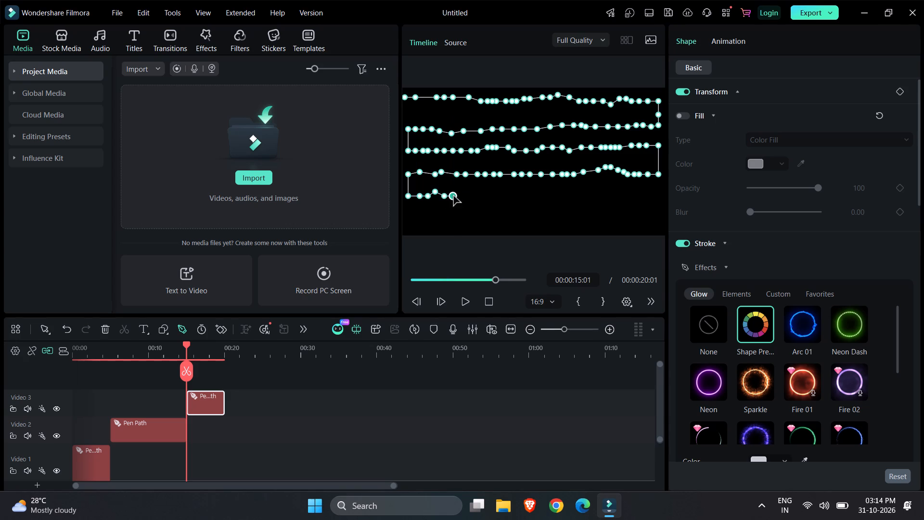
left_click(465, 195)
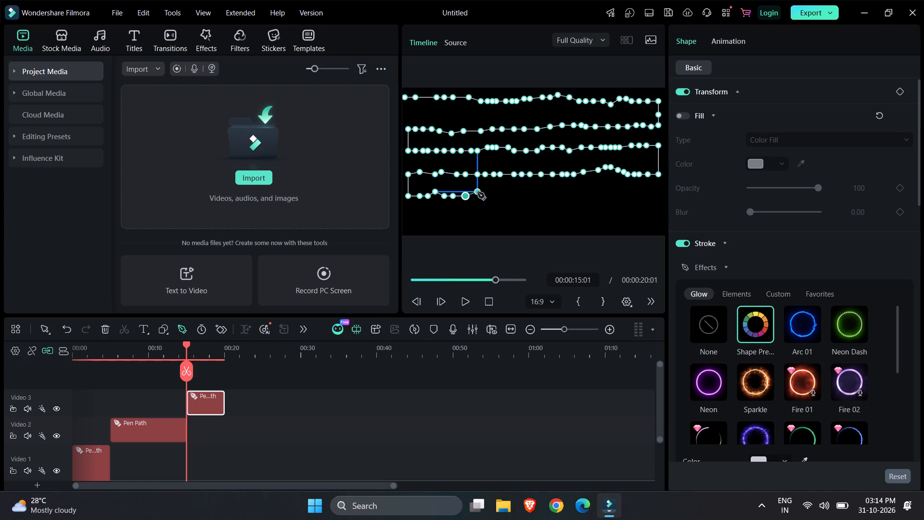
left_click(477, 196)
left_click(488, 198)
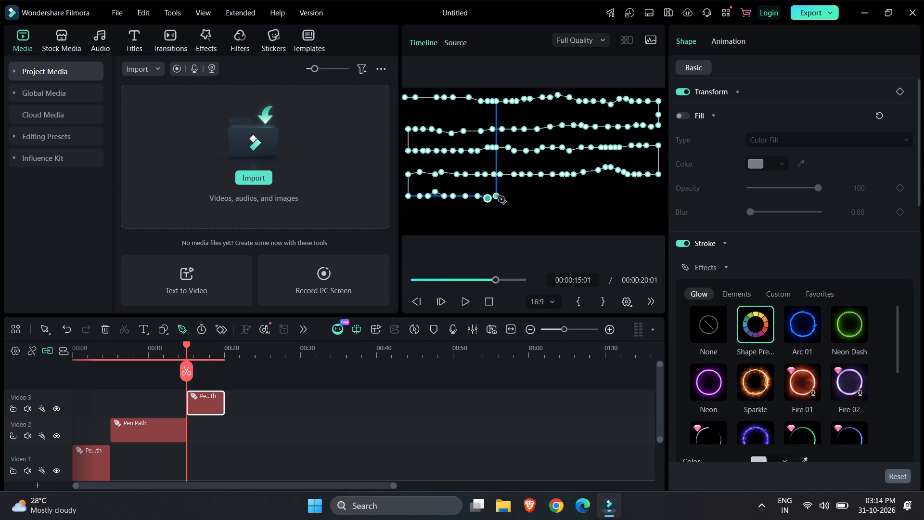
left_click(498, 196)
left_click(510, 196)
left_click(522, 196)
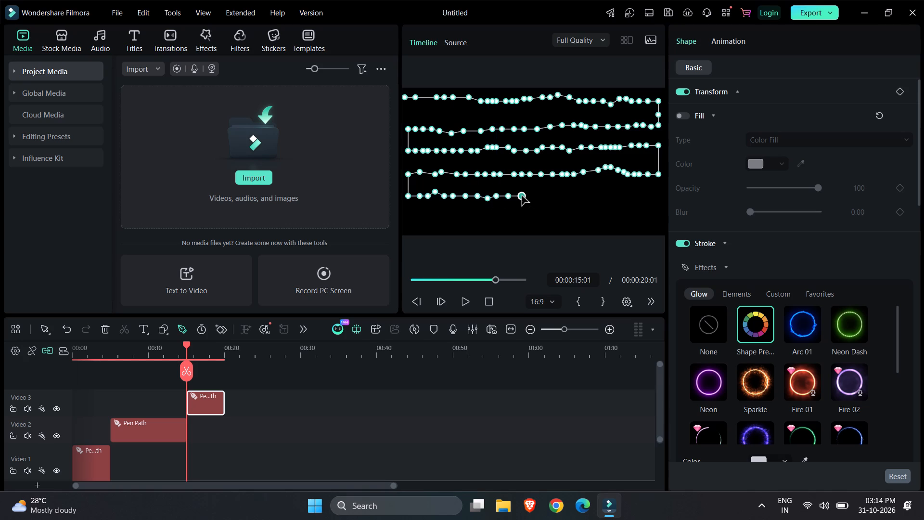
Continue the pen path's fifth row rightward with closely spaced points sloping slightly down to nearly three-quarters across the frame.
left_click(530, 198)
left_click(538, 200)
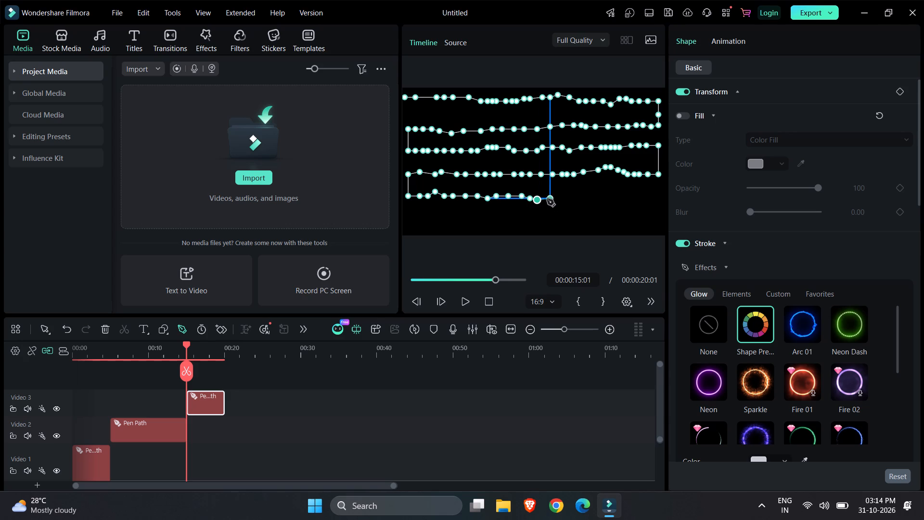
left_click(545, 199)
left_click(557, 199)
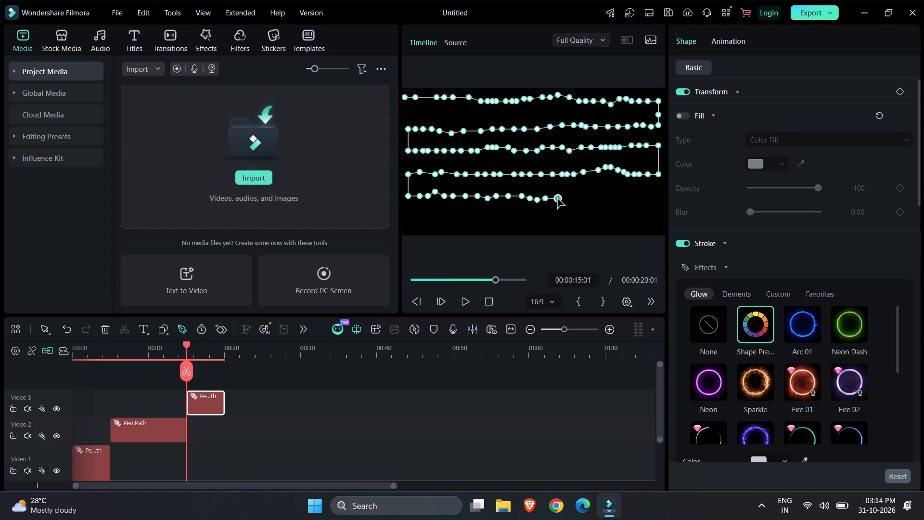
left_click(558, 199)
left_click(569, 199)
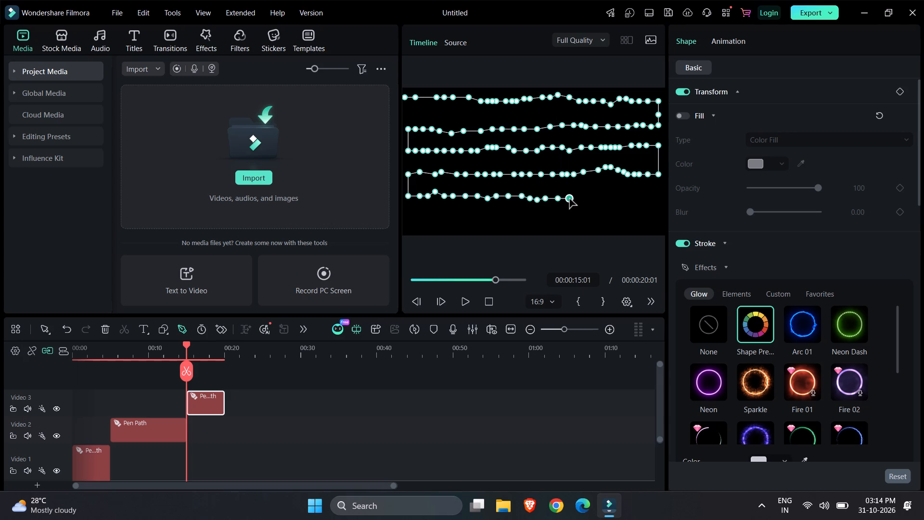
left_click(575, 203)
left_click(581, 203)
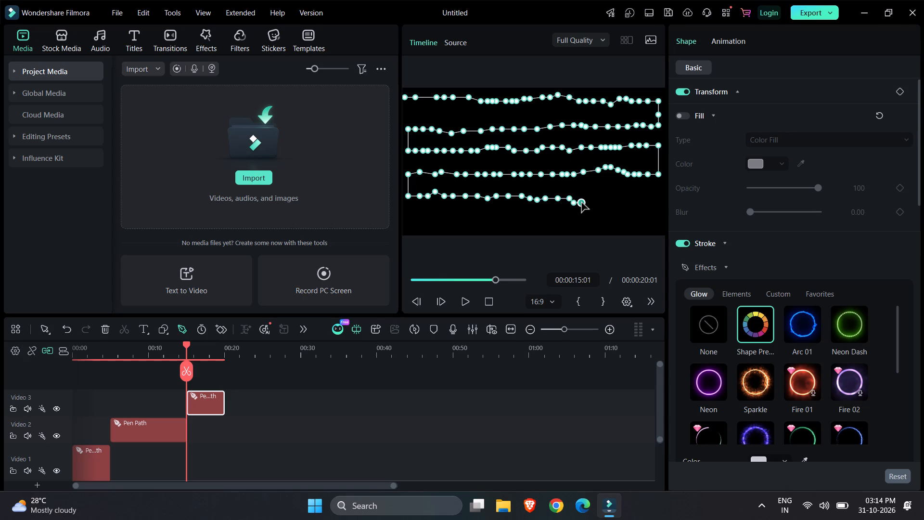
left_click(591, 203)
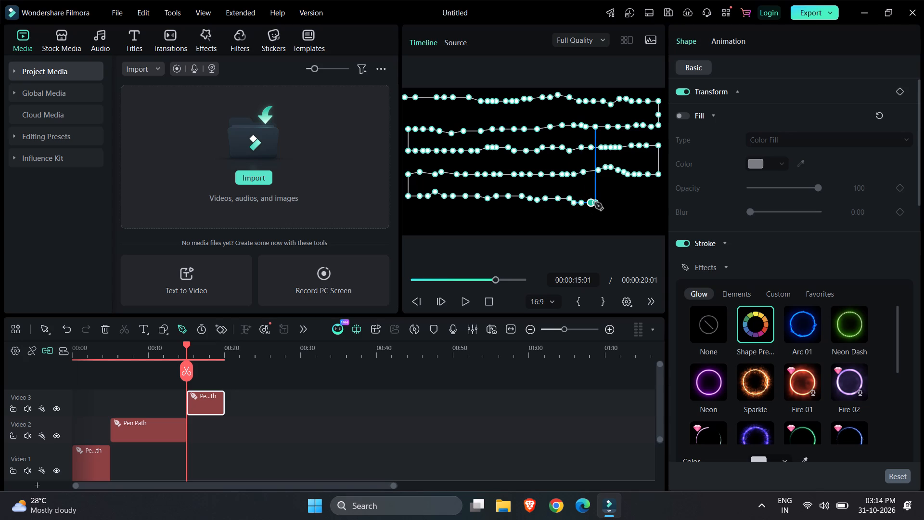
left_click(595, 203)
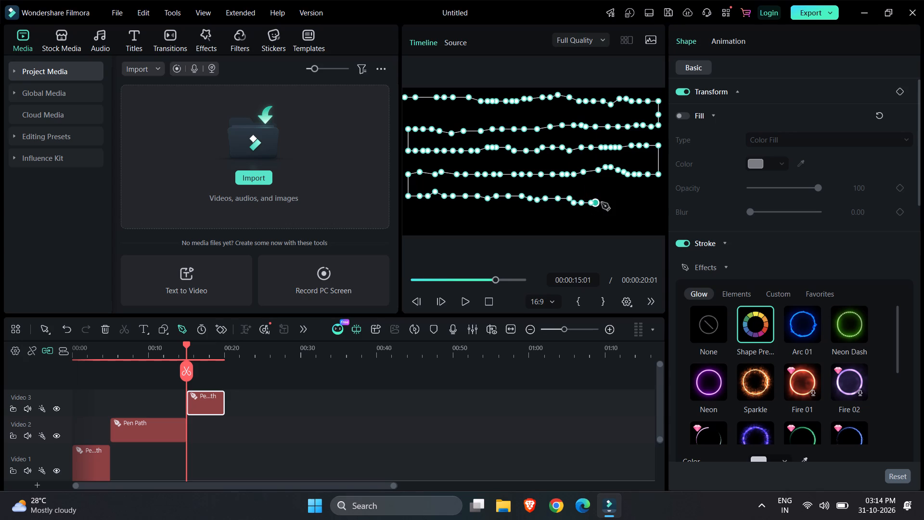
Continue the pen path's fifth row to the frame's right edge, raising it slightly near the end.
left_click(606, 203)
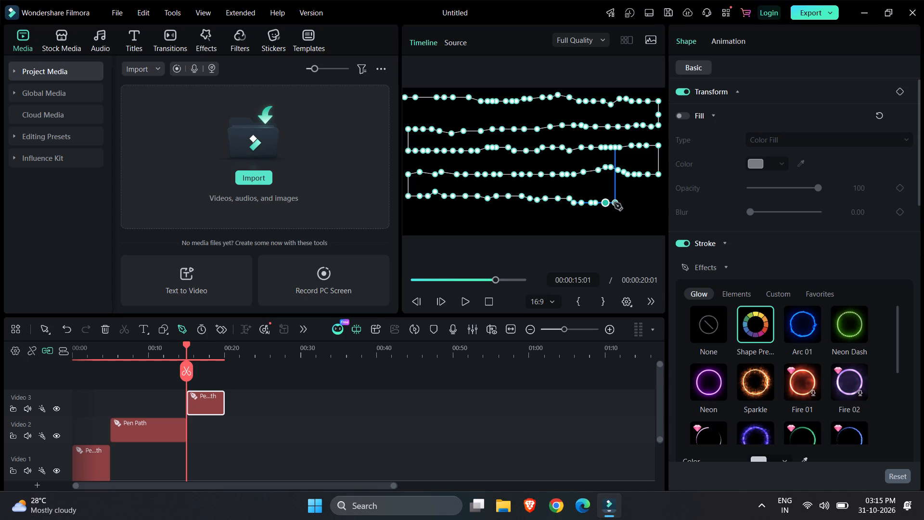
left_click(622, 200)
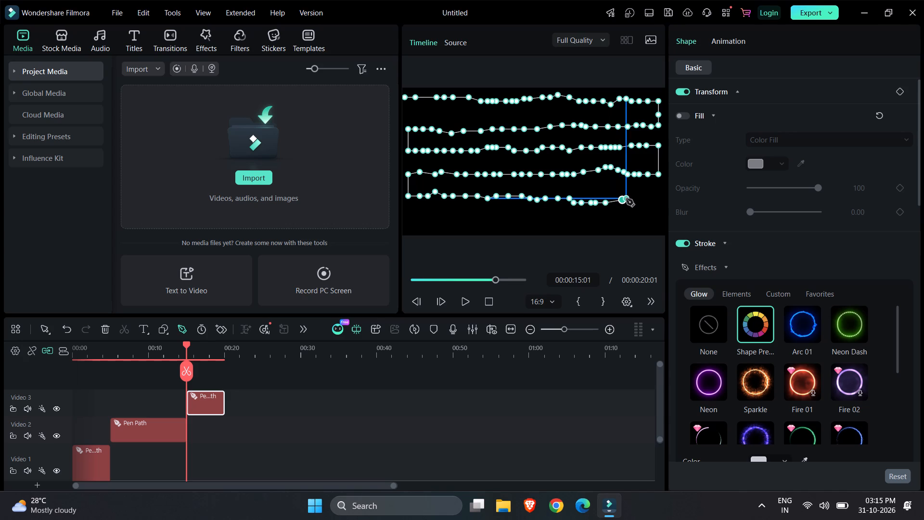
left_click(626, 199)
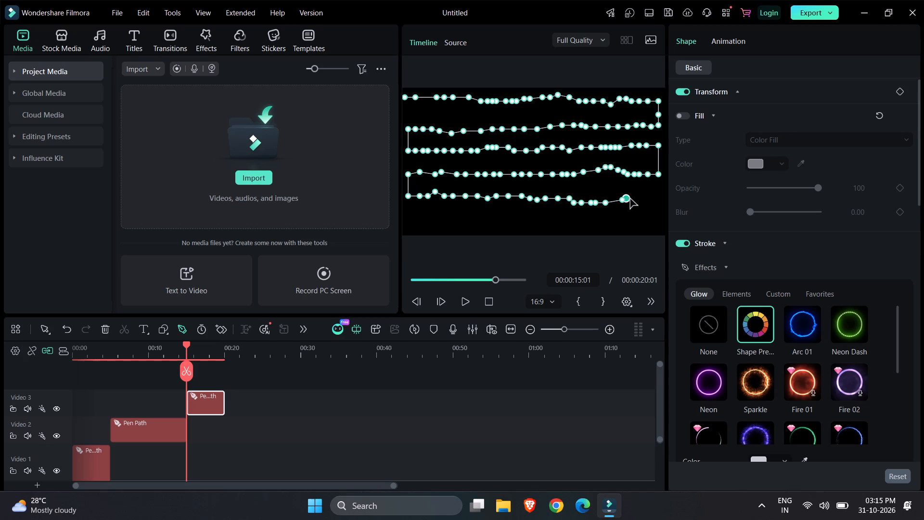
left_click(636, 199)
left_click(646, 200)
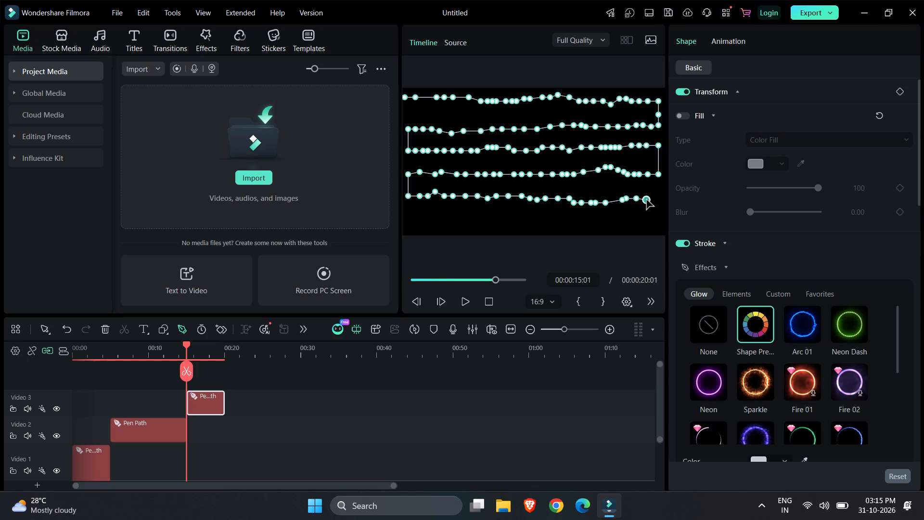
left_click(658, 200)
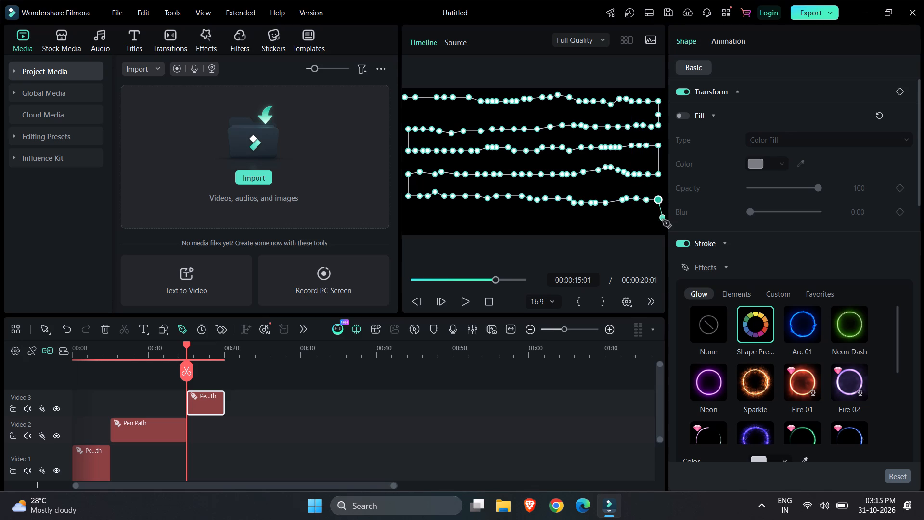
Drop the pen path down the right edge near the frame's bottom, then run it left over a low hump to just over three-fifths across.
left_click(659, 224)
left_click(651, 227)
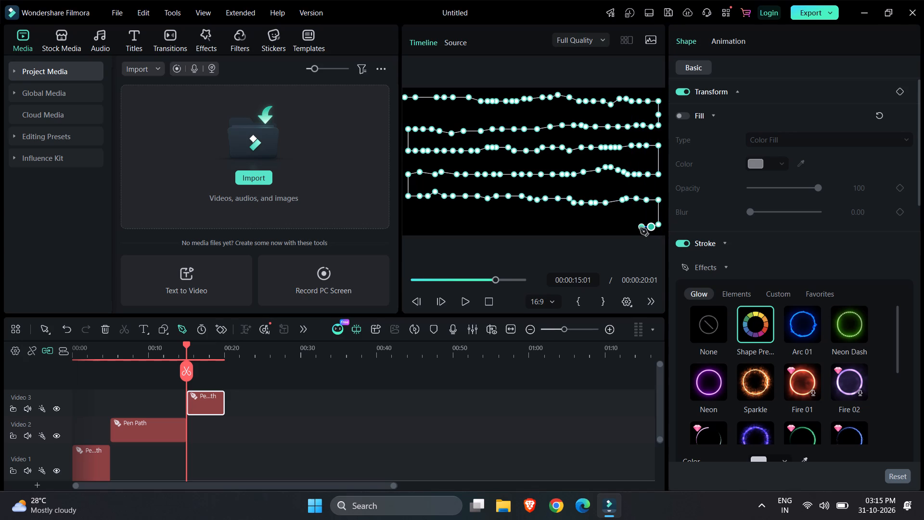
left_click(640, 228)
left_click(627, 227)
left_click(612, 227)
left_click(603, 227)
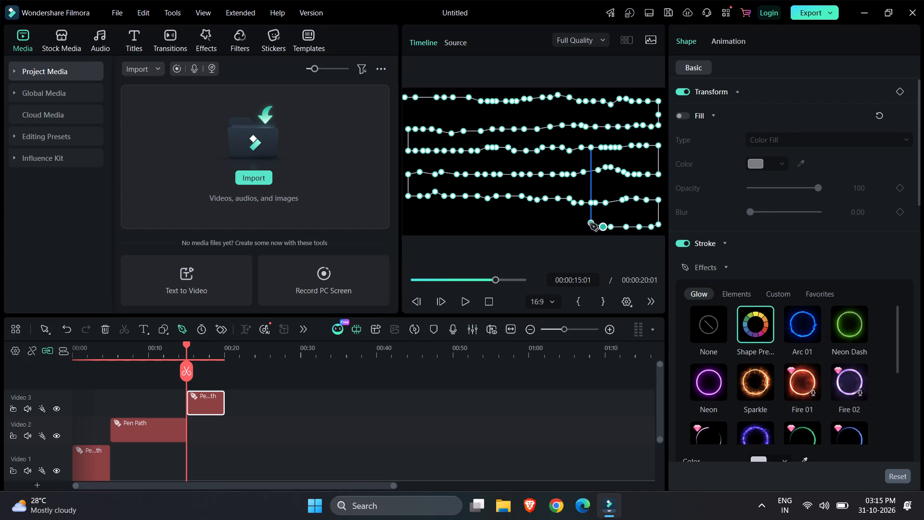
left_click(590, 223)
left_click(579, 221)
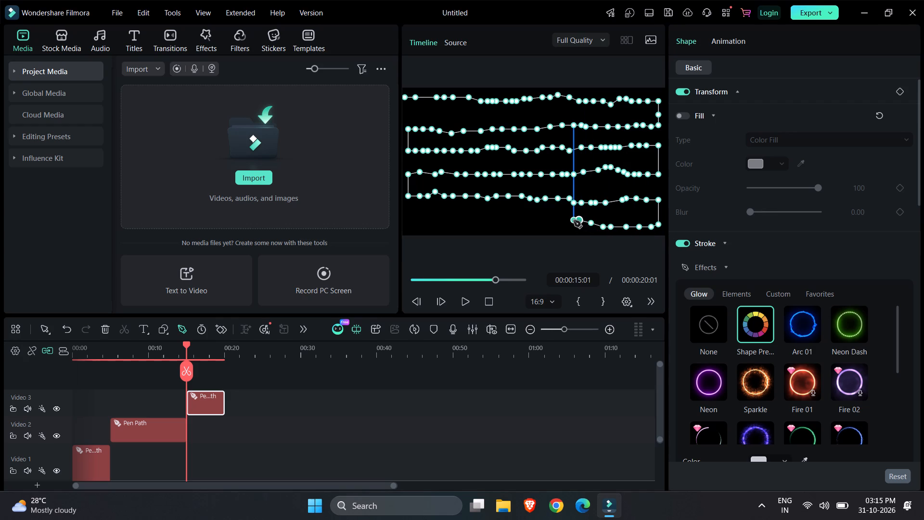
left_click(574, 221)
left_click(565, 223)
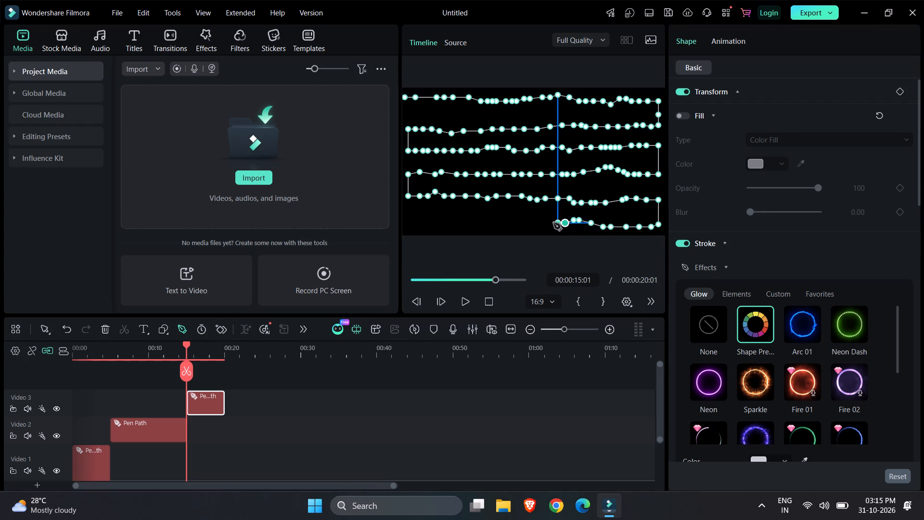
Extend the pen path's bottom row leftward with nearly level points, past the centre to about one-fifth across the frame.
left_click(553, 223)
left_click(539, 224)
left_click(525, 224)
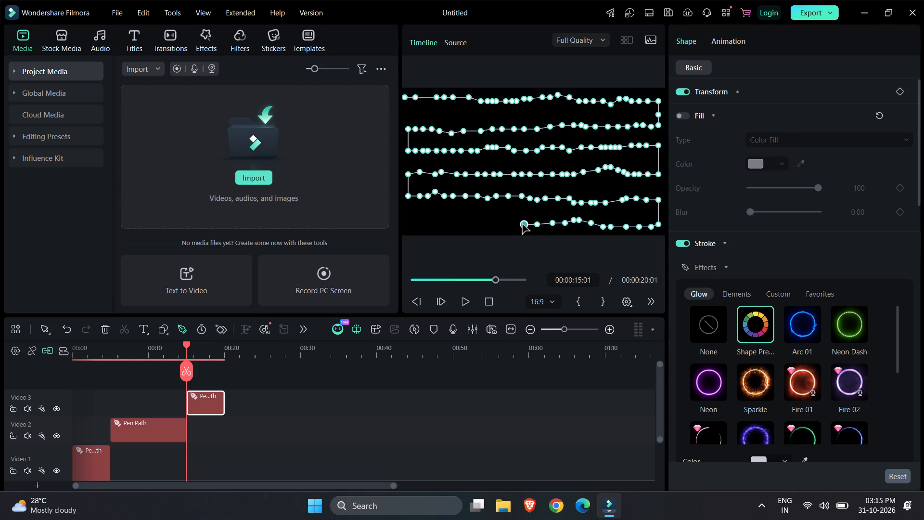
left_click(510, 227)
left_click(505, 227)
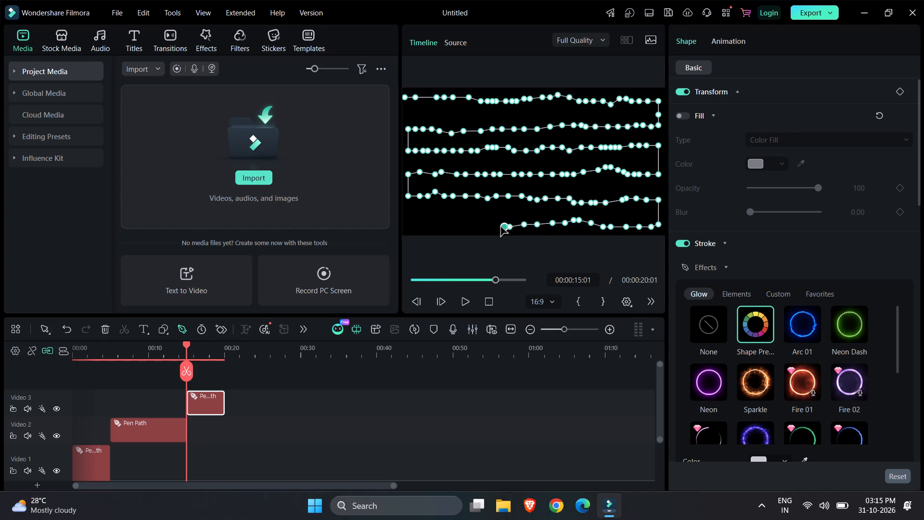
left_click(497, 225)
left_click(486, 227)
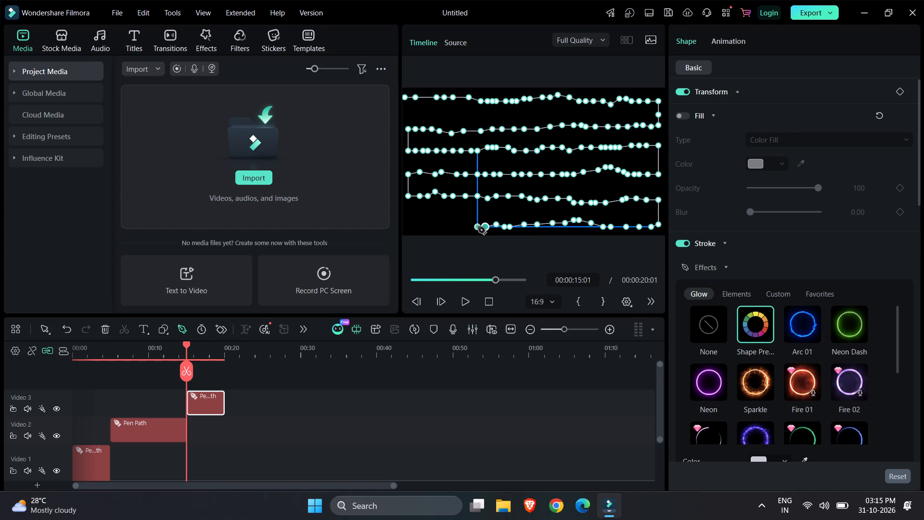
left_click(478, 227)
left_click(468, 227)
left_click(457, 227)
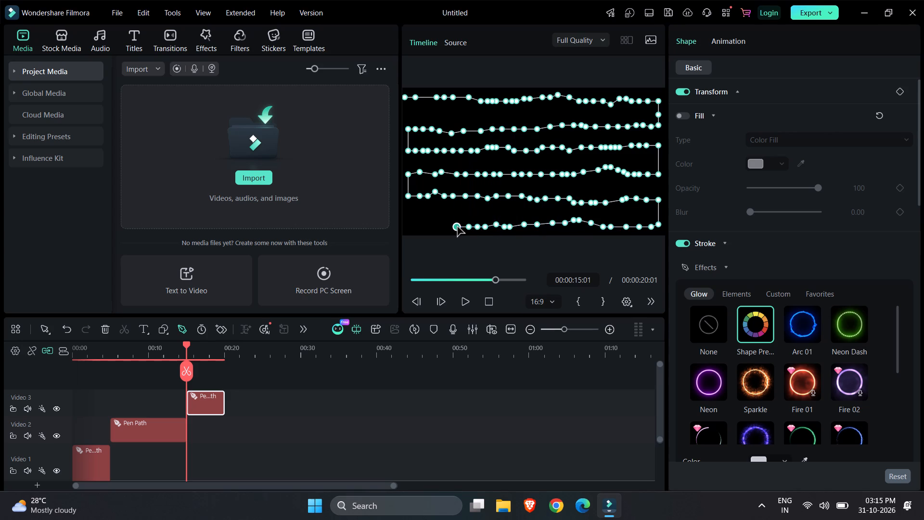
Run the pen path's bottom row to the left edge, end it with a short upward segment, and finish drawing.
left_click(448, 227)
left_click(437, 227)
left_click(425, 228)
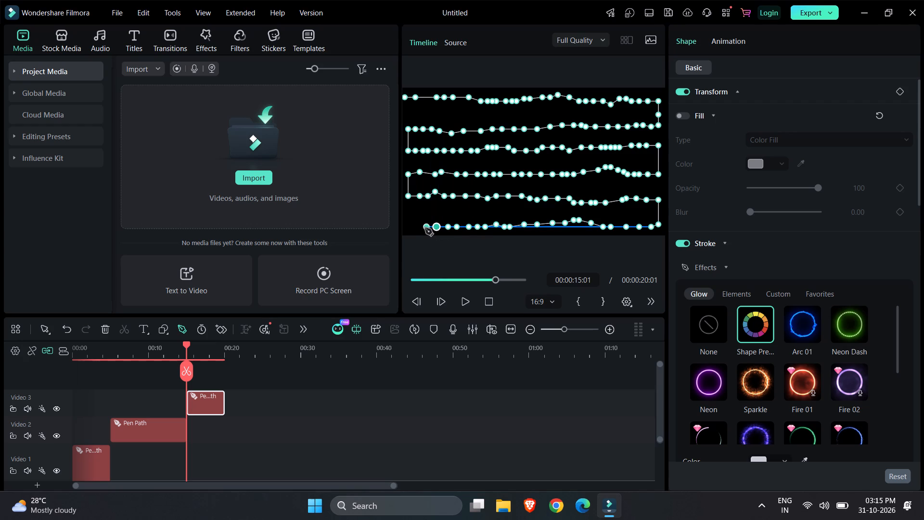
left_click(413, 228)
left_click(408, 212)
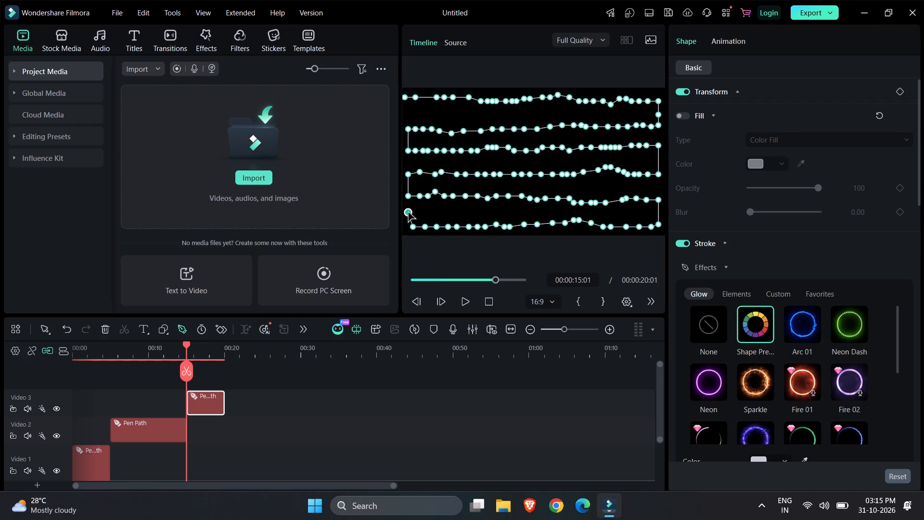
left_click(450, 391)
Apply the Sparkle glow effect to the winding pen path's stroke.
left_click(487, 146)
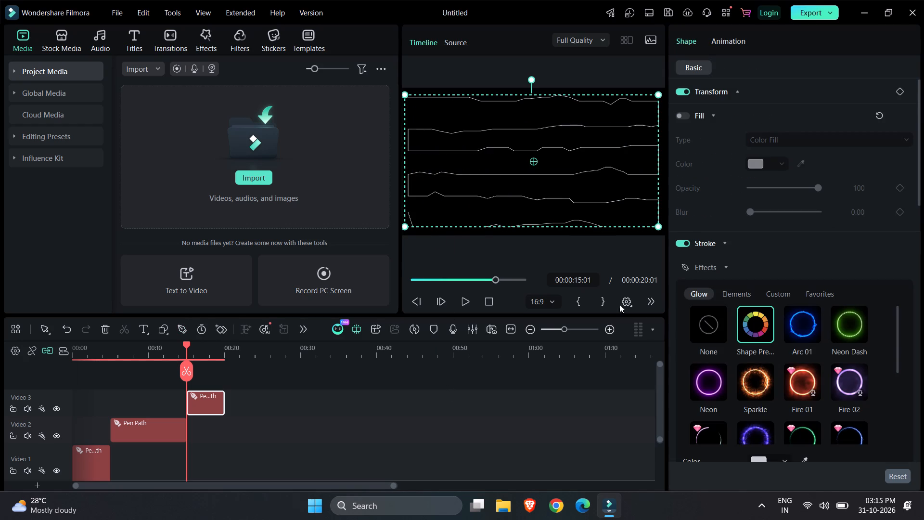
left_click(754, 380)
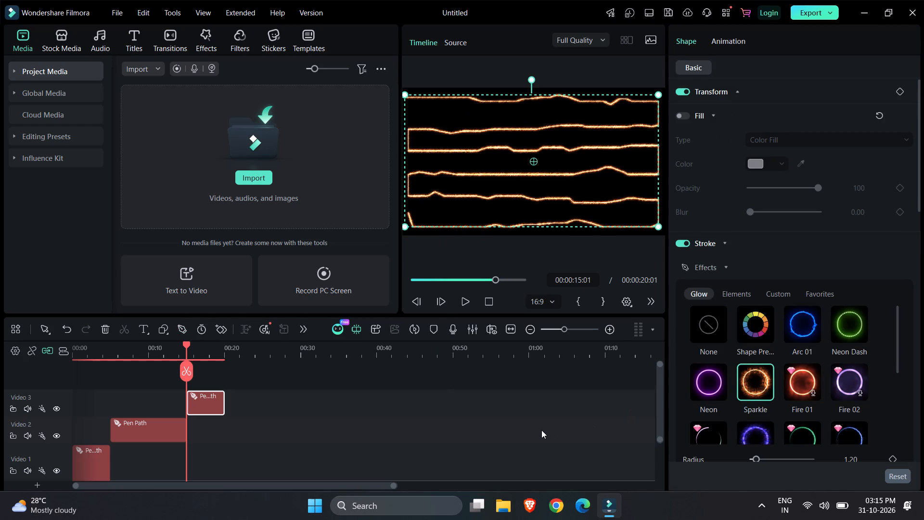
left_click(541, 430)
Extend the Video 3 pen path clip so it ends at 24:00.
left_click(219, 403)
left_click_drag(224, 402, 254, 395)
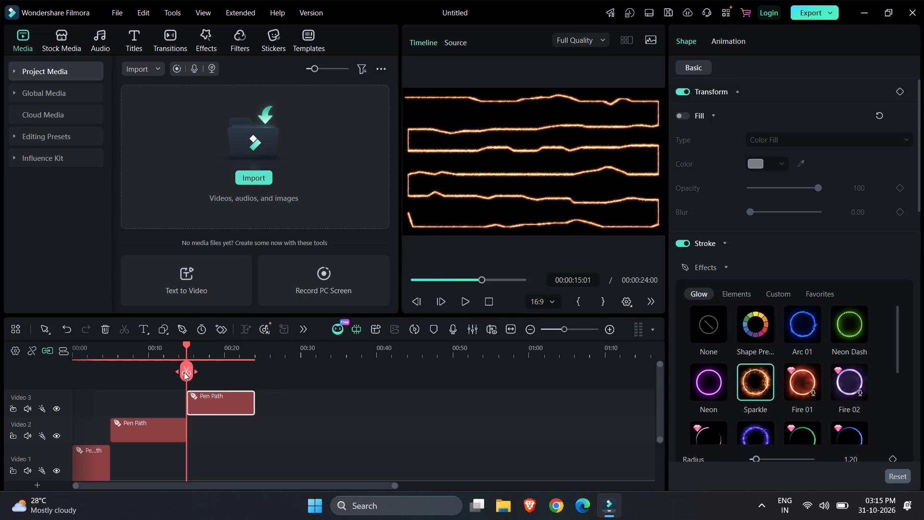
Move the playhead to the end of the Video 3 pen path clip at 24:00.
left_click_drag(184, 372, 266, 375)
Look through the stock media, audio and trending video effects libraries.
left_click(61, 44)
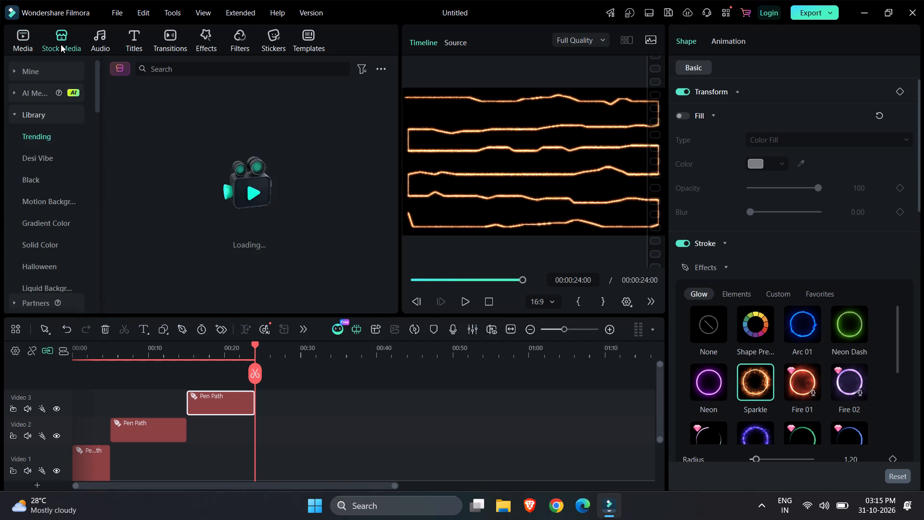
left_click(90, 44)
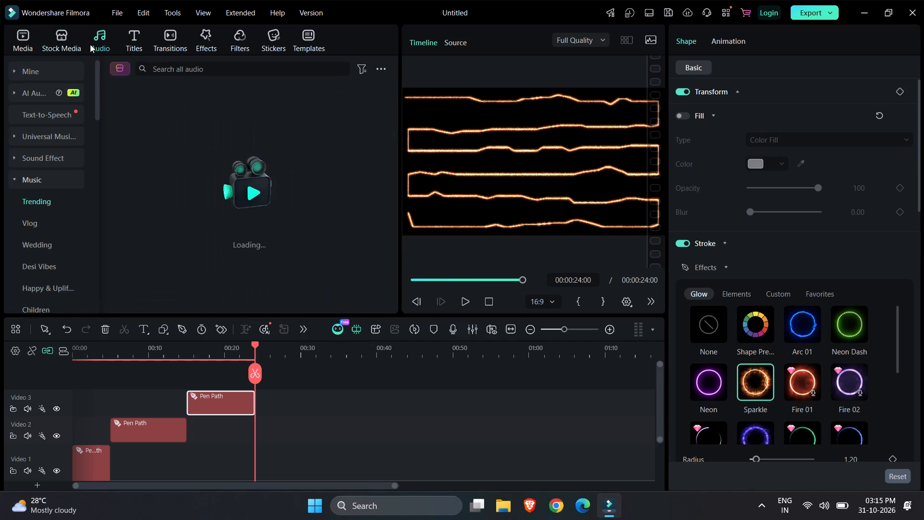
left_click(206, 35)
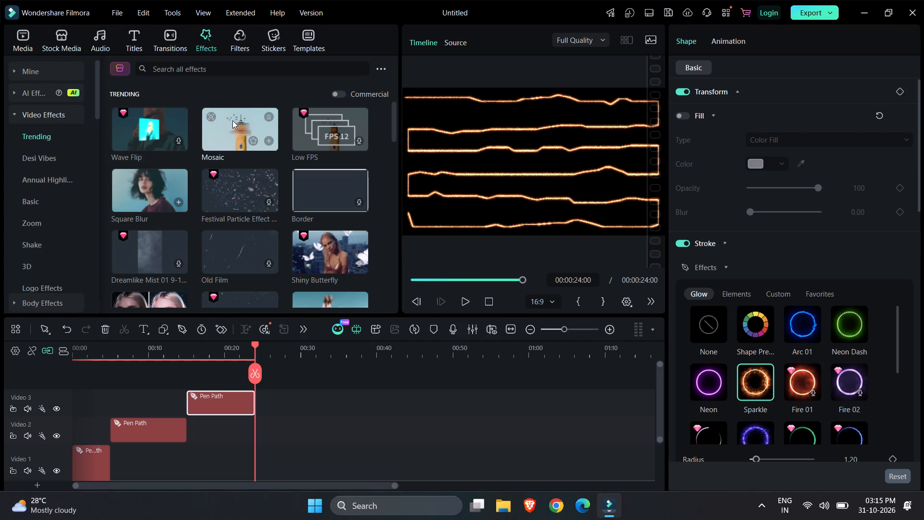
scroll(230, 177, "down", 2)
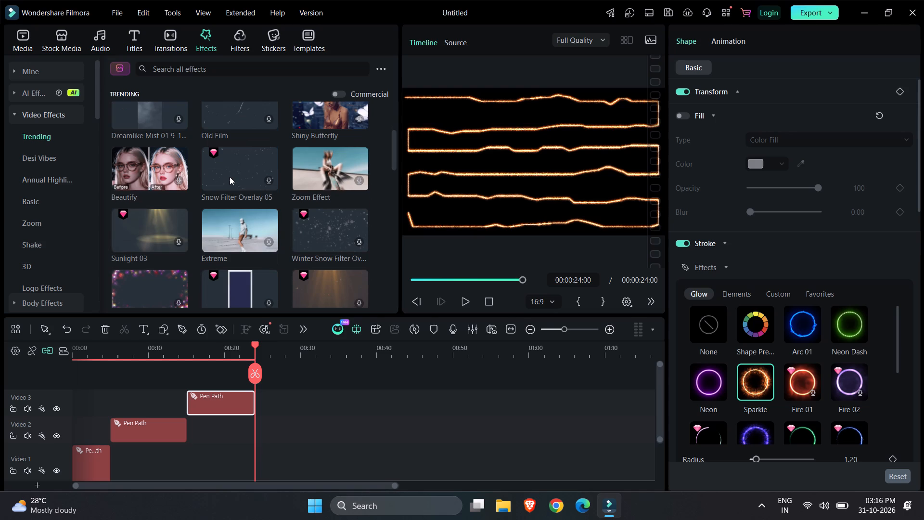
scroll(230, 177, "down", 1)
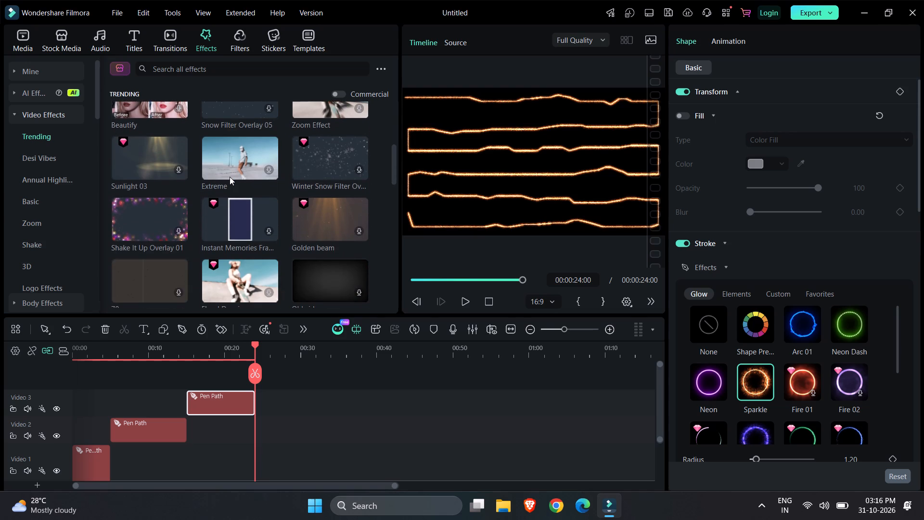
scroll(230, 177, "down", 2)
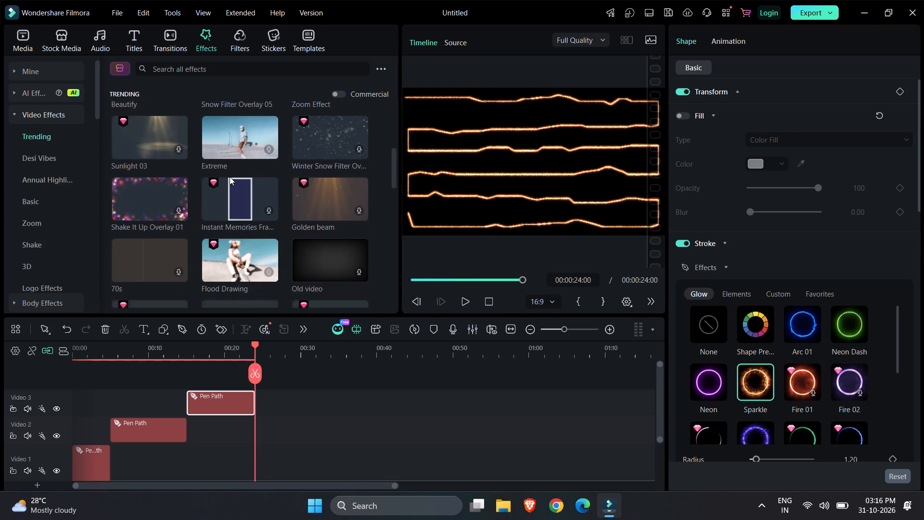
scroll(230, 177, "down", 2)
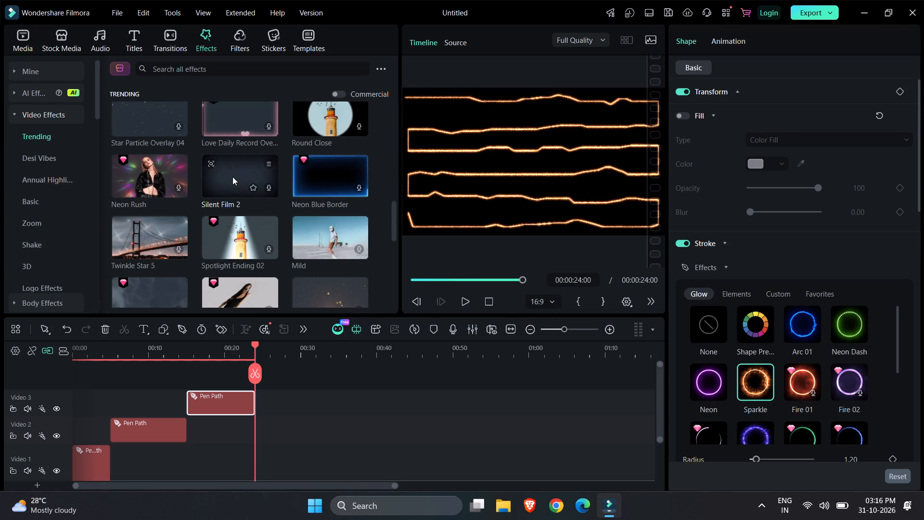
scroll(232, 177, "down", 2)
scroll(232, 177, "up", 10)
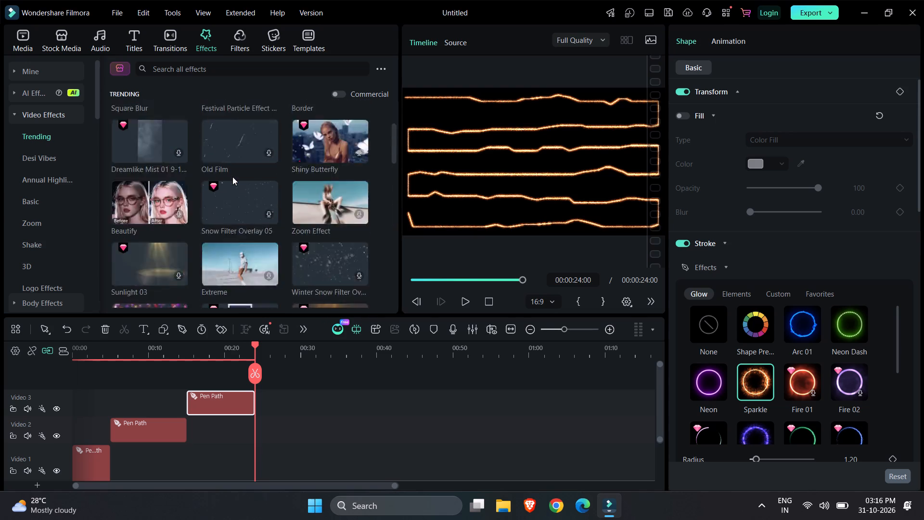
scroll(232, 177, "up", 8)
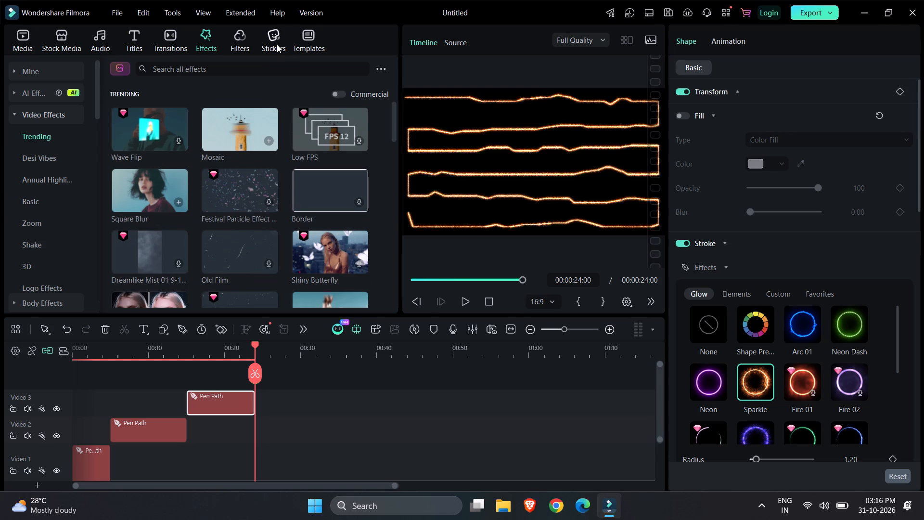
Look through the trending stickers library.
left_click(277, 44)
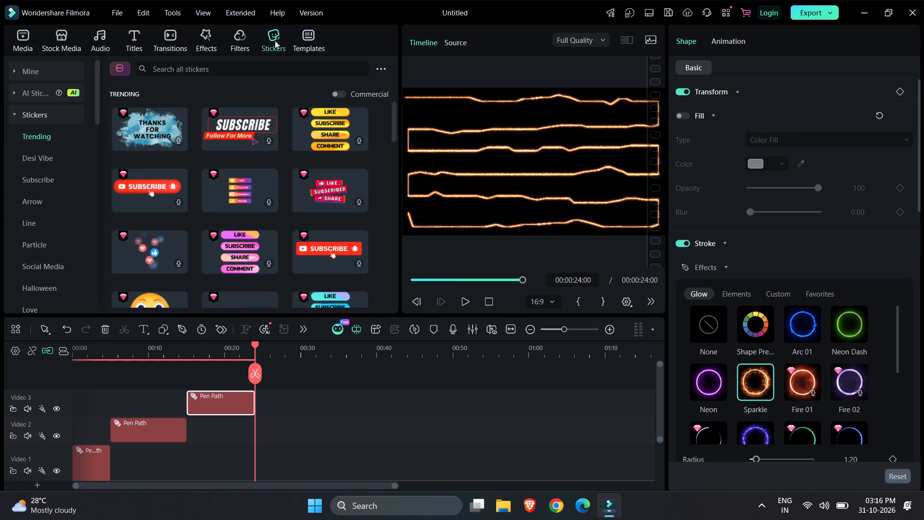
scroll(273, 140, "down", 3)
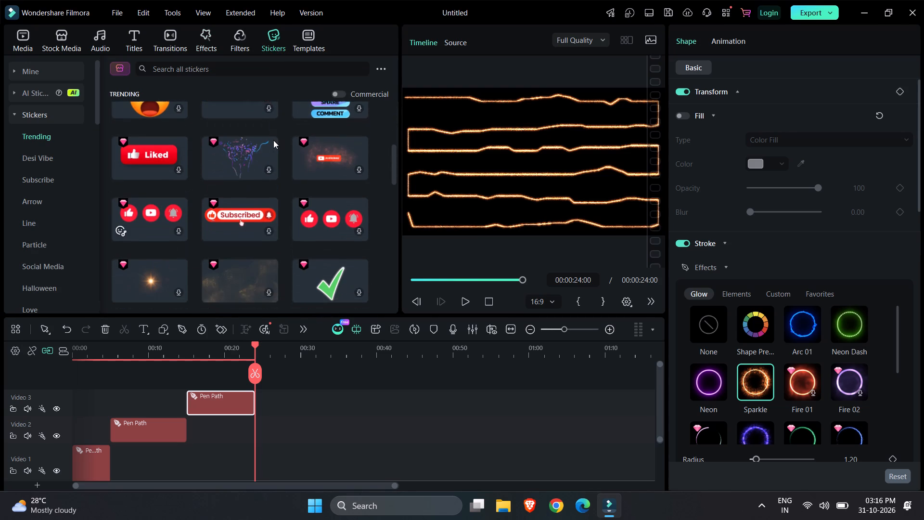
scroll(273, 140, "down", 1)
scroll(273, 140, "up", 8)
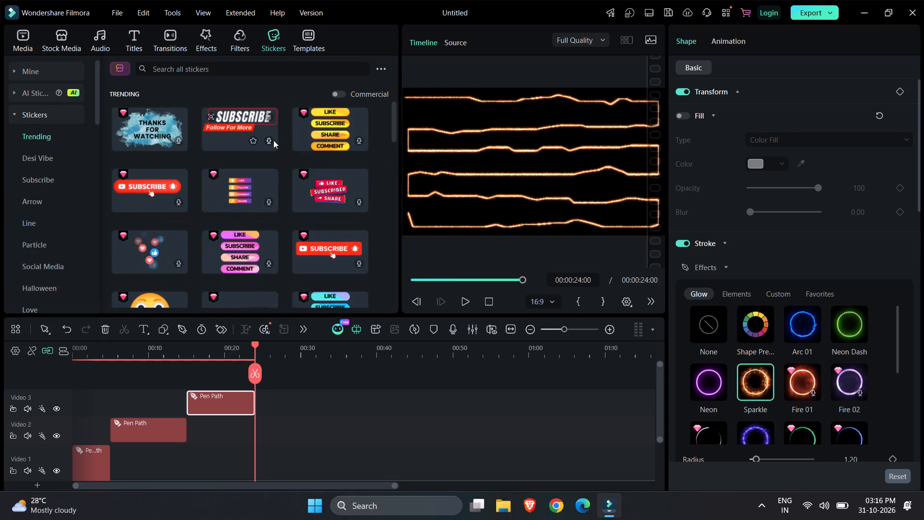
scroll(273, 140, "up", 3)
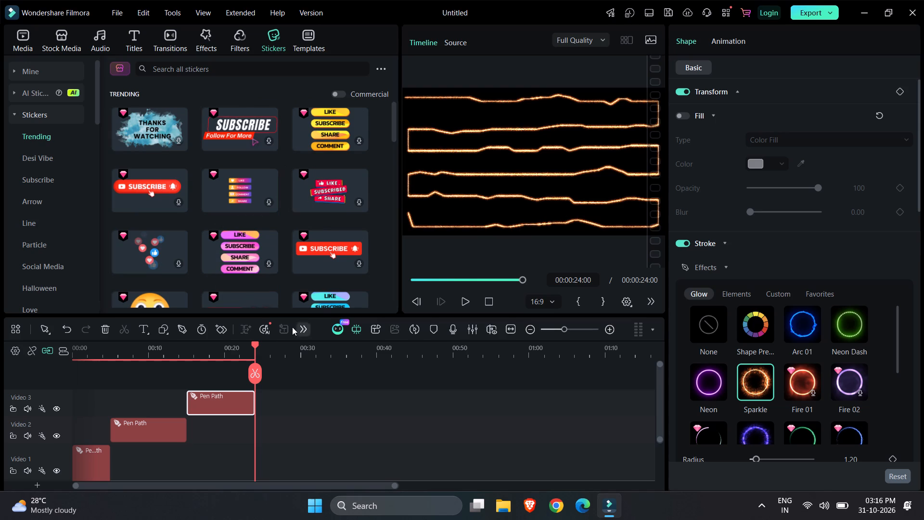
Start a new pen path at 24:00 with a small hook near the frame's top-left corner, running down the left edge to the bottom-left corner.
left_click(181, 334)
left_click(411, 104)
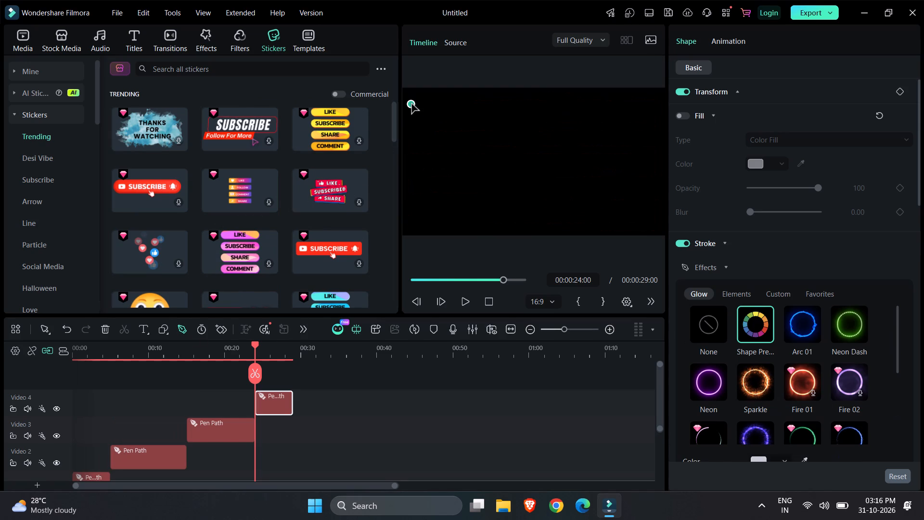
left_click(422, 109)
left_click(413, 118)
left_click(413, 133)
left_click(413, 135)
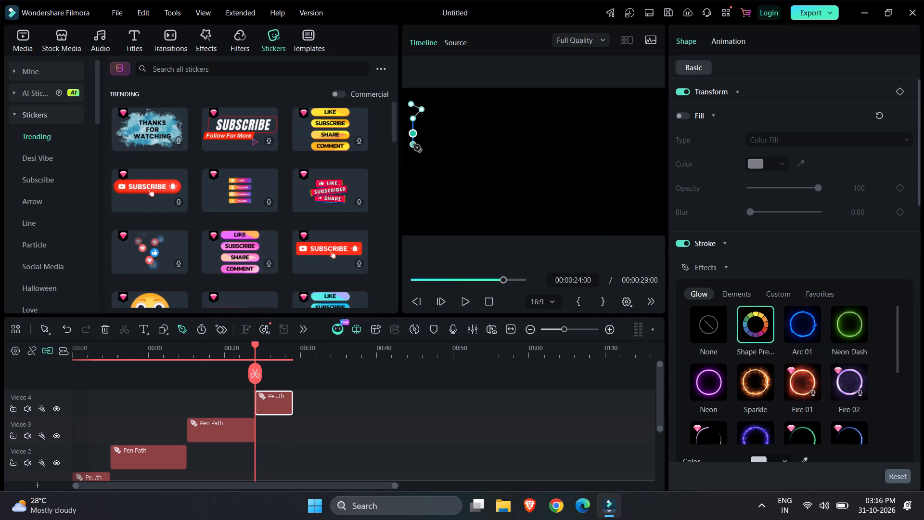
left_click(413, 144)
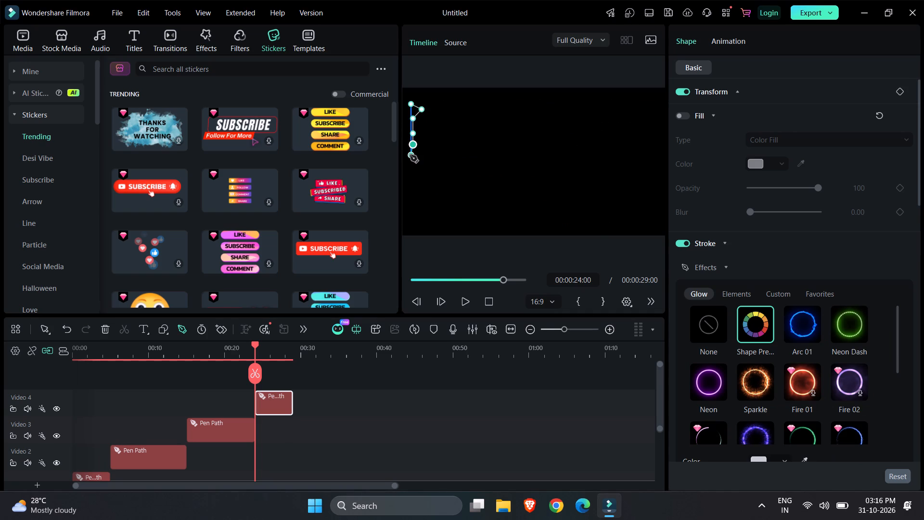
left_click(410, 155)
left_click(410, 165)
left_click(410, 173)
left_click(409, 185)
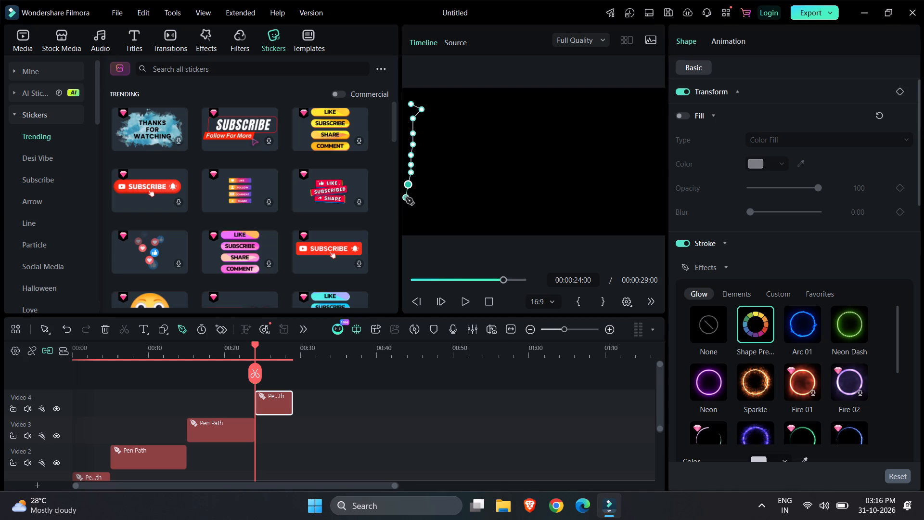
left_click(406, 197)
left_click(405, 213)
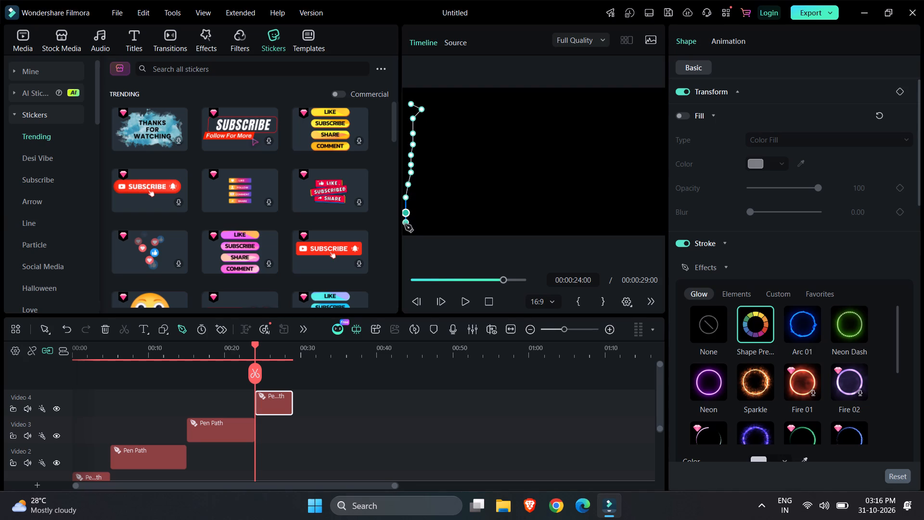
left_click(405, 225)
Extend the pen path diagonally upward from the frame's bottom-left corner to just over one-third across and about one-third up.
left_click(418, 222)
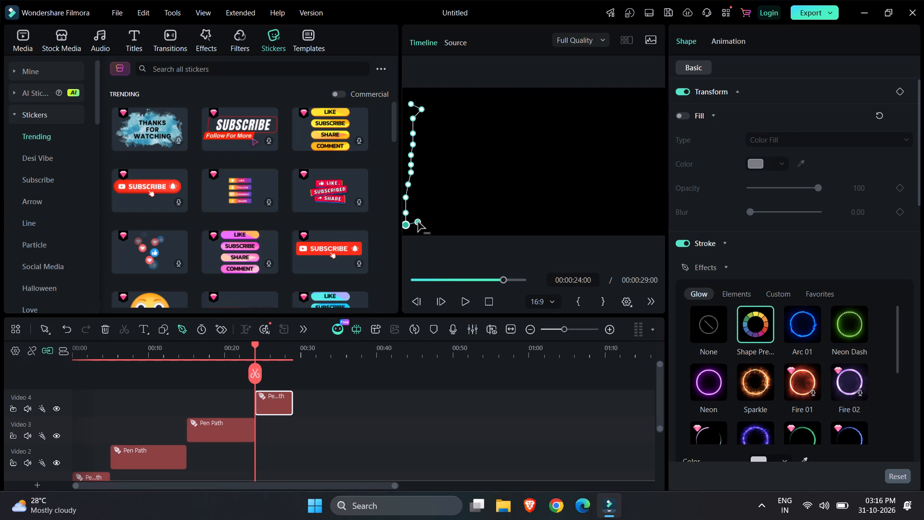
left_click(426, 218)
left_click(436, 210)
left_click(450, 202)
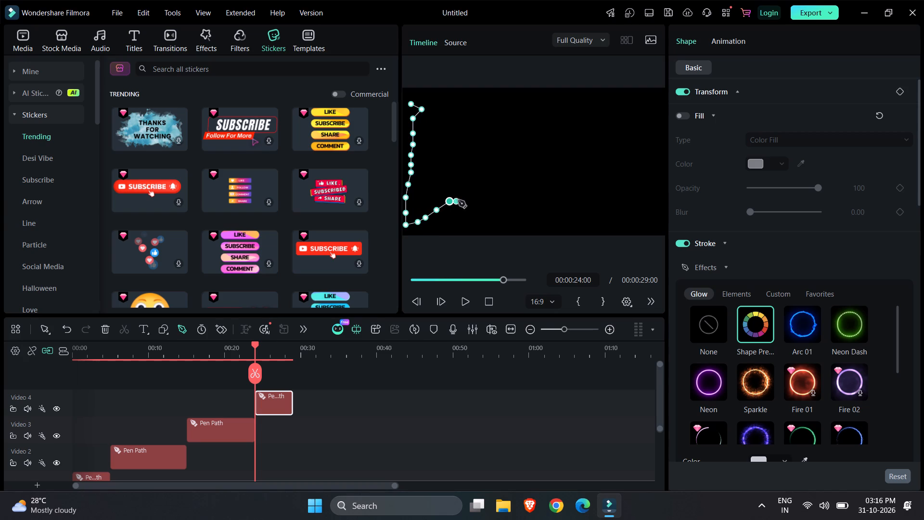
left_click(458, 200)
left_click(466, 196)
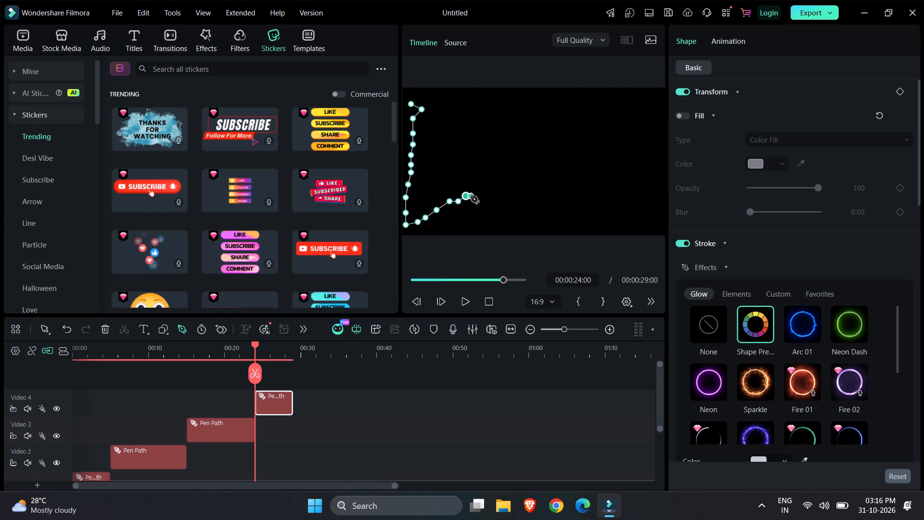
left_click(471, 196)
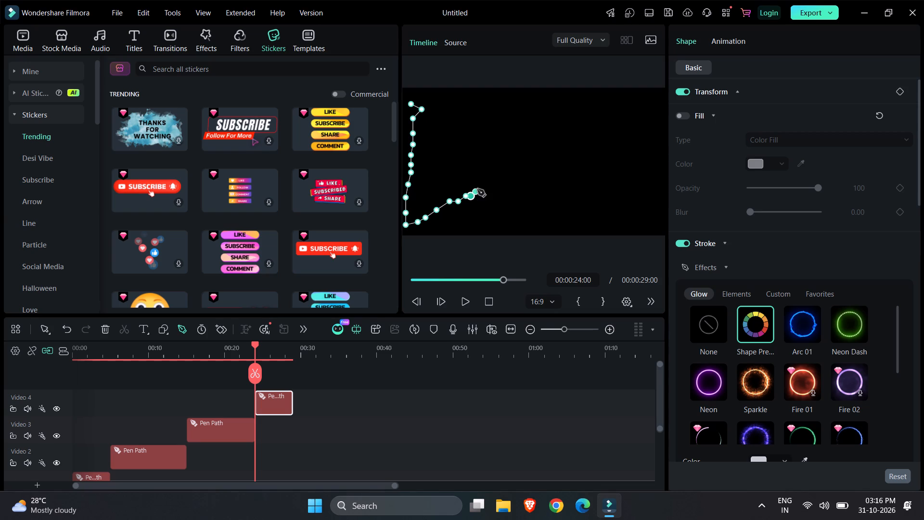
left_click(478, 189)
left_click(483, 189)
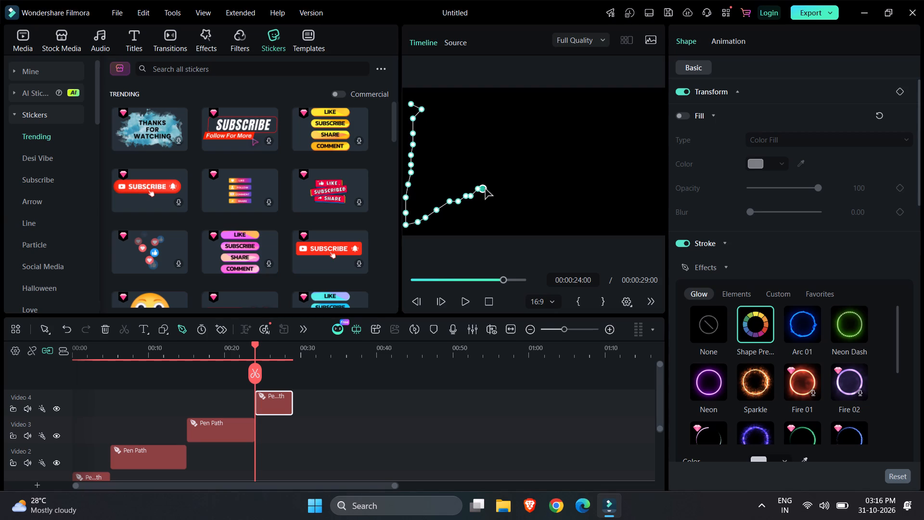
left_click(485, 189)
left_click(495, 184)
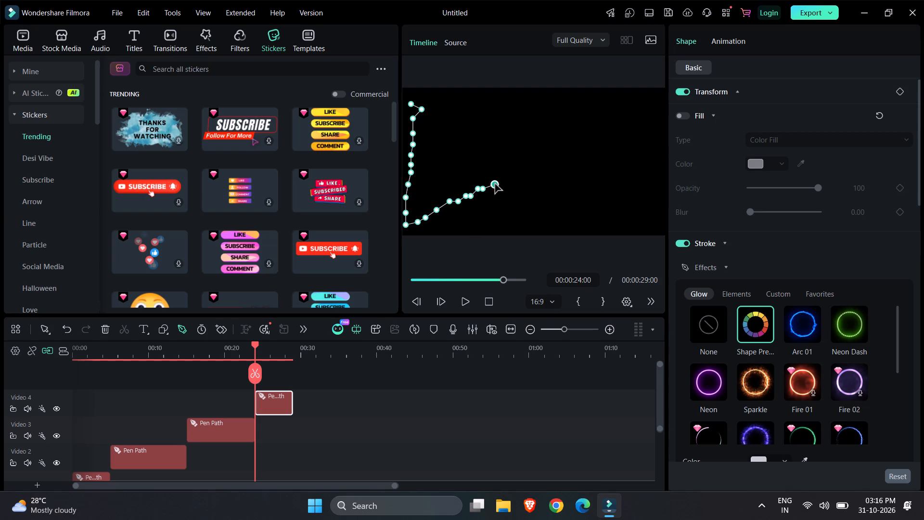
left_click(498, 184)
left_click(499, 184)
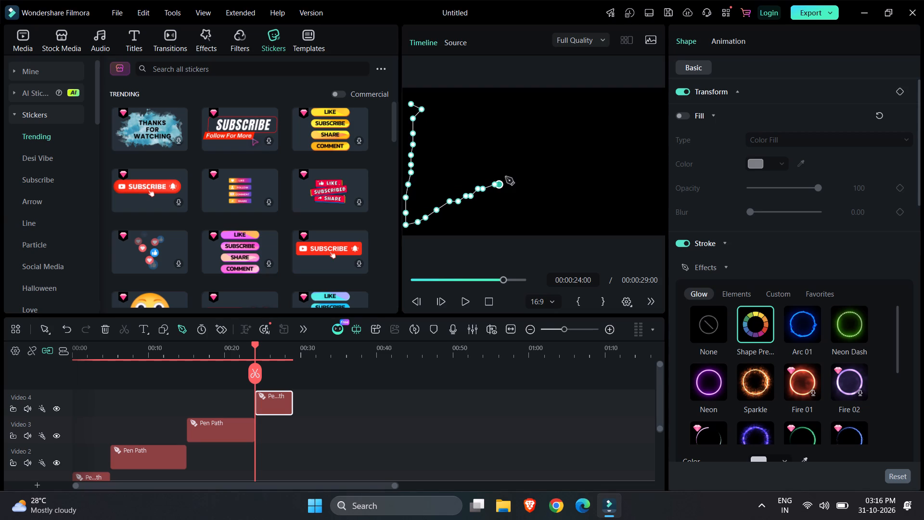
Extend the pen path diagonally upward from just over one-third across the frame to about two-thirds across and two-thirds up.
left_click(506, 177)
left_click(514, 176)
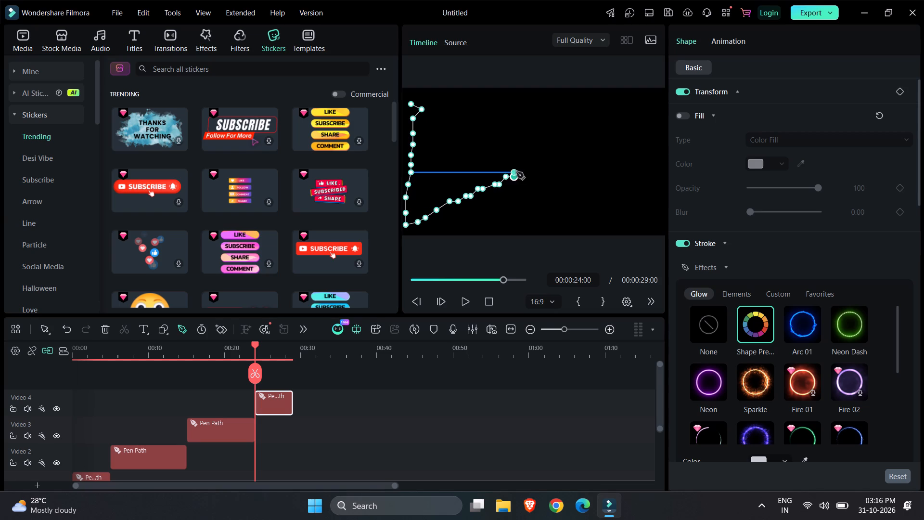
left_click(523, 169)
left_click(536, 164)
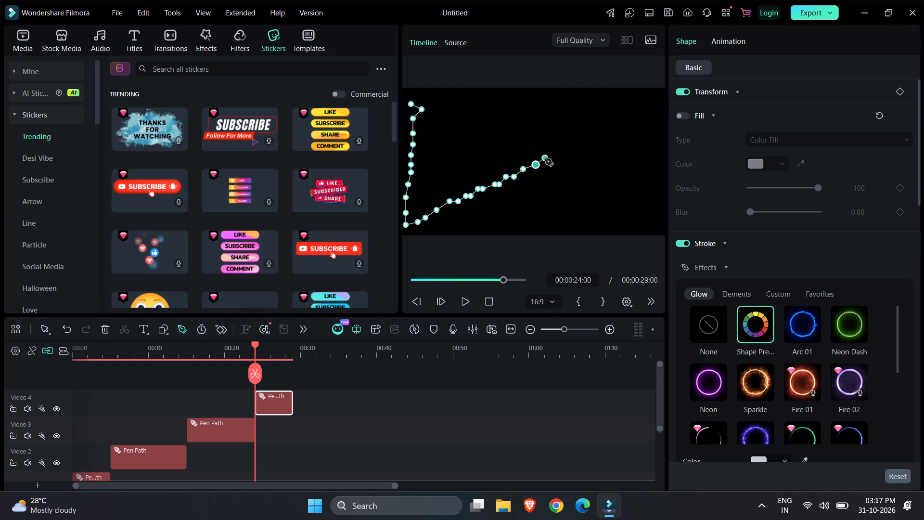
left_click(545, 158)
left_click(552, 154)
left_click(556, 154)
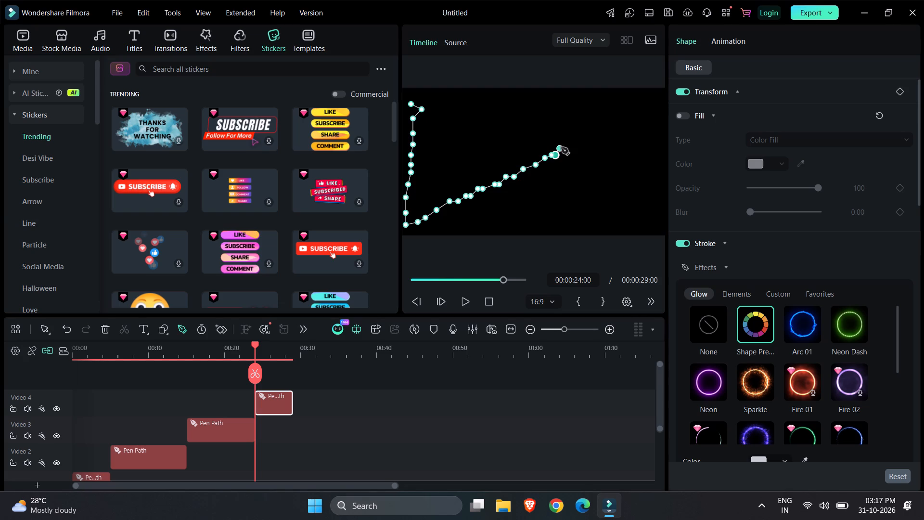
left_click(561, 147)
left_click(568, 143)
left_click(573, 139)
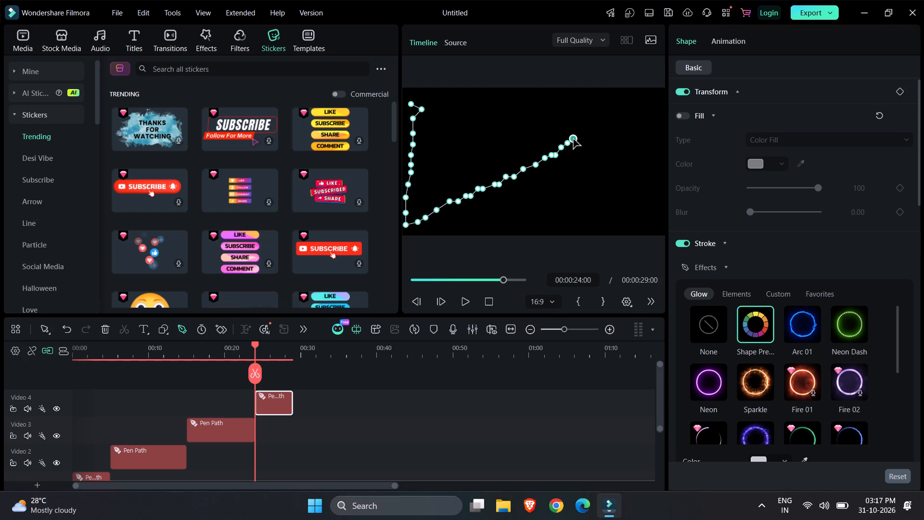
Continue the diagonal of the pen path up to a point near the frame's top-right corner.
left_click(581, 134)
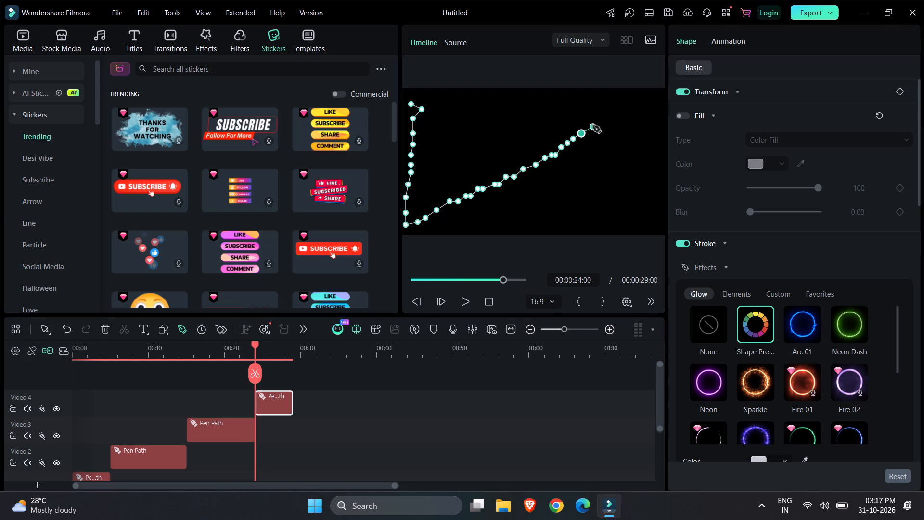
left_click(593, 126)
left_click(604, 119)
left_click(616, 115)
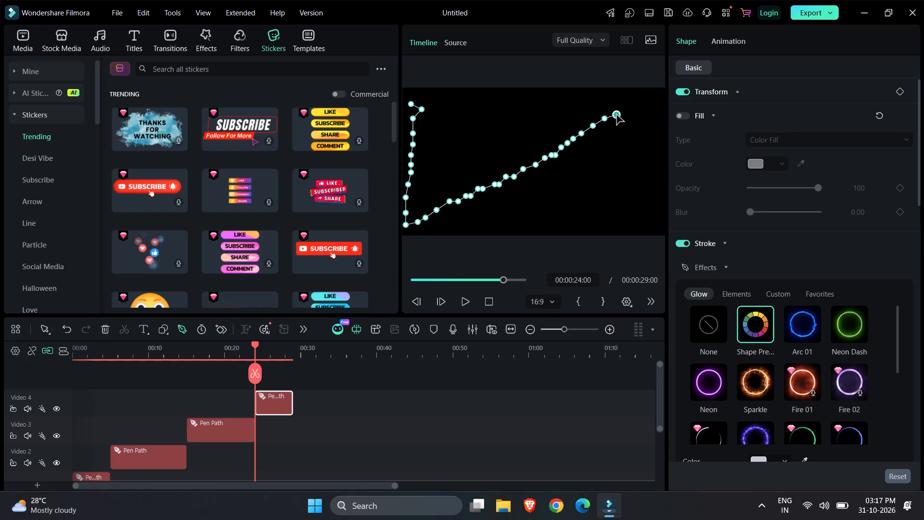
left_click(625, 114)
left_click(630, 109)
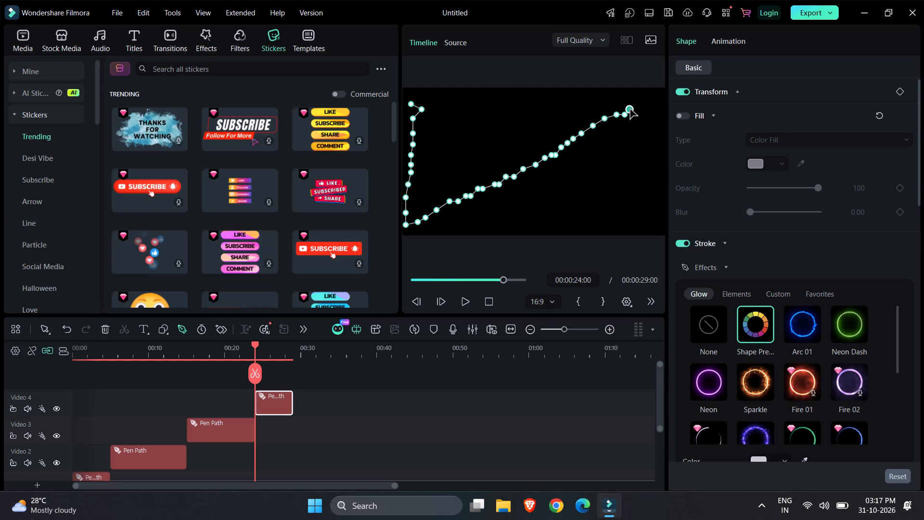
left_click(638, 103)
left_click(651, 99)
Run the pen path back along the frame's top edge in a slight wave, from the top-right corner to about mid-width.
left_click(630, 95)
left_click(613, 98)
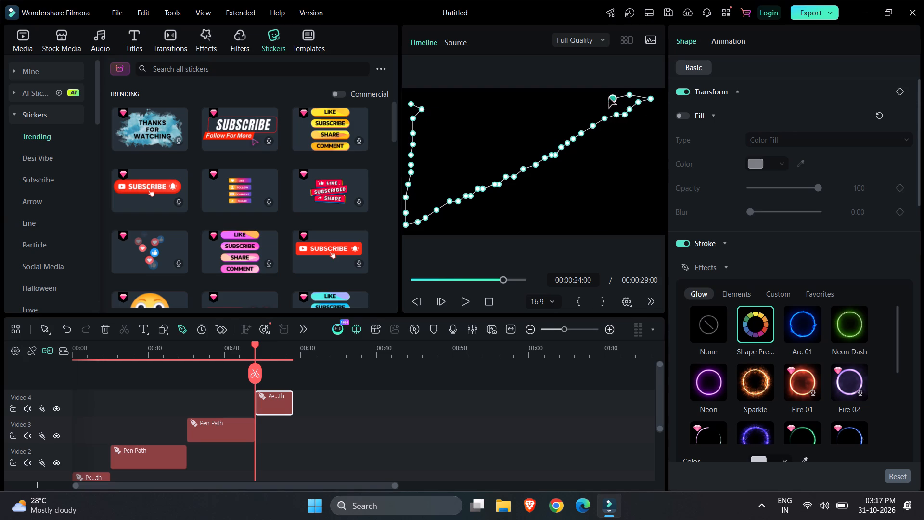
left_click(605, 98)
left_click(597, 98)
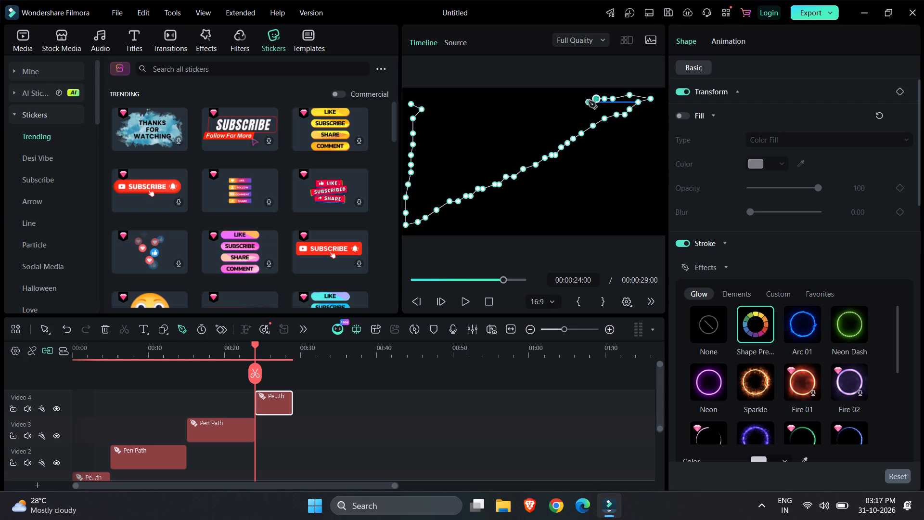
left_click(589, 101)
left_click(580, 101)
left_click(577, 101)
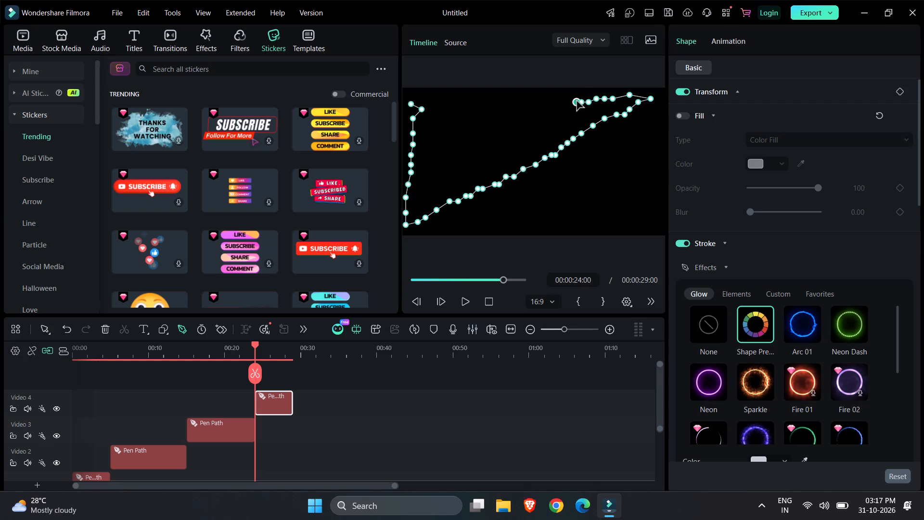
left_click(570, 101)
left_click(560, 97)
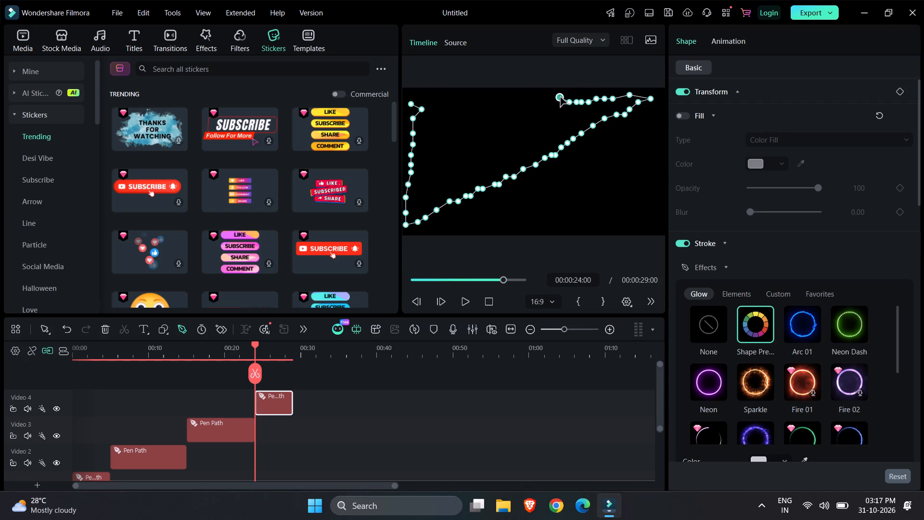
left_click(553, 95)
left_click(545, 95)
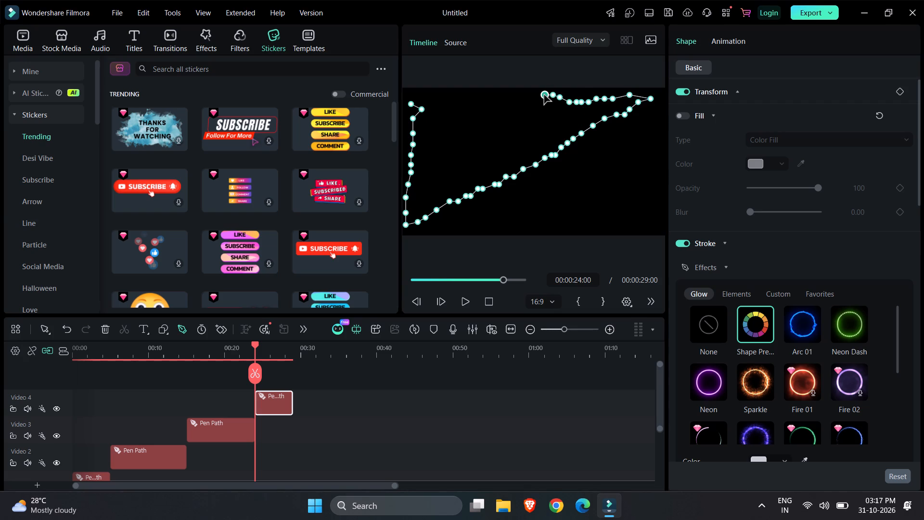
left_click(544, 95)
left_click(536, 97)
left_click(529, 97)
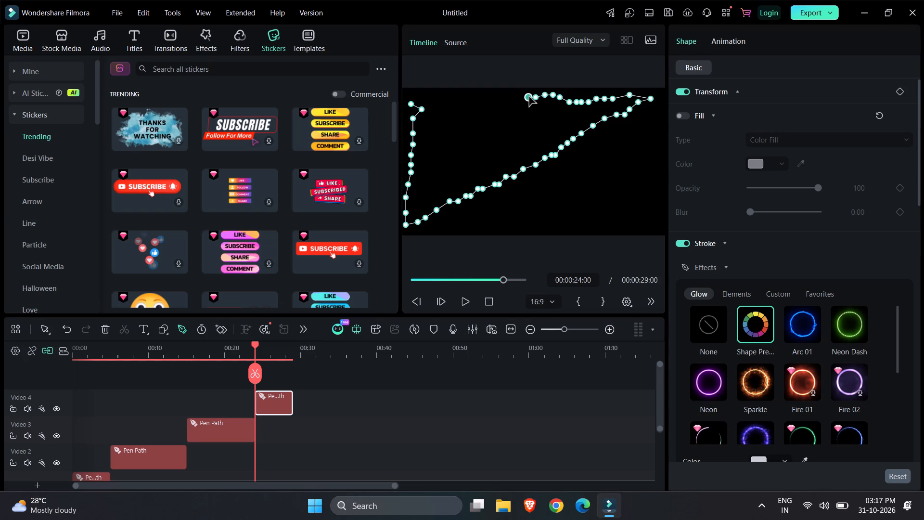
Continue the pen path along the top edge to the top-left corner and close it at its starting point.
left_click(524, 97)
left_click(513, 98)
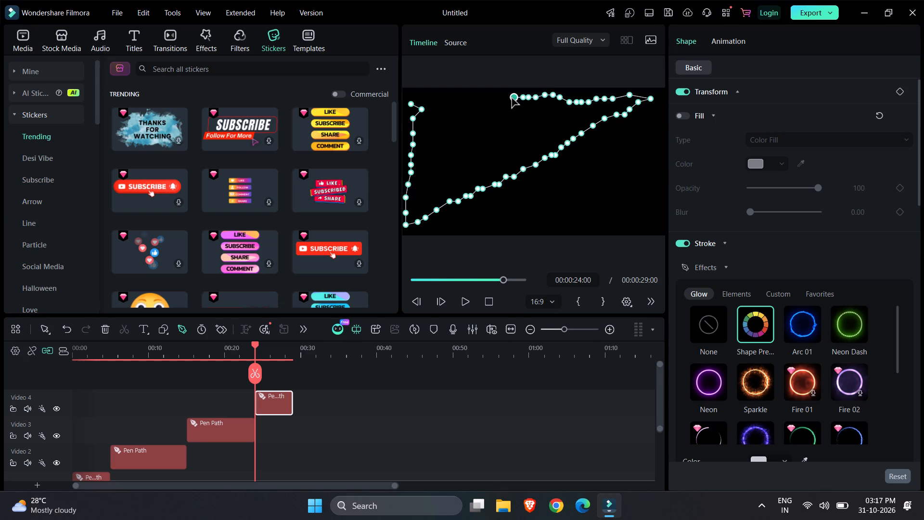
left_click(512, 98)
left_click(503, 101)
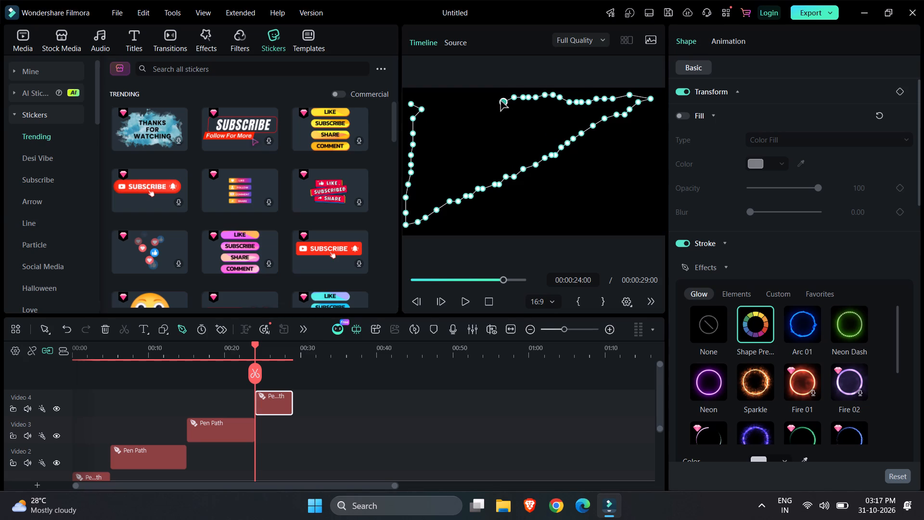
left_click(500, 101)
left_click(486, 101)
left_click(472, 102)
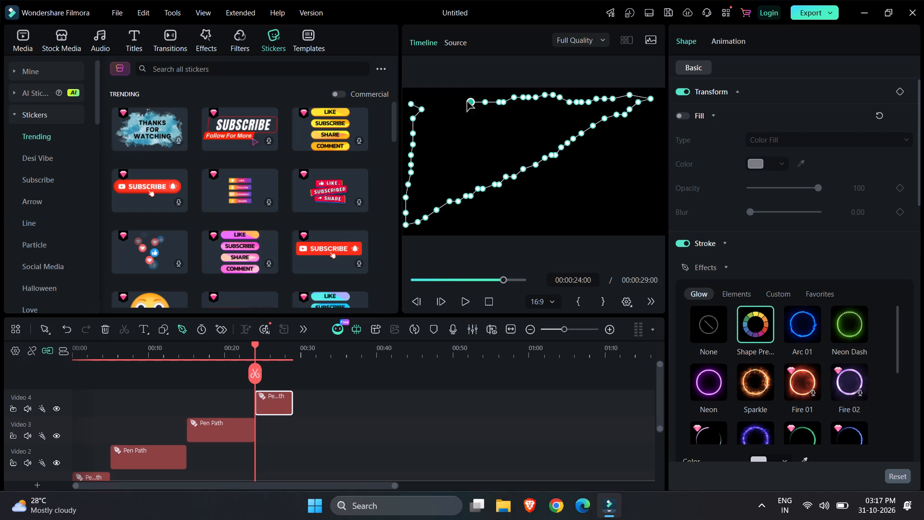
left_click(460, 102)
left_click(444, 95)
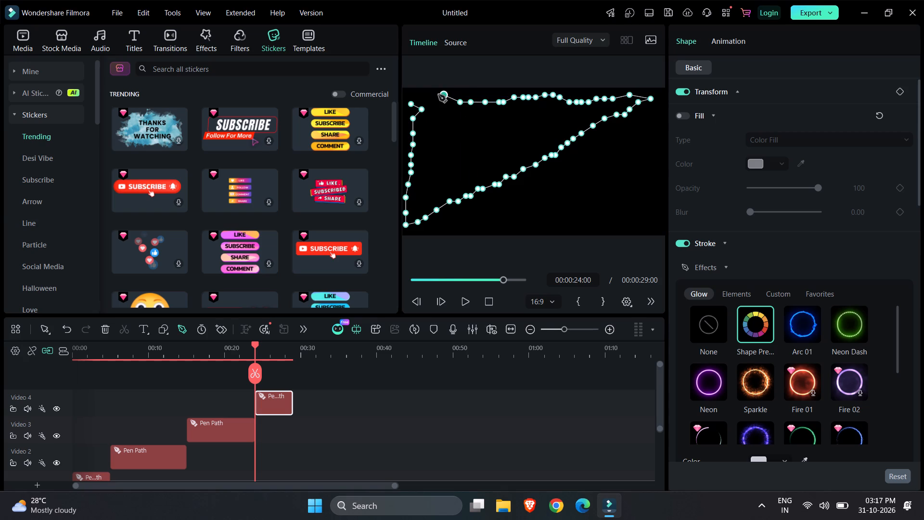
left_click(432, 95)
left_click(418, 98)
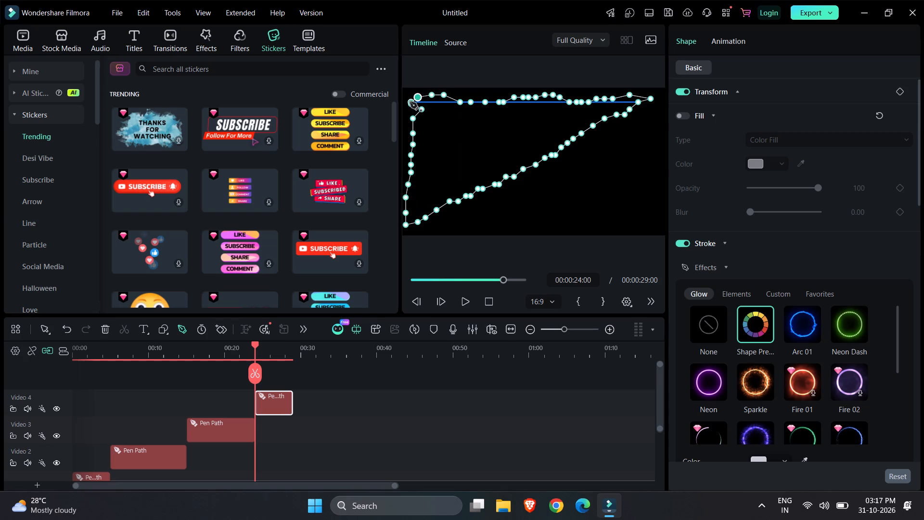
left_click(410, 102)
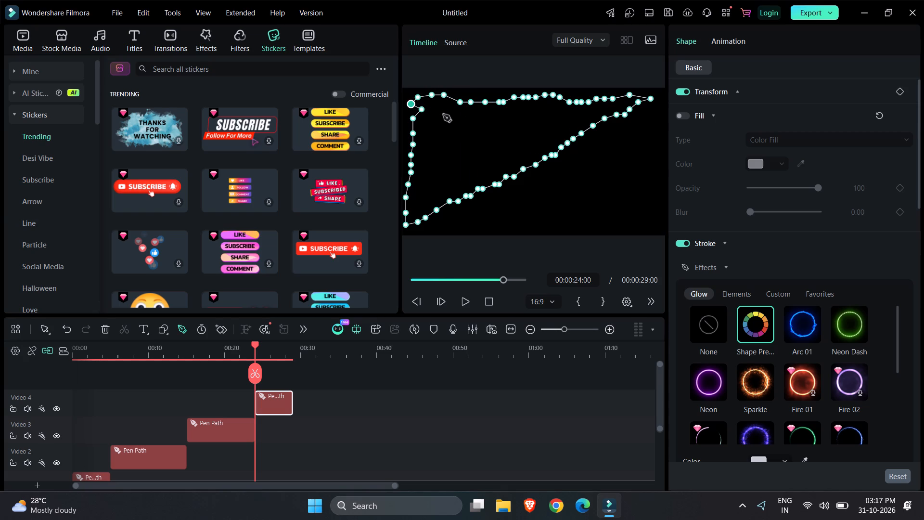
left_click(502, 415)
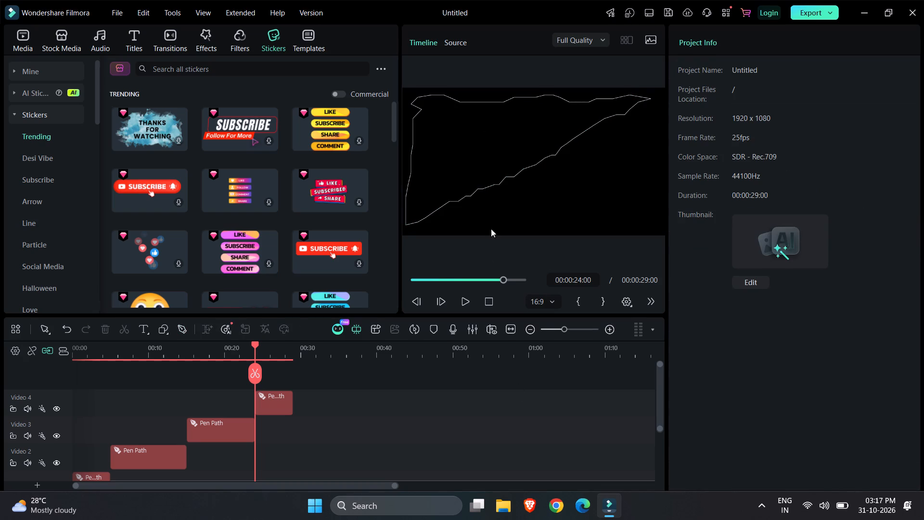
Apply the Arc 01 glow stroke effect to the closed pen path.
left_click(504, 176)
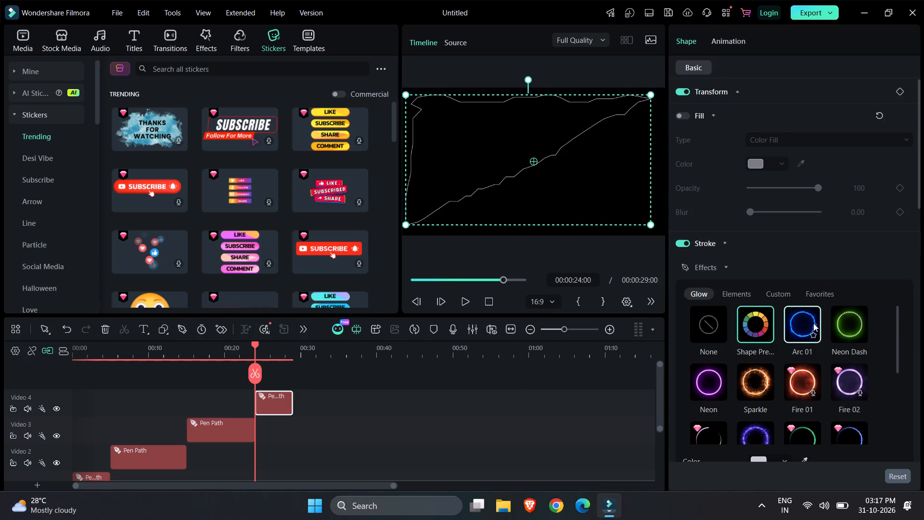
left_click(803, 321)
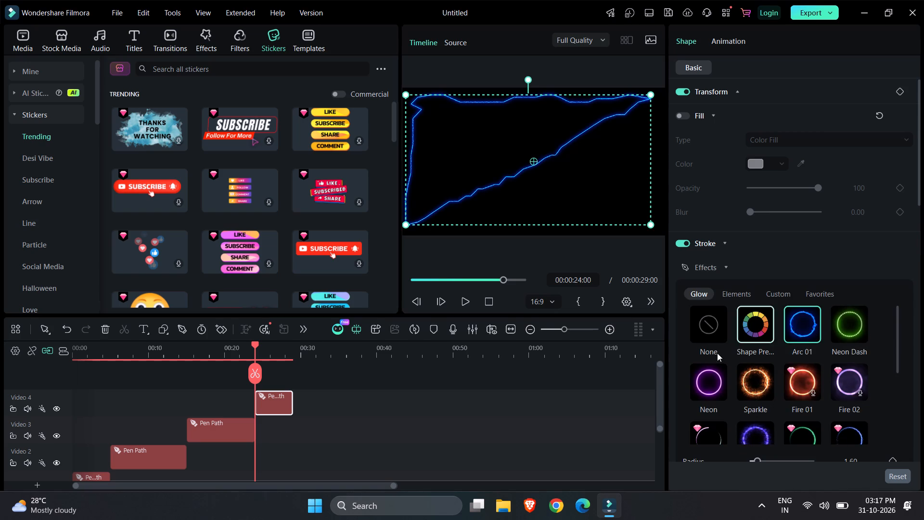
left_click(541, 417)
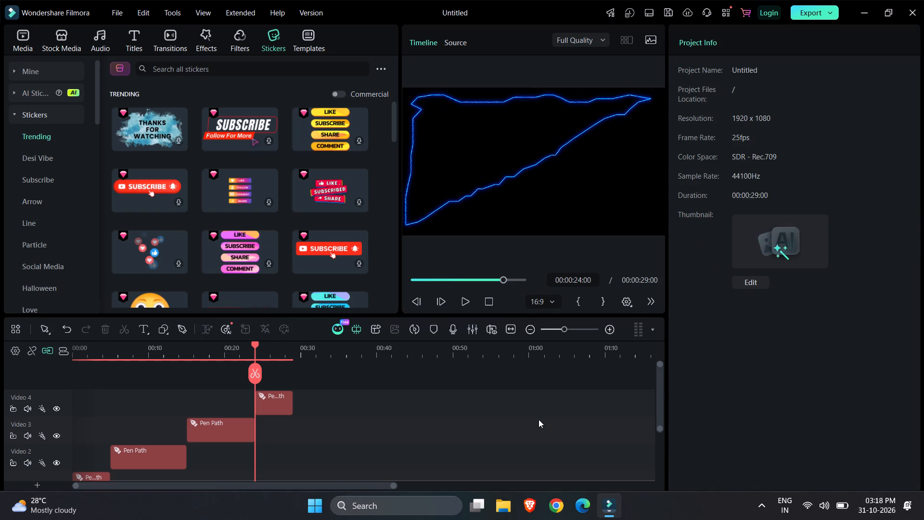
Extend the Pen Path clip on Video 4 to end at 00:00:32:20.
left_click(266, 406)
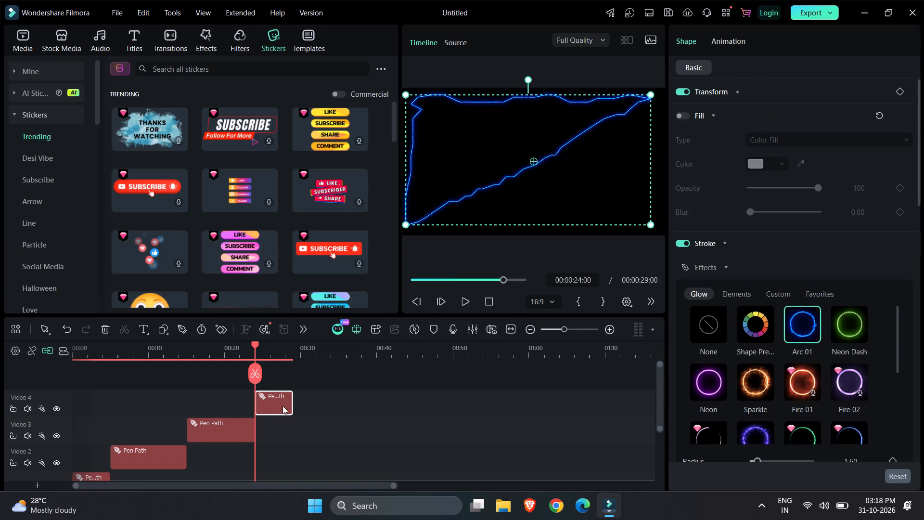
left_click_drag(290, 406, 303, 403)
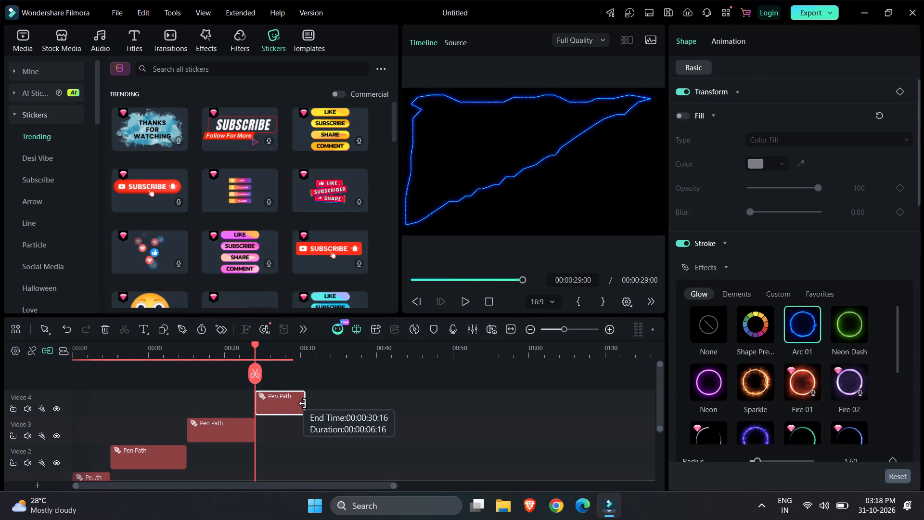
left_click_drag(303, 403, 307, 403)
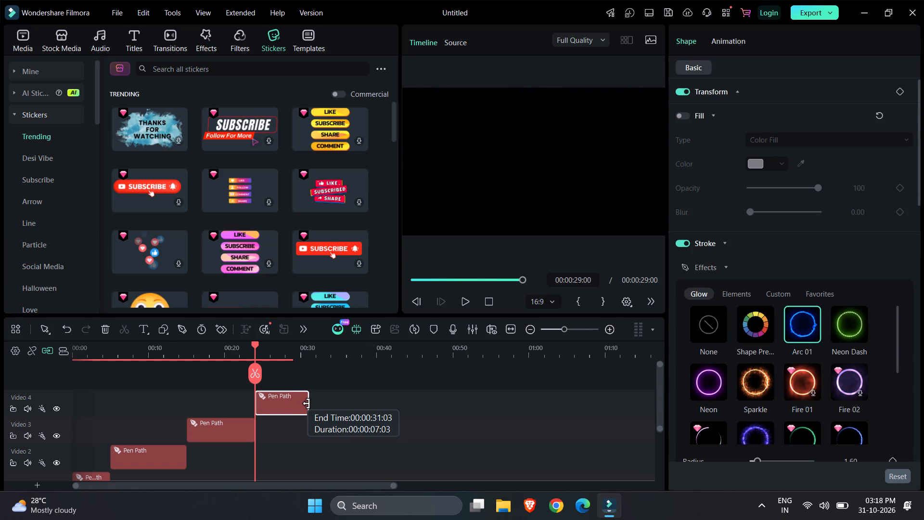
left_click_drag(307, 403, 308, 402)
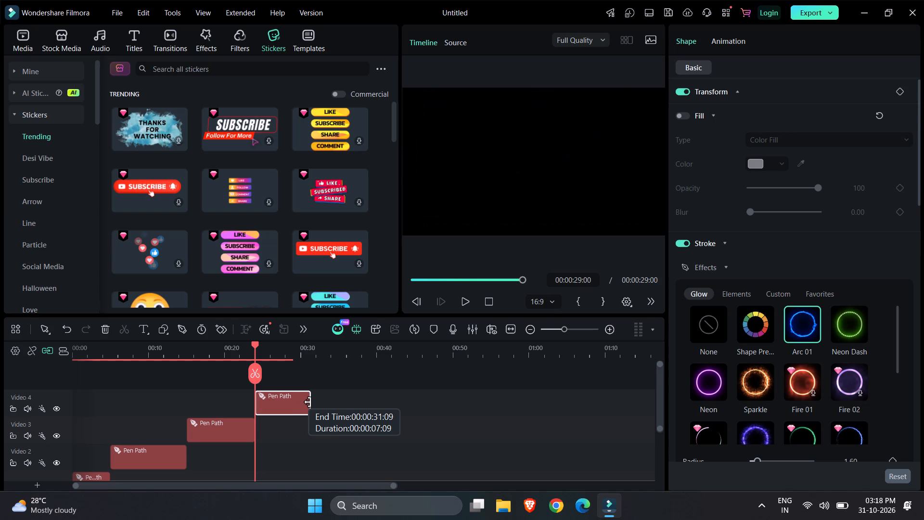
left_click_drag(308, 402, 315, 399)
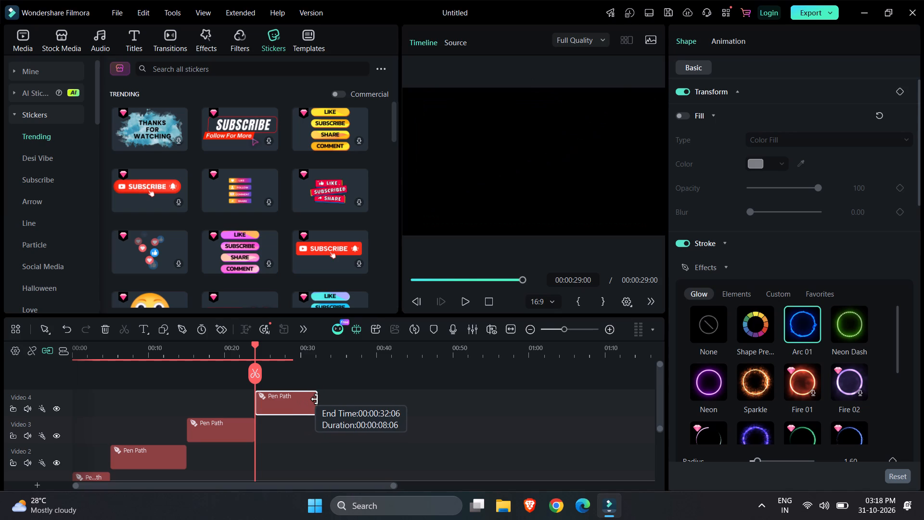
left_click_drag(315, 399, 319, 399)
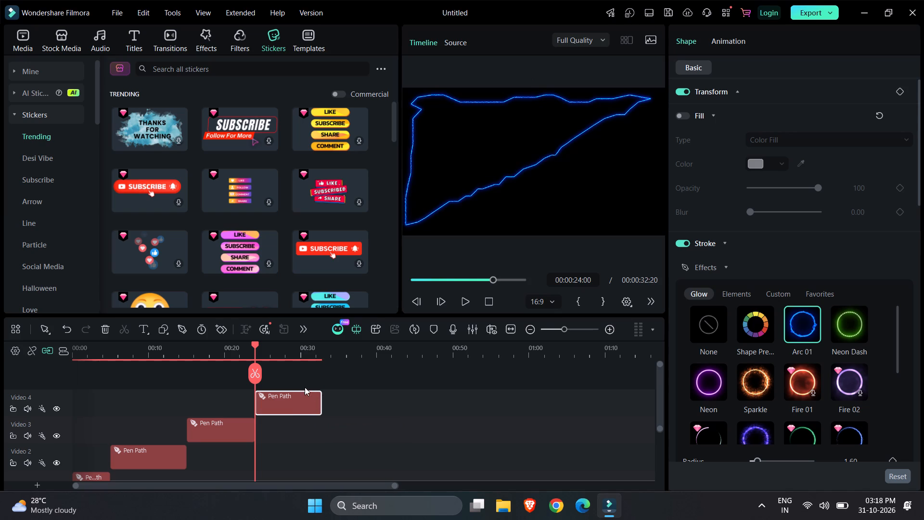
Move the playhead to the end of the Video 4 clip at 00:00:32:20.
left_click_drag(252, 369, 296, 365)
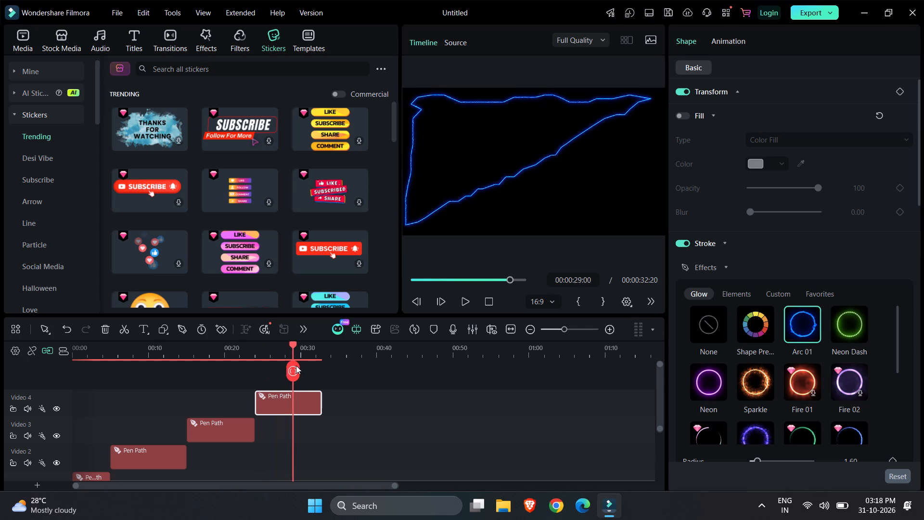
left_click_drag(296, 365, 328, 363)
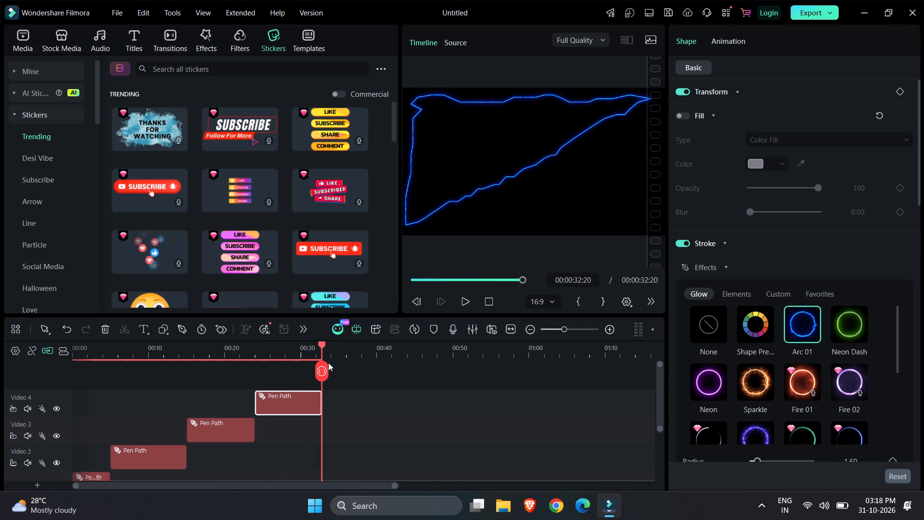
left_click_drag(328, 363, 341, 369)
Start a new pen path at the frame's bottom-left corner and draw it along the bottom edge to about mid-frame, with one small bump.
left_click(296, 330)
left_click(296, 330)
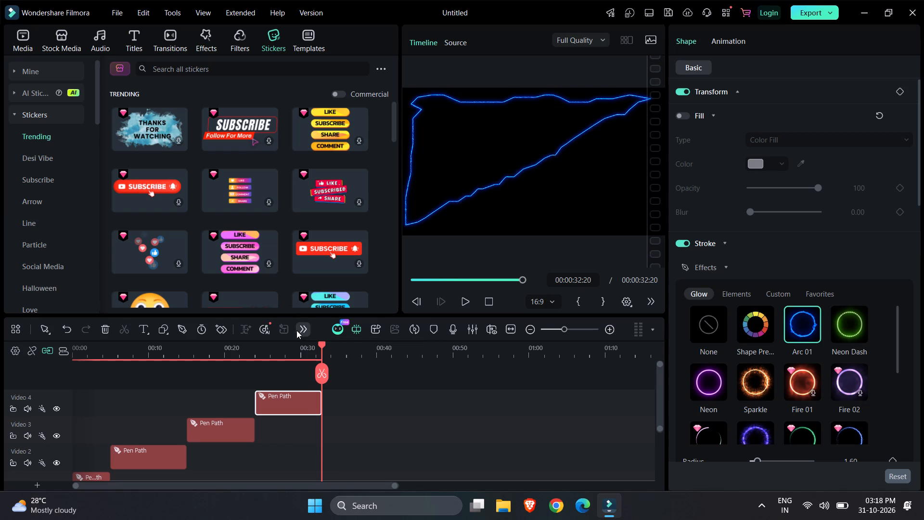
left_click(184, 333)
left_click(417, 230)
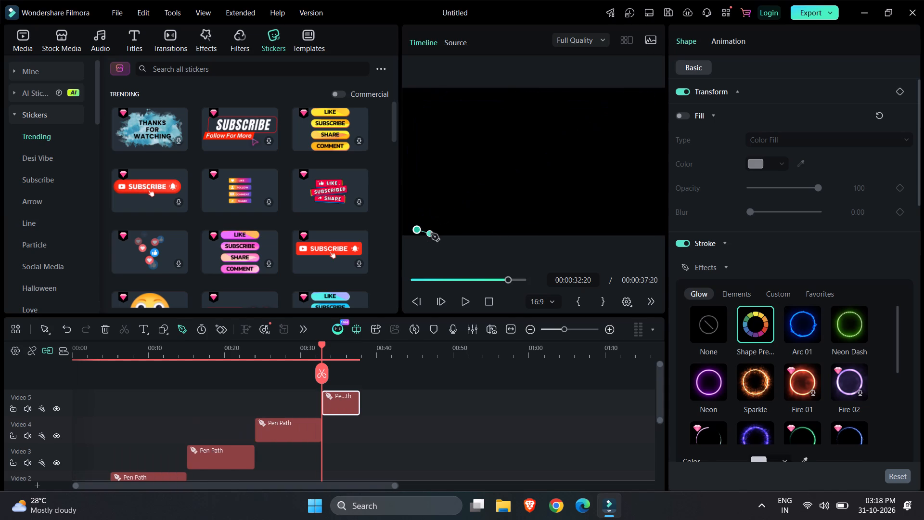
left_click(428, 230)
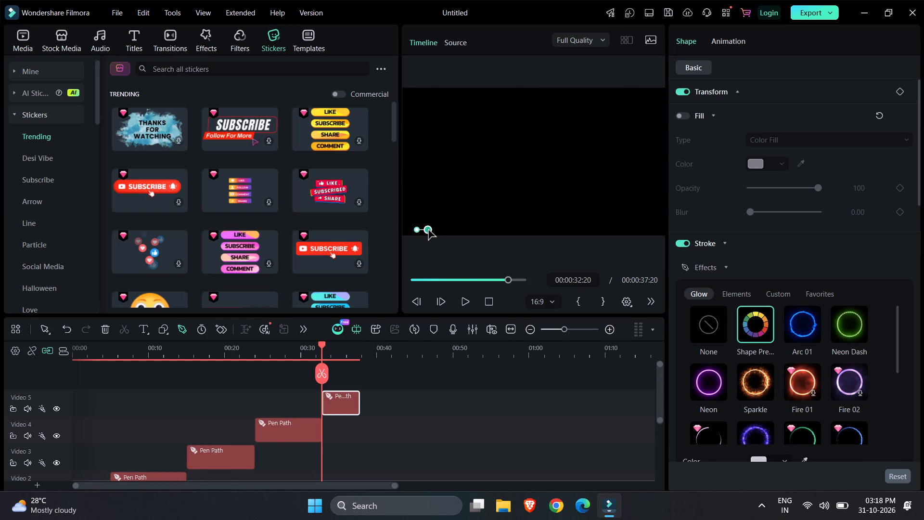
left_click(436, 230)
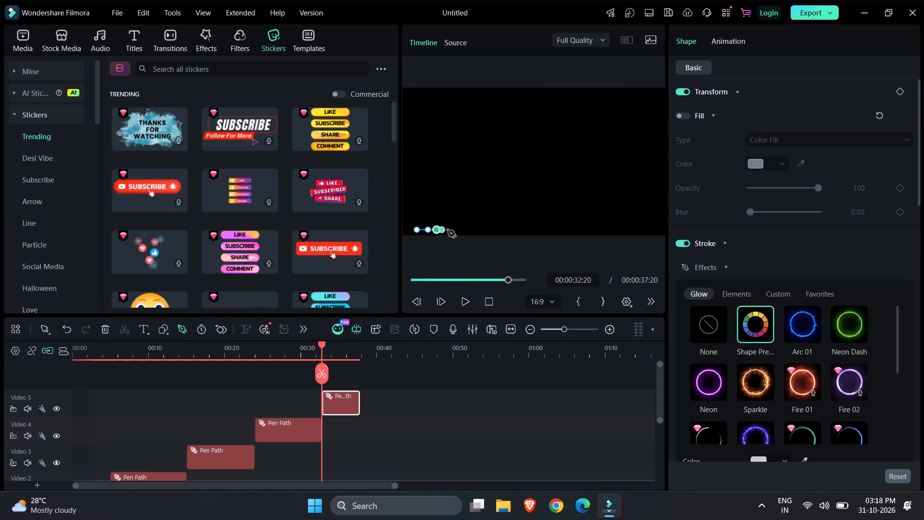
left_click(448, 230)
left_click(456, 230)
left_click(480, 223)
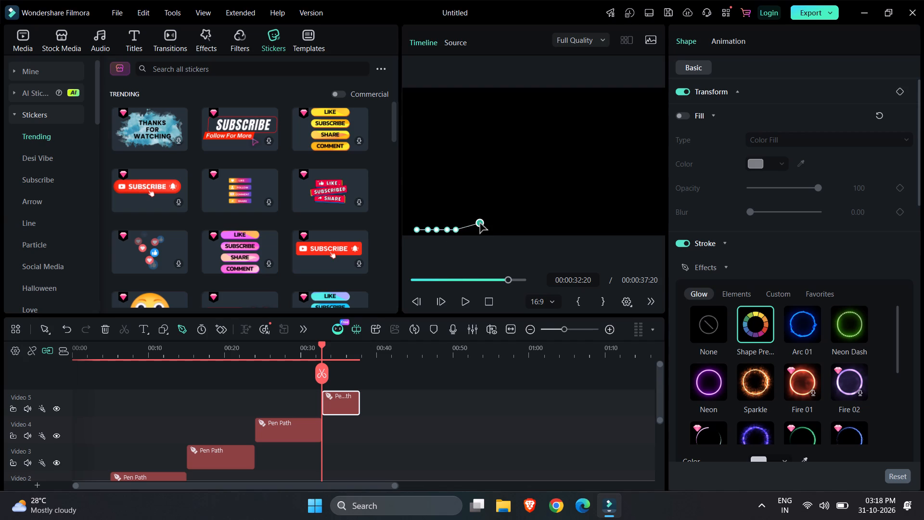
left_click(478, 231)
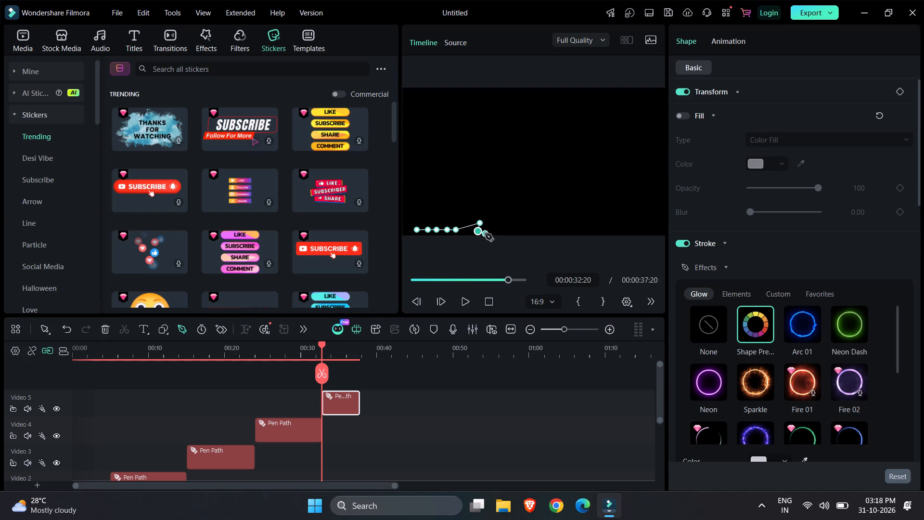
left_click(485, 234)
left_click(504, 234)
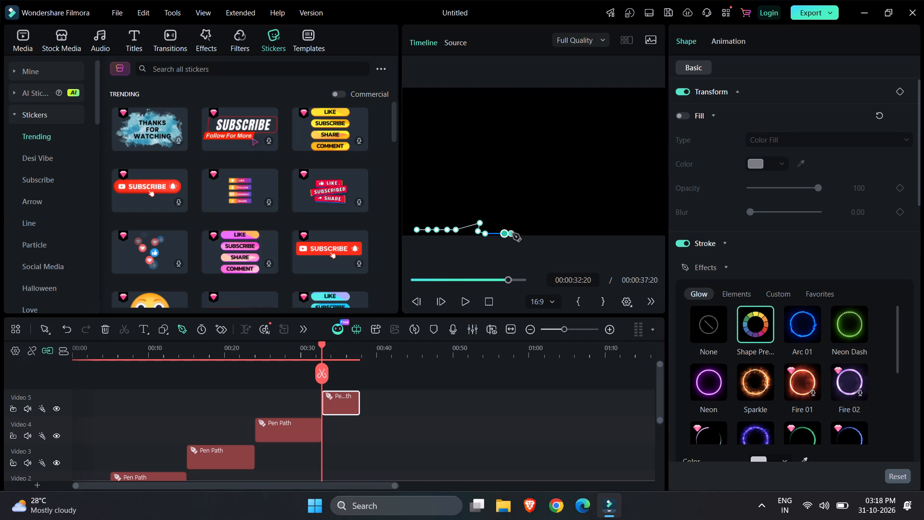
left_click(516, 234)
left_click(522, 232)
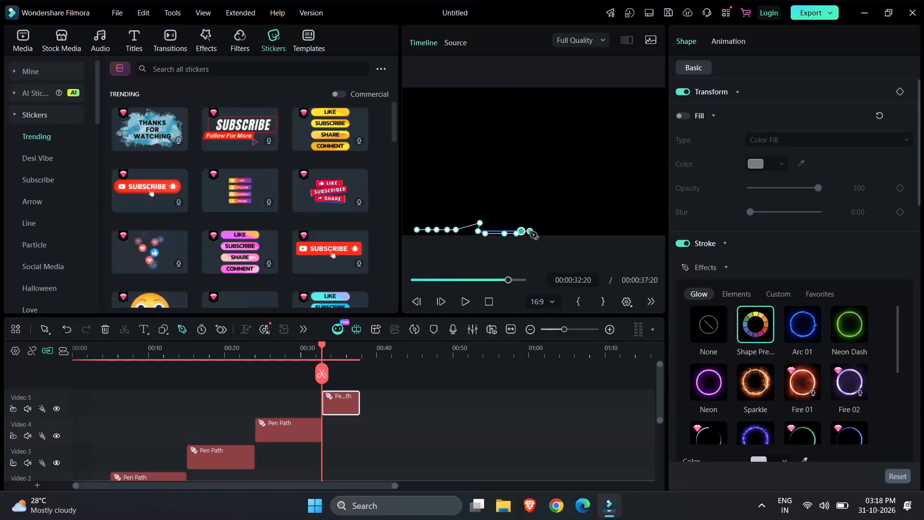
Continue the pen path along the bottom edge from mid-frame to the bottom-right corner with closely spaced points.
left_click(533, 232)
left_click(541, 230)
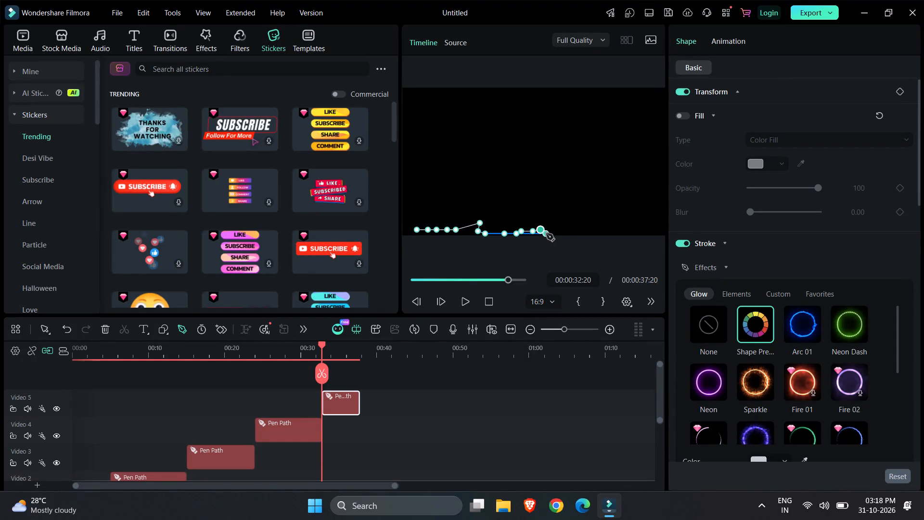
left_click(546, 234)
left_click(563, 230)
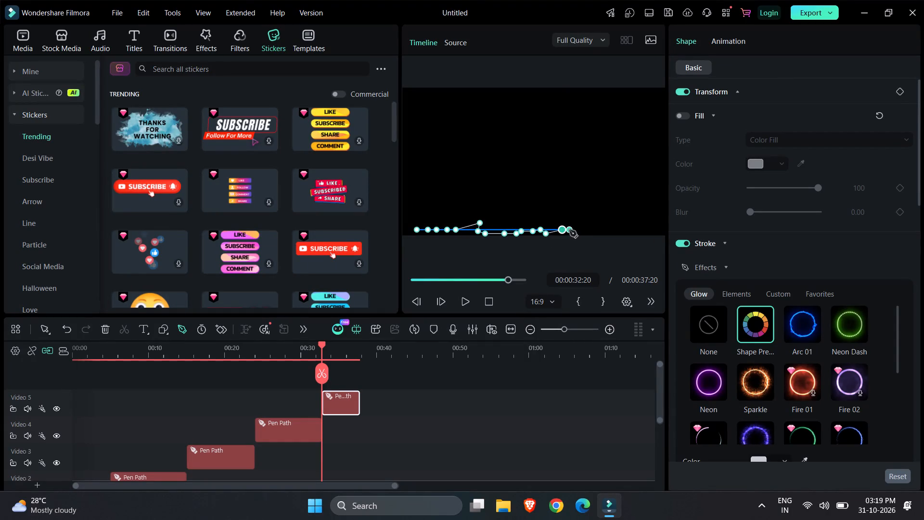
left_click(569, 230)
left_click(581, 230)
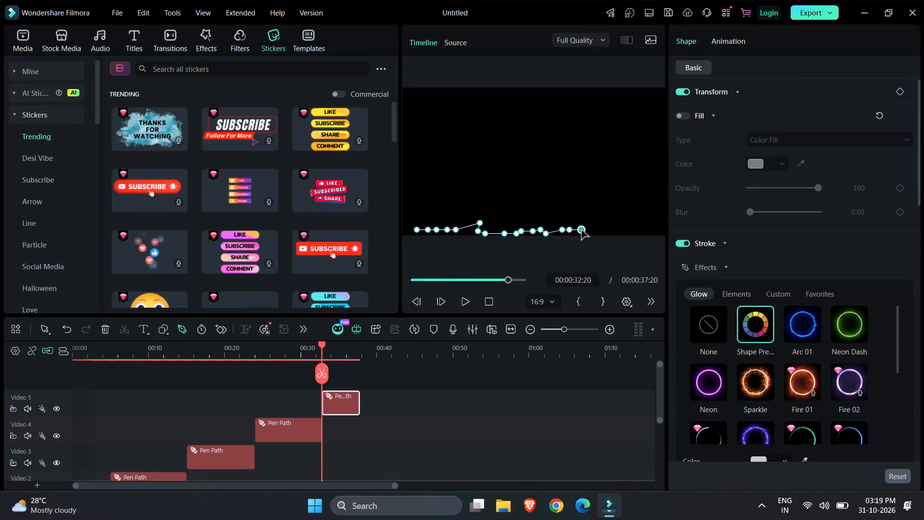
left_click(587, 230)
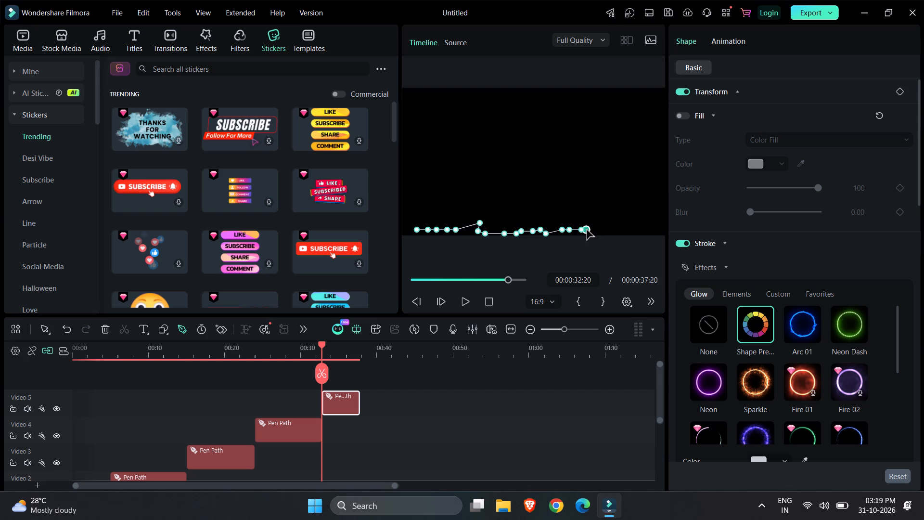
left_click(598, 230)
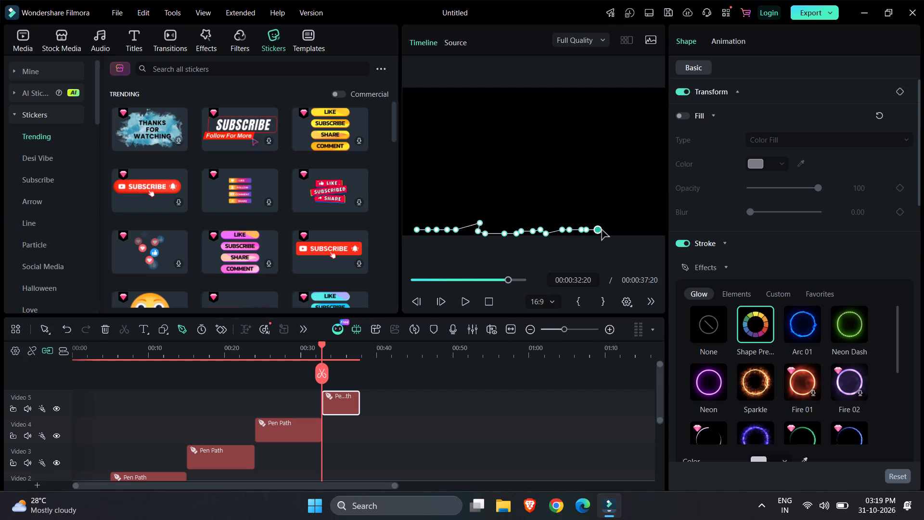
left_click(603, 227)
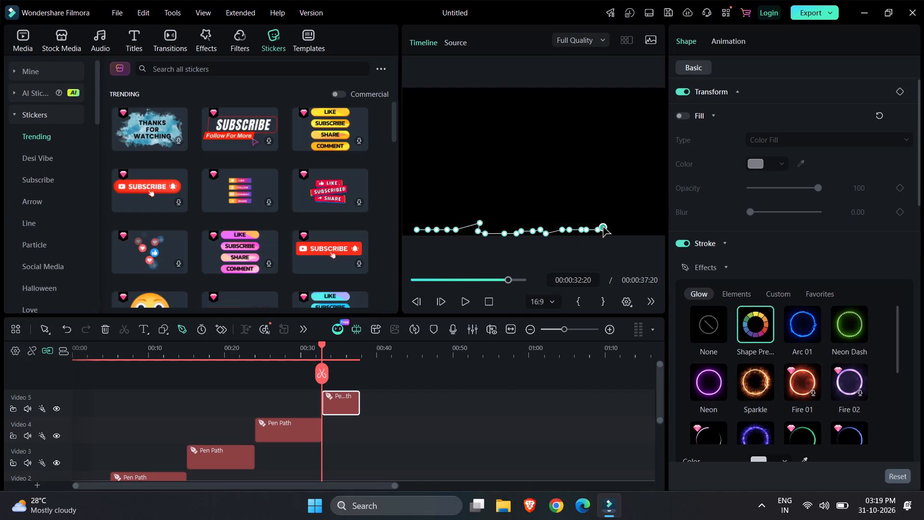
left_click(614, 230)
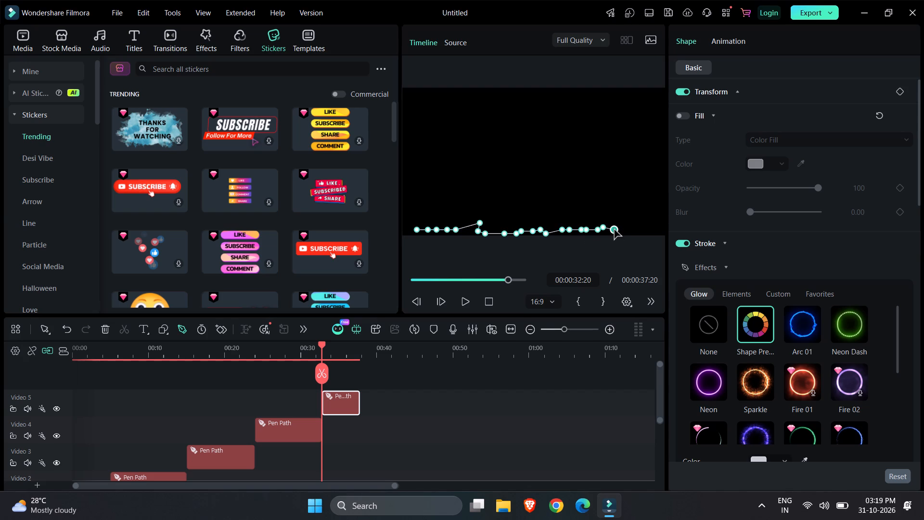
left_click(626, 230)
left_click(636, 231)
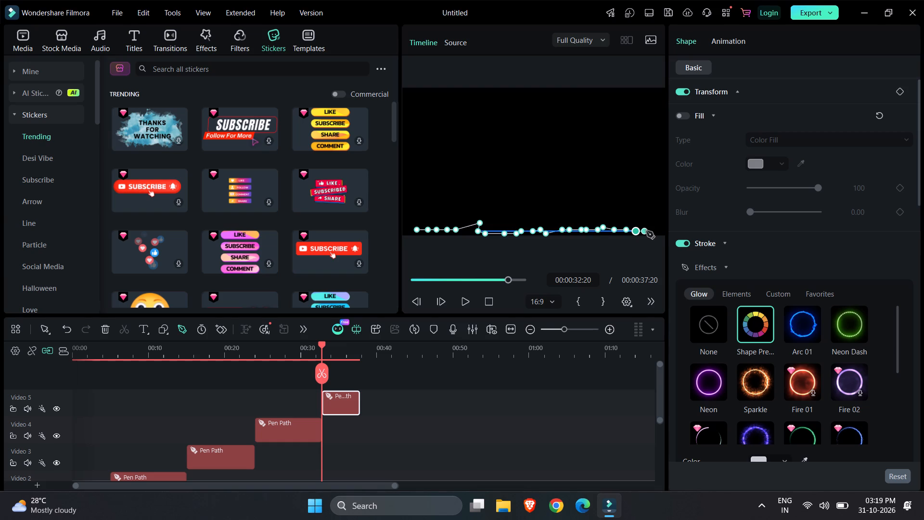
left_click(646, 231)
left_click(658, 231)
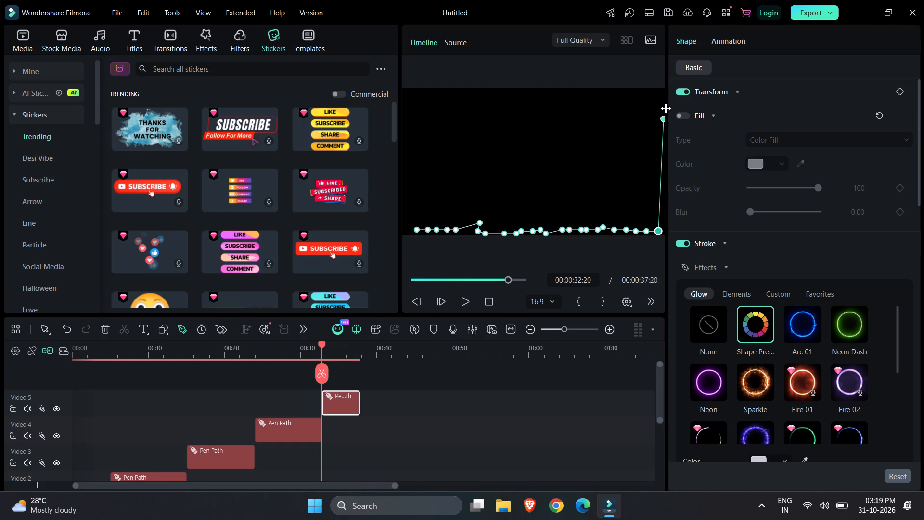
Turn the pen path slightly up the frame's right edge and run it back leftward above the first row, past mid-frame.
left_click(660, 216)
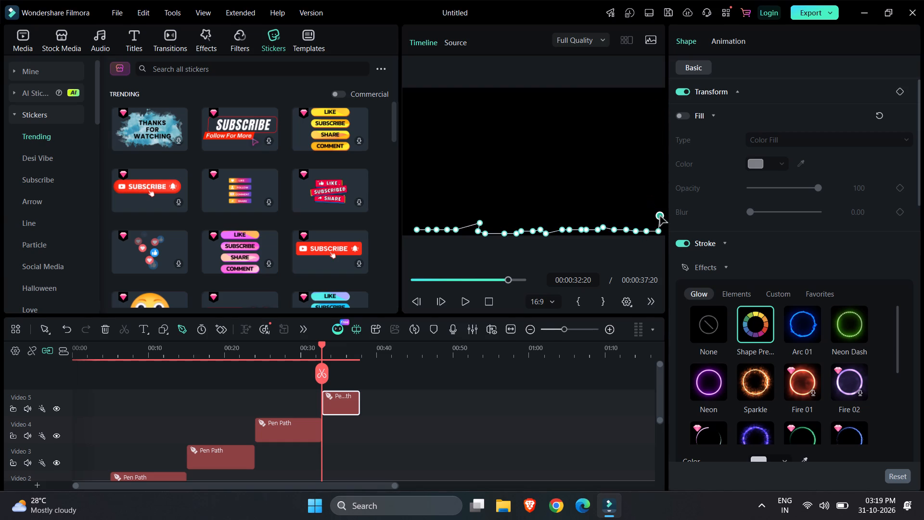
left_click(648, 216)
left_click(636, 215)
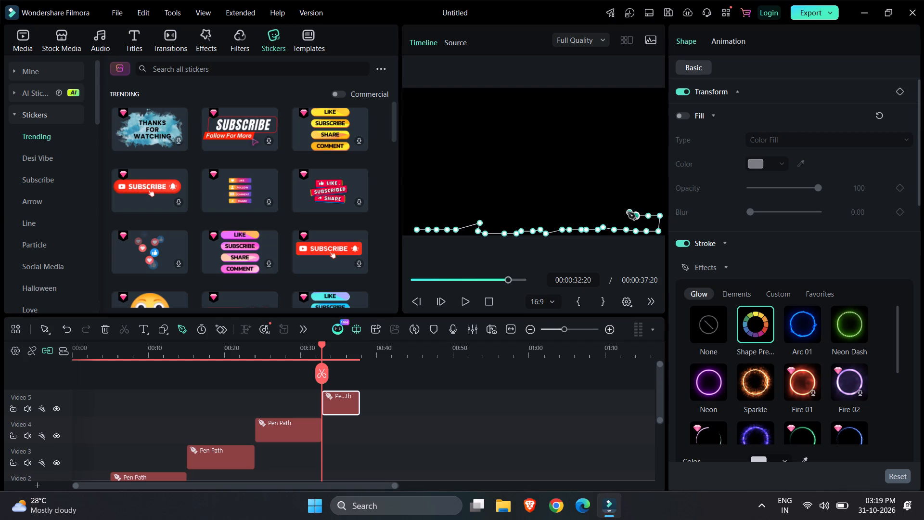
left_click(624, 211)
left_click(615, 207)
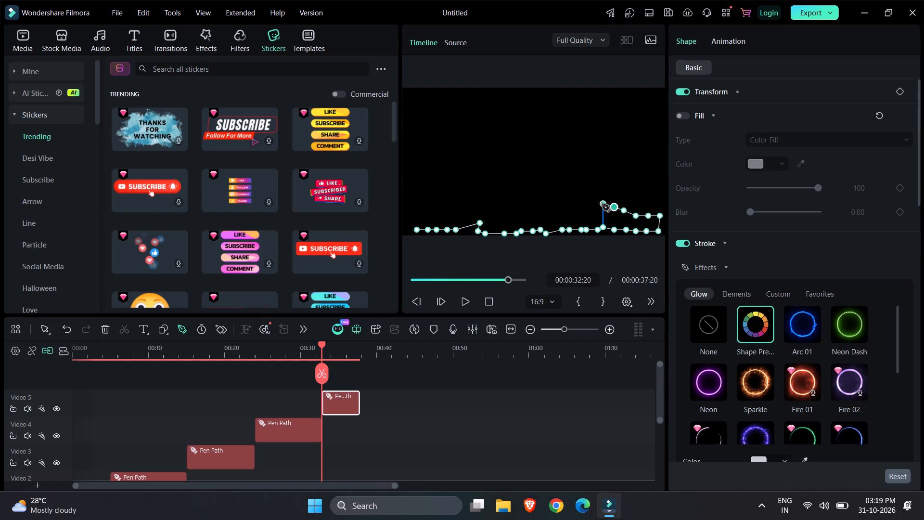
left_click(602, 204)
left_click(591, 204)
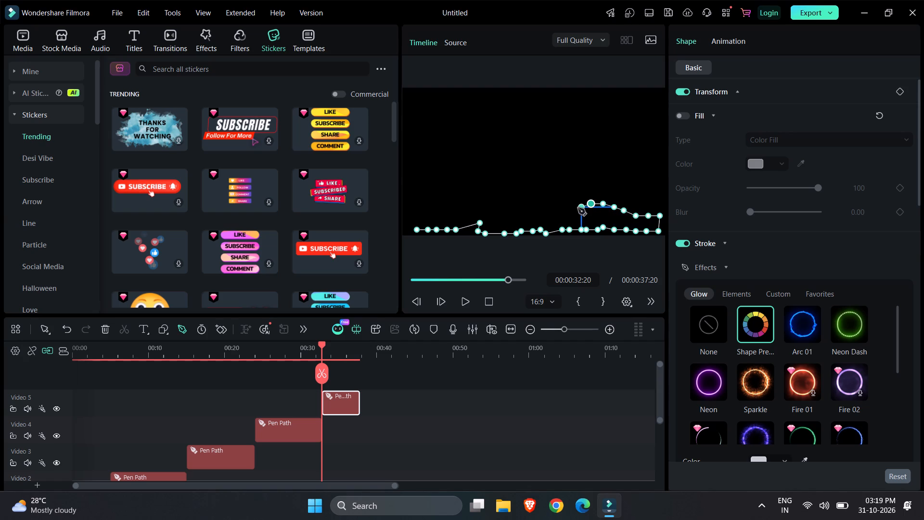
left_click(578, 208)
left_click(563, 208)
left_click(551, 208)
left_click(537, 208)
left_click(525, 210)
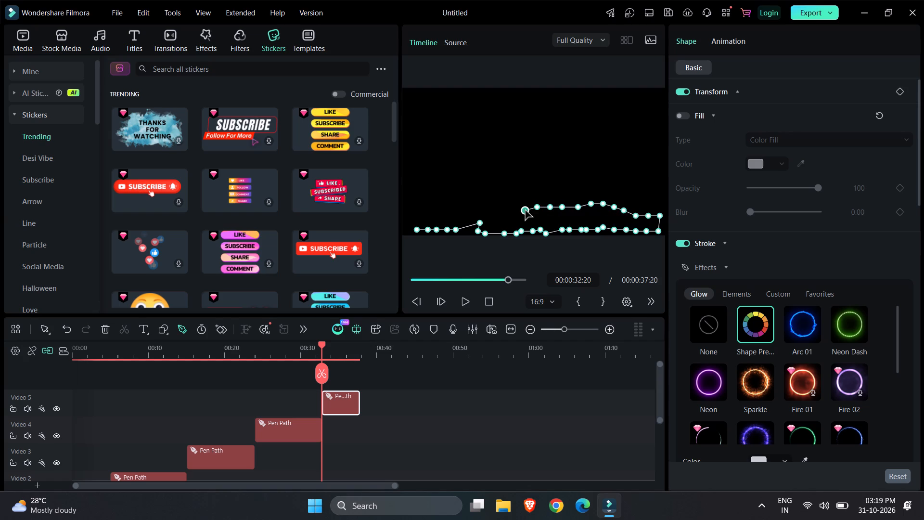
left_click(517, 210)
left_click(510, 210)
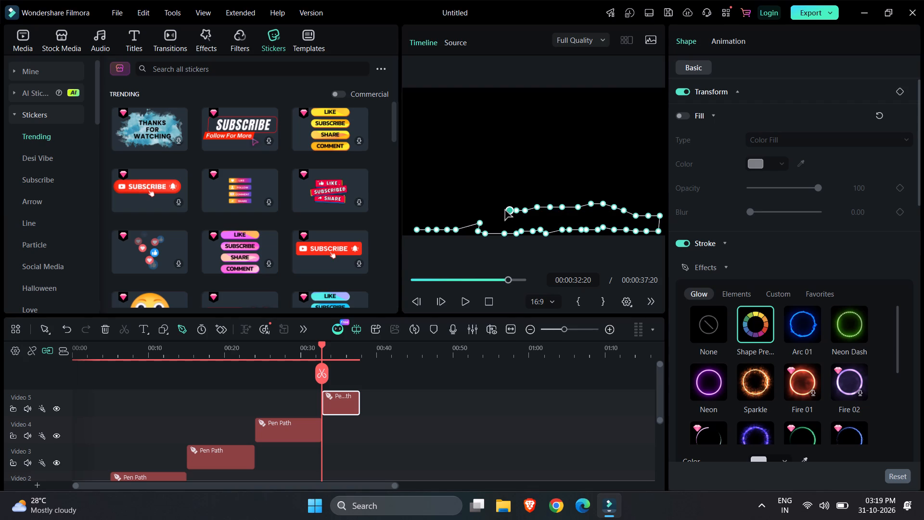
Continue the second row of the pen path leftward to the frame's left edge, just above the starting point.
left_click(500, 210)
left_click(492, 212)
left_click(482, 212)
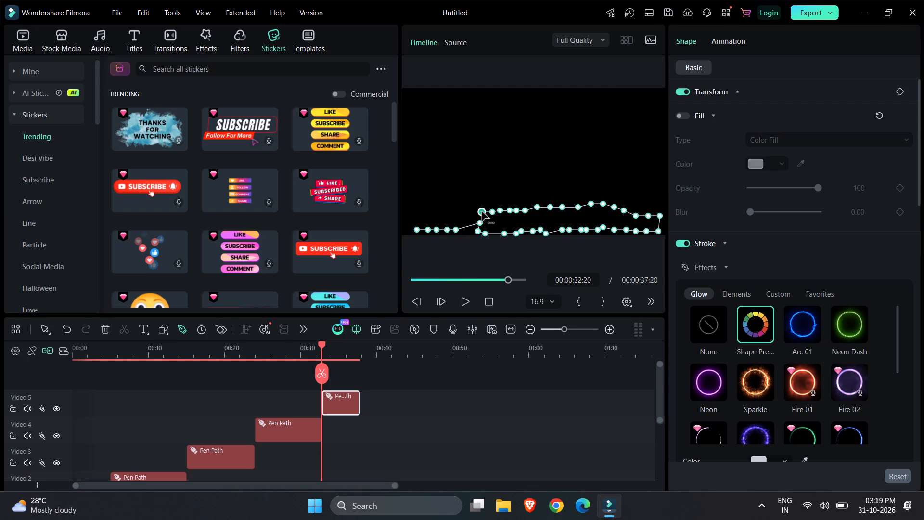
left_click(476, 212)
left_click(464, 212)
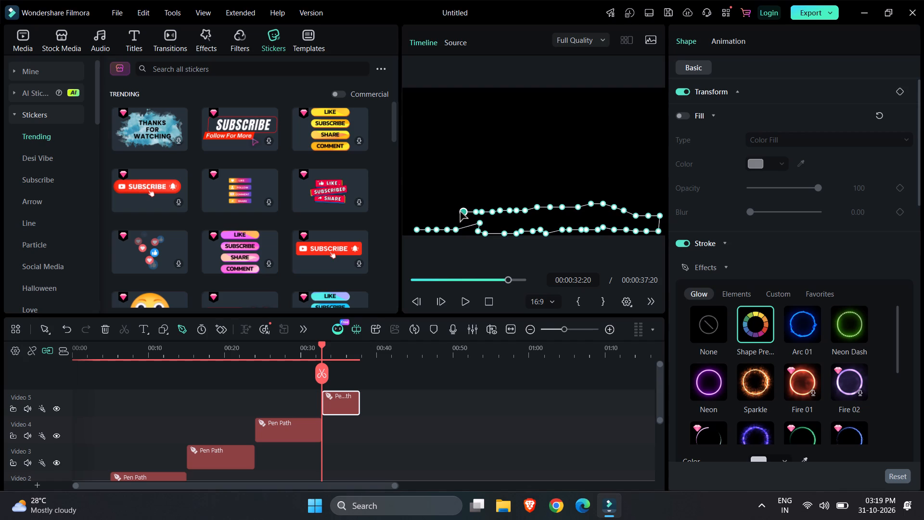
left_click(460, 212)
left_click(456, 212)
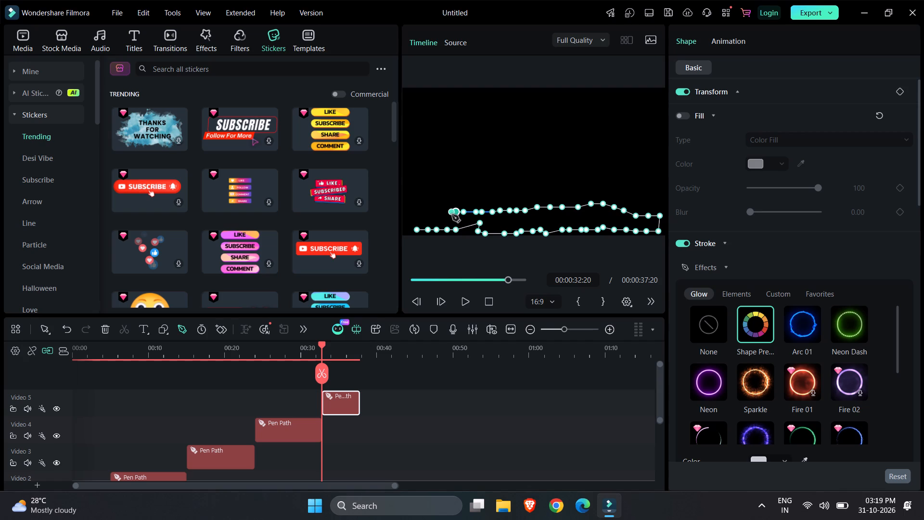
left_click(450, 215)
left_click(441, 215)
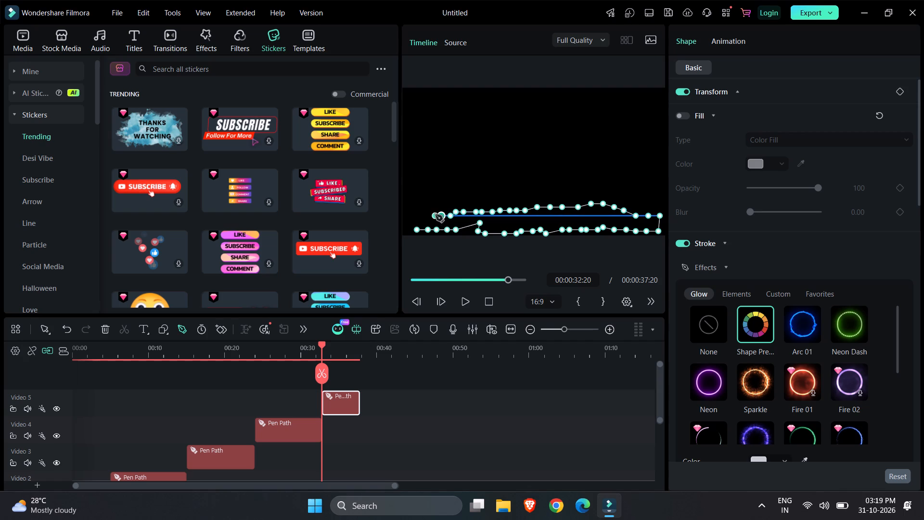
left_click(436, 215)
left_click(427, 215)
left_click(420, 216)
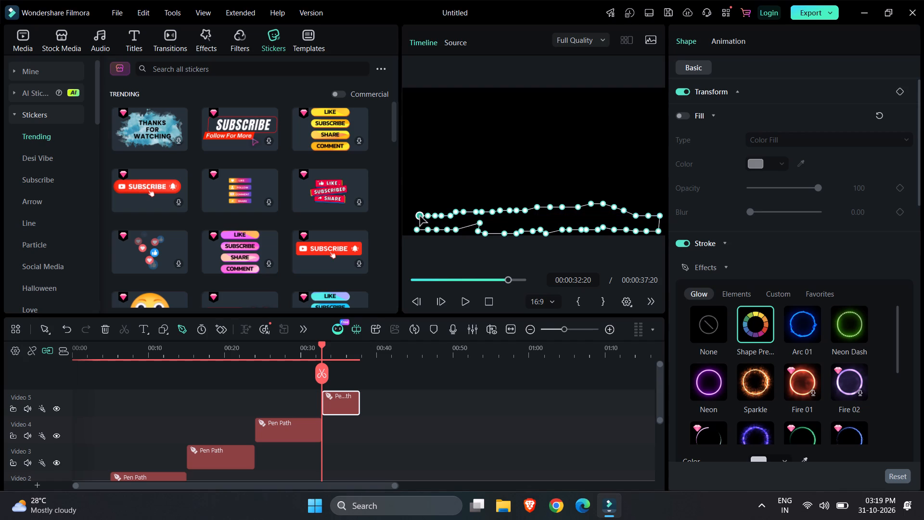
left_click(411, 216)
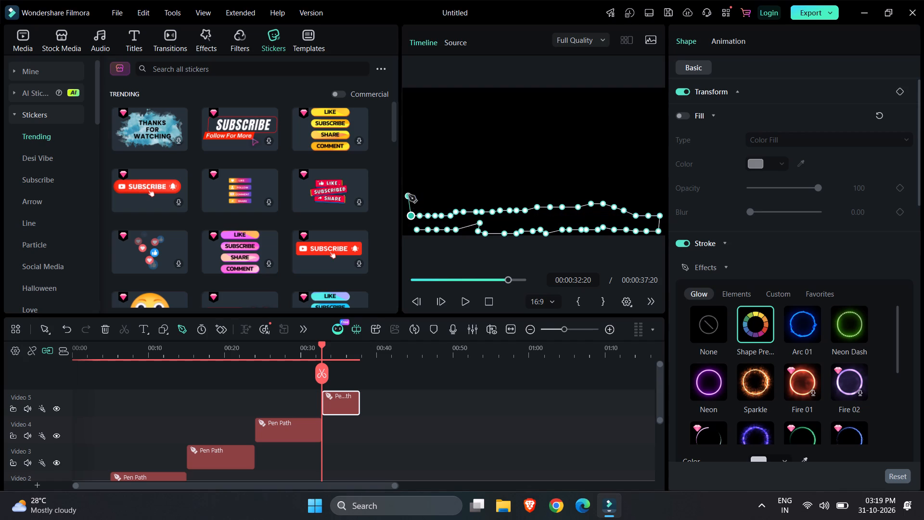
Turn the pen path up the frame's left edge and run a straight third row rightward to about mid-frame.
left_click(411, 192)
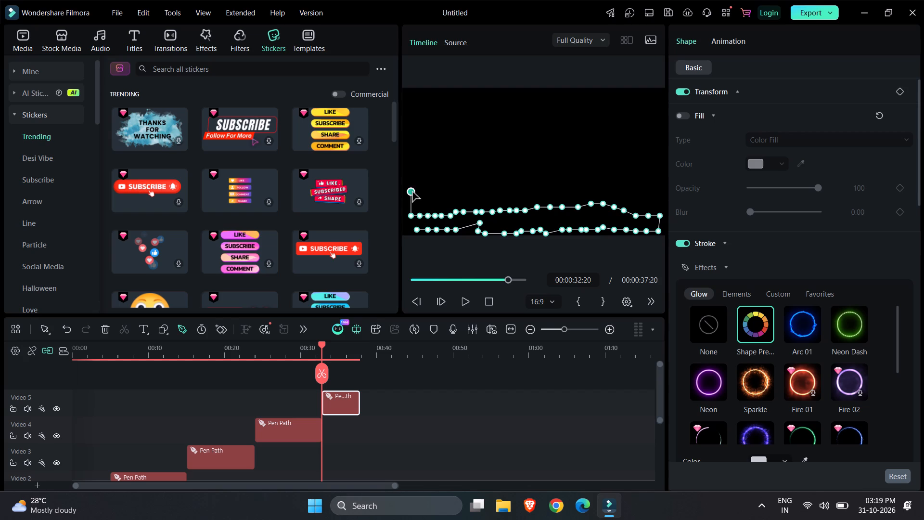
left_click(420, 191)
left_click(428, 191)
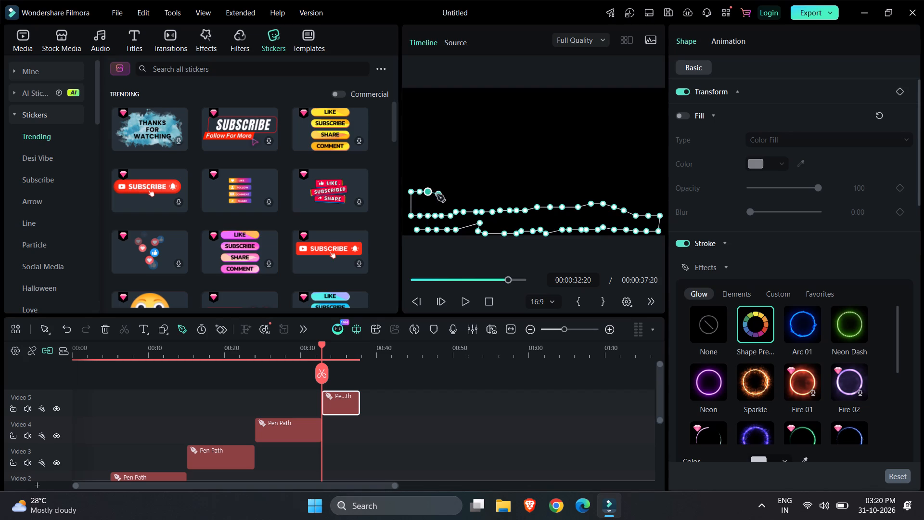
left_click(441, 191)
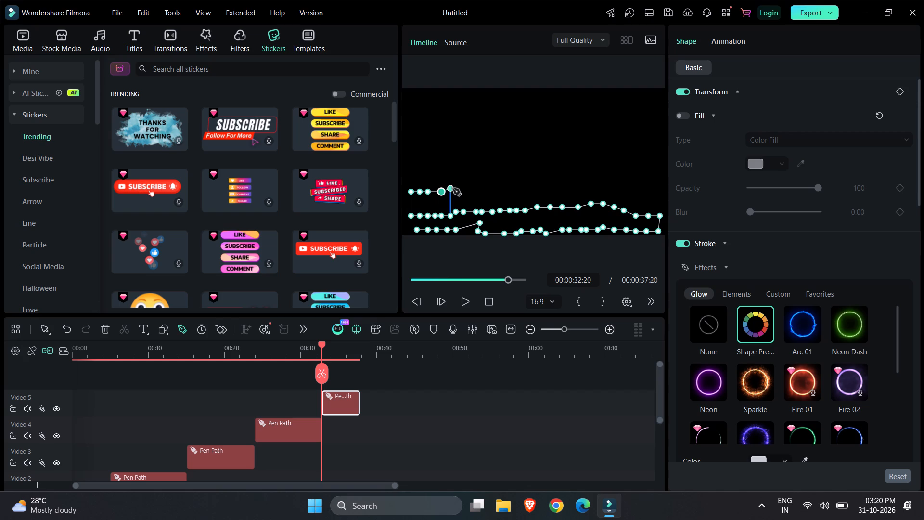
left_click(452, 192)
left_click(460, 192)
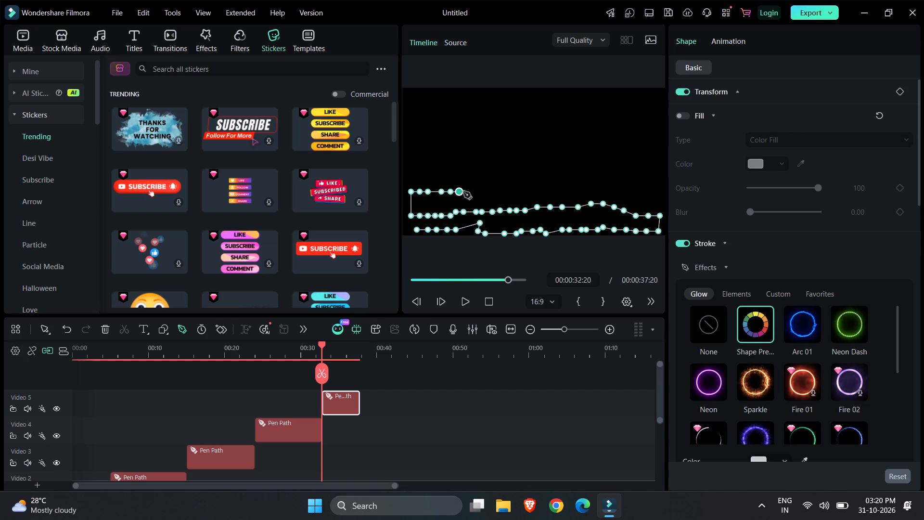
left_click(472, 192)
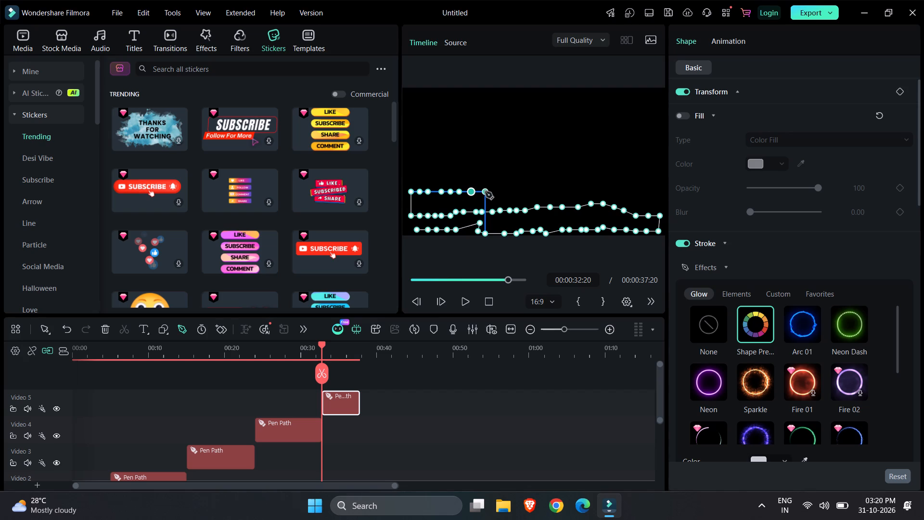
left_click(485, 192)
left_click(501, 192)
left_click(510, 192)
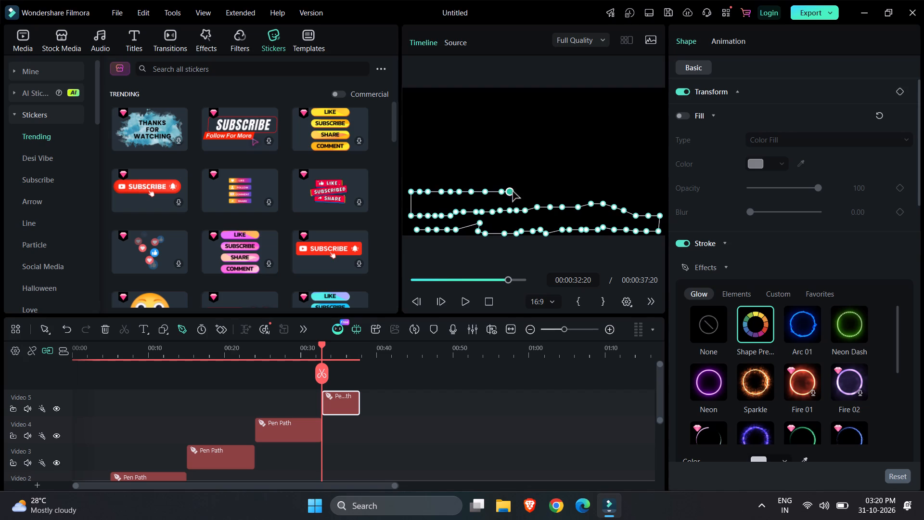
left_click(521, 192)
left_click(530, 192)
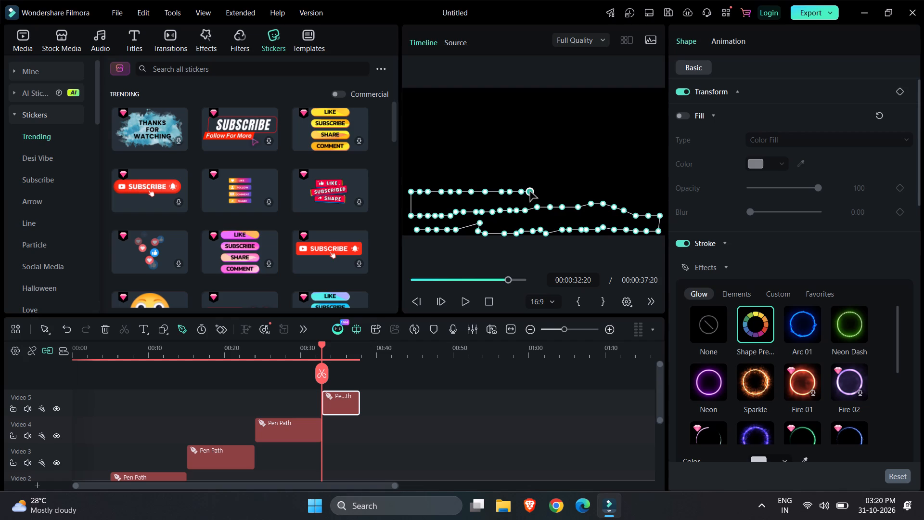
left_click(537, 192)
left_click(542, 192)
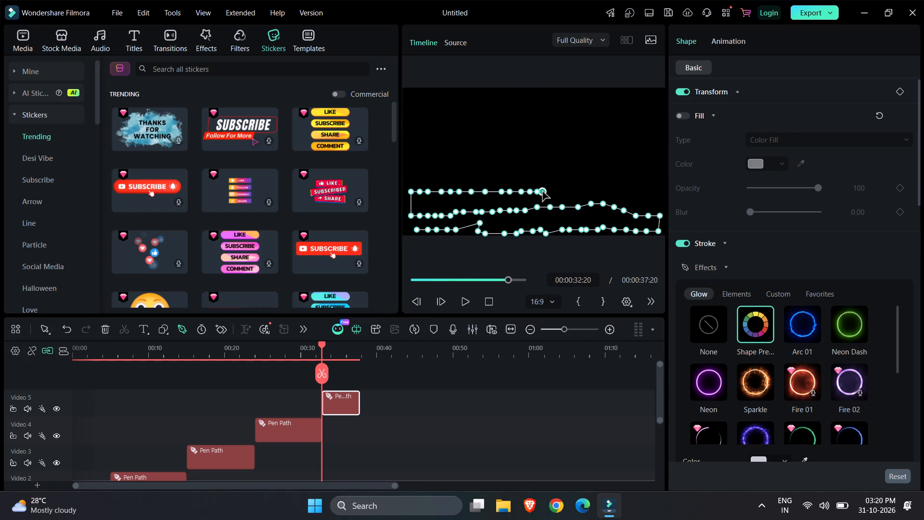
Continue the third row of the pen path rightward to the frame's right edge, with one small bump at about three-quarters of the width.
left_click(549, 191)
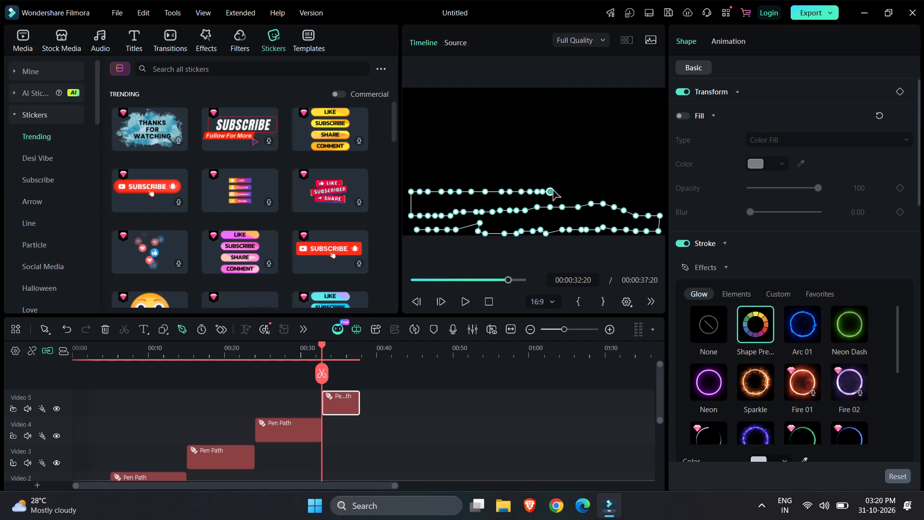
left_click(553, 191)
left_click(557, 191)
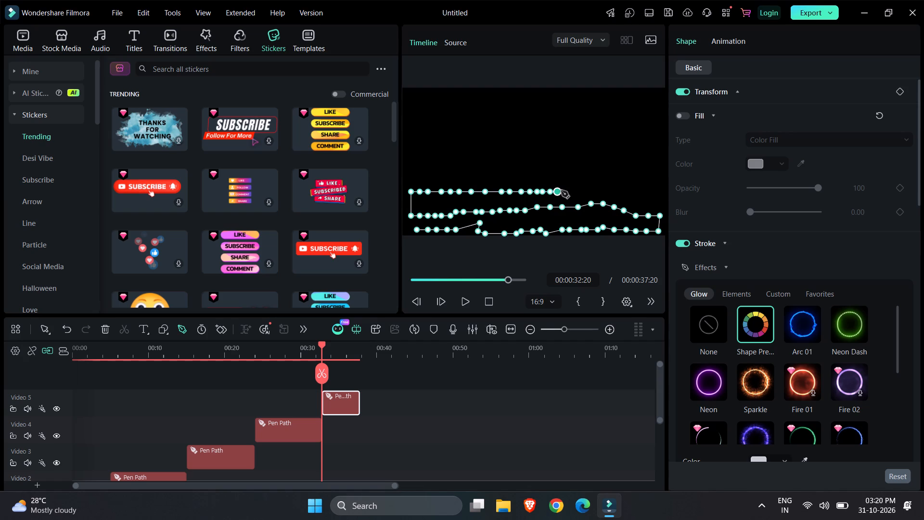
left_click(563, 191)
left_click(569, 191)
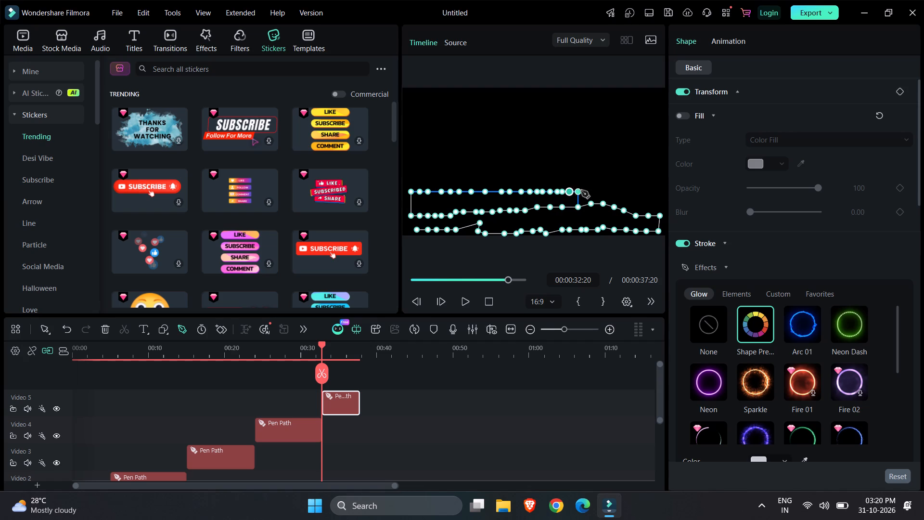
left_click(581, 191)
left_click(587, 188)
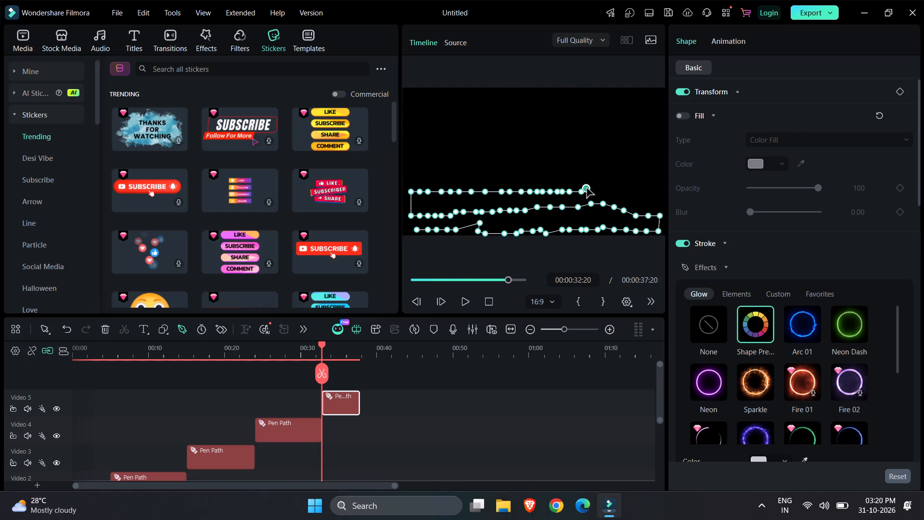
left_click(593, 187)
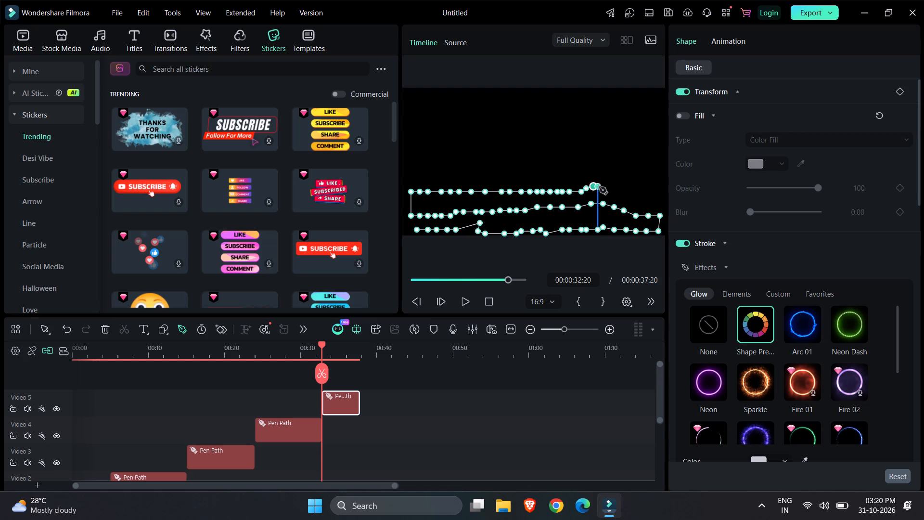
left_click(602, 192)
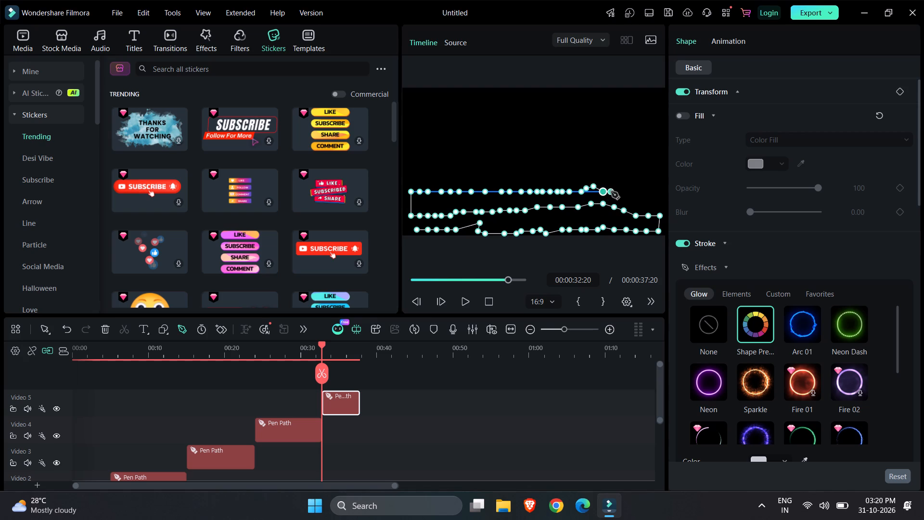
left_click(611, 192)
left_click(618, 192)
left_click(626, 192)
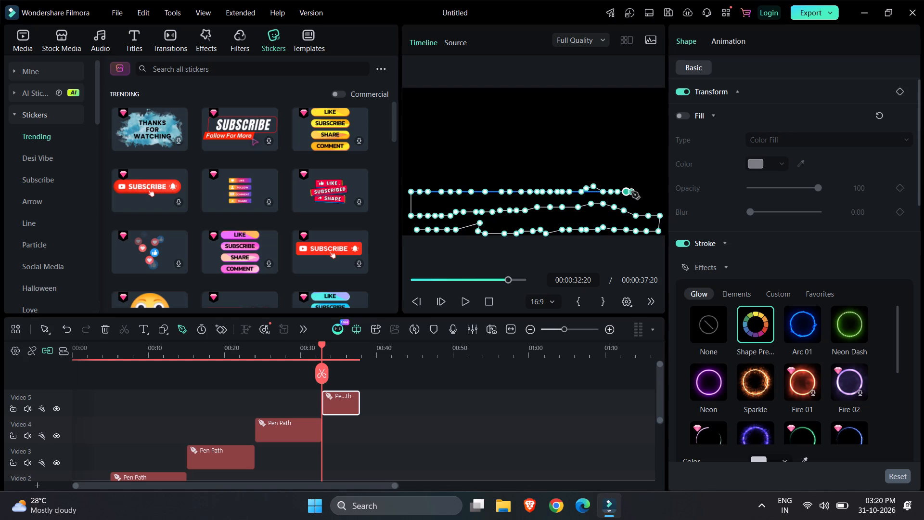
left_click(634, 192)
left_click(646, 192)
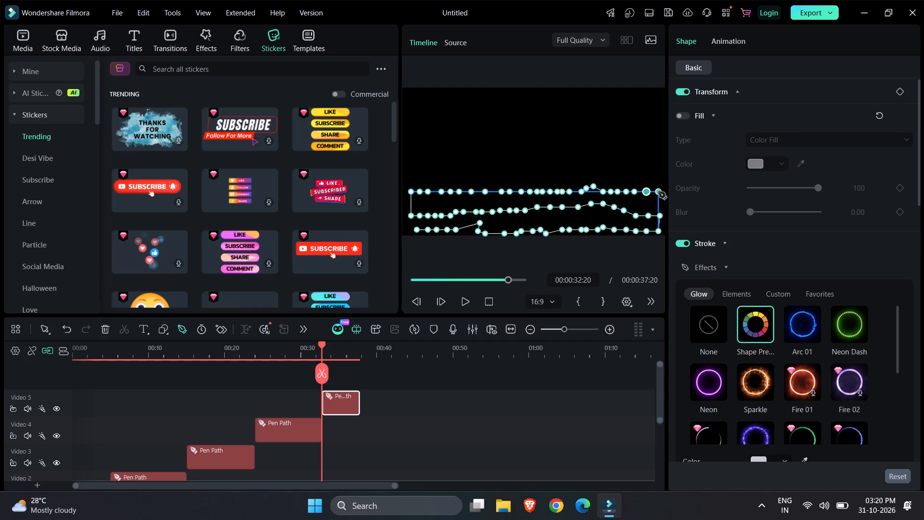
left_click(658, 192)
Turn the pen path up the frame's right edge and run a nearly level fourth row leftward to about mid-frame.
left_click(658, 164)
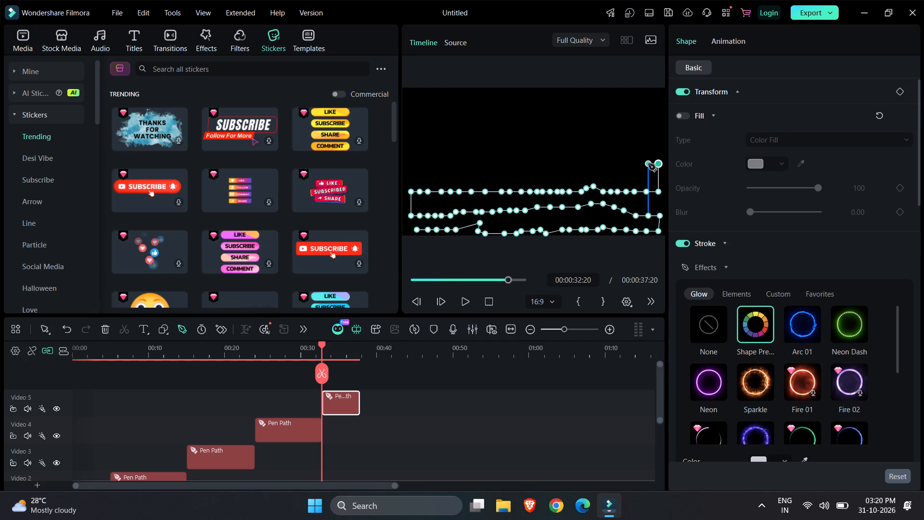
left_click(648, 164)
left_click(639, 164)
left_click(630, 166)
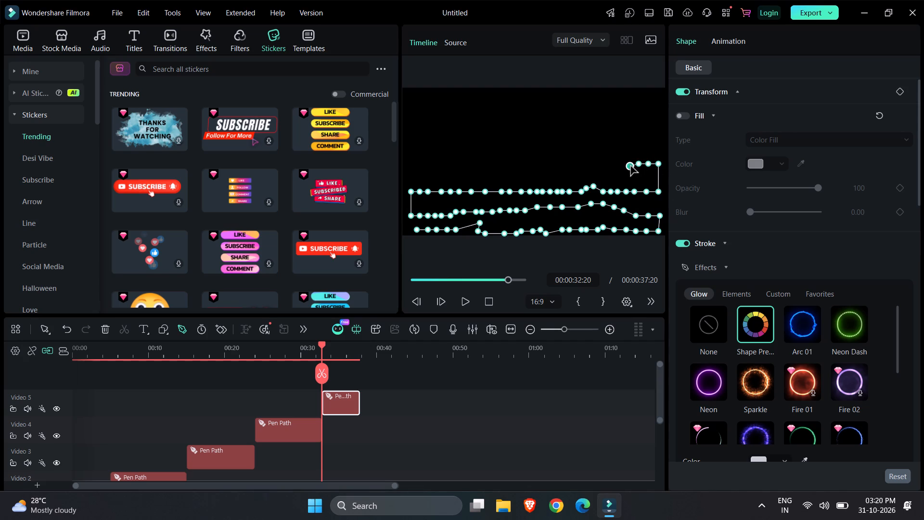
left_click(620, 166)
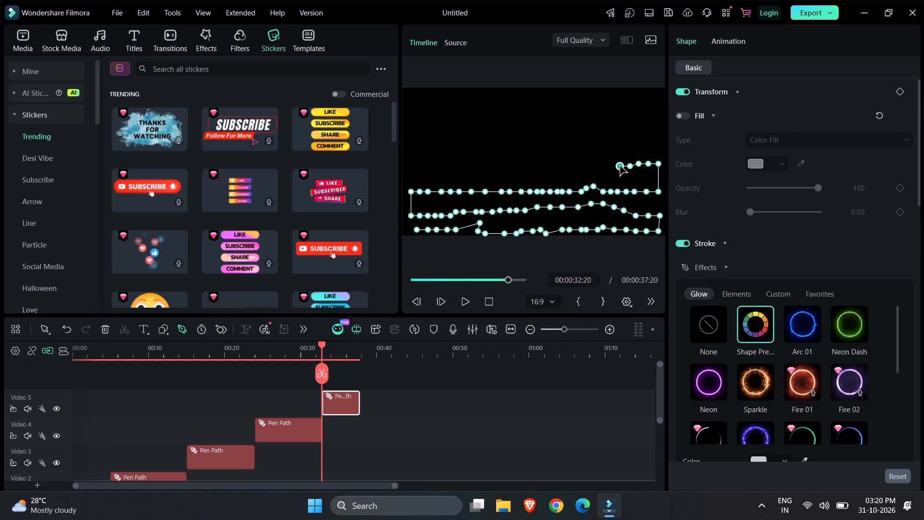
left_click(615, 166)
left_click(606, 164)
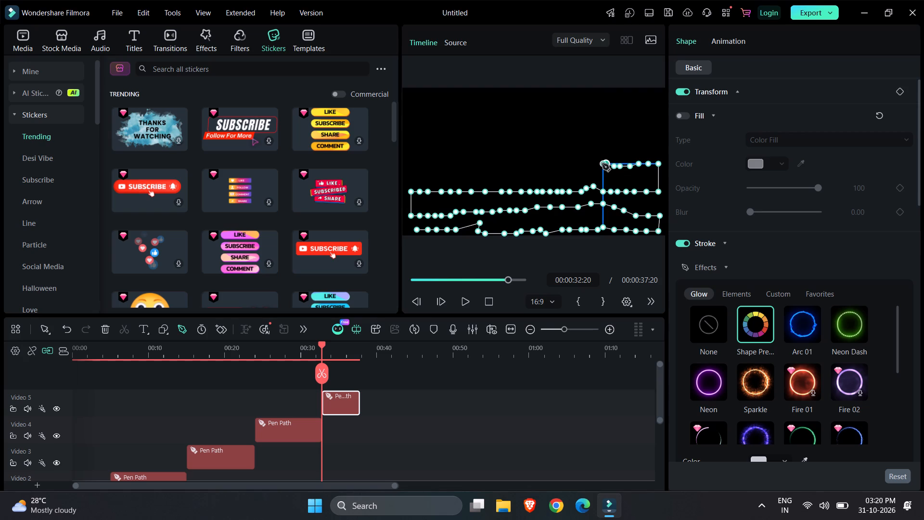
left_click(602, 164)
left_click(595, 164)
left_click(590, 164)
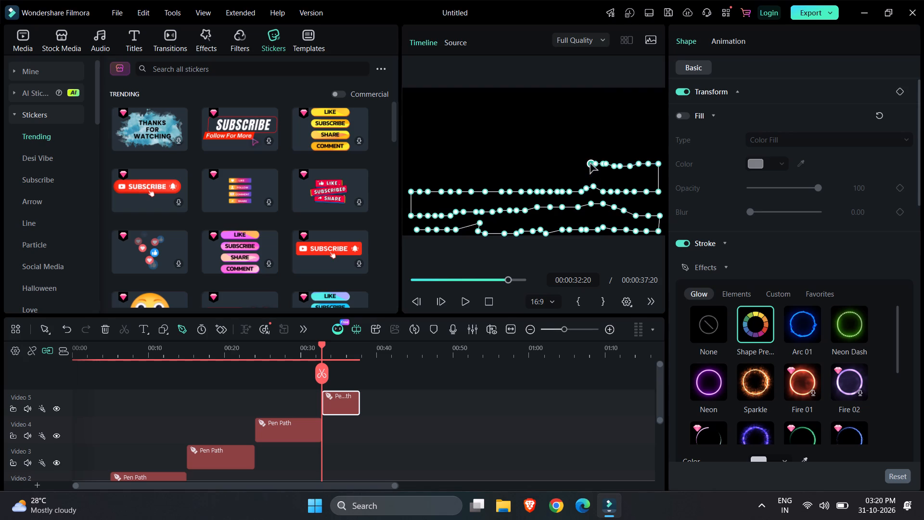
left_click(583, 164)
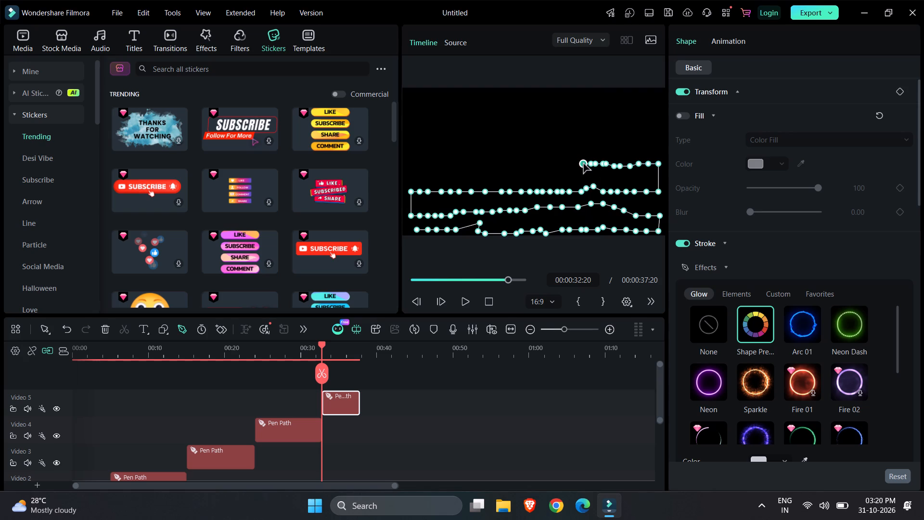
left_click(579, 162)
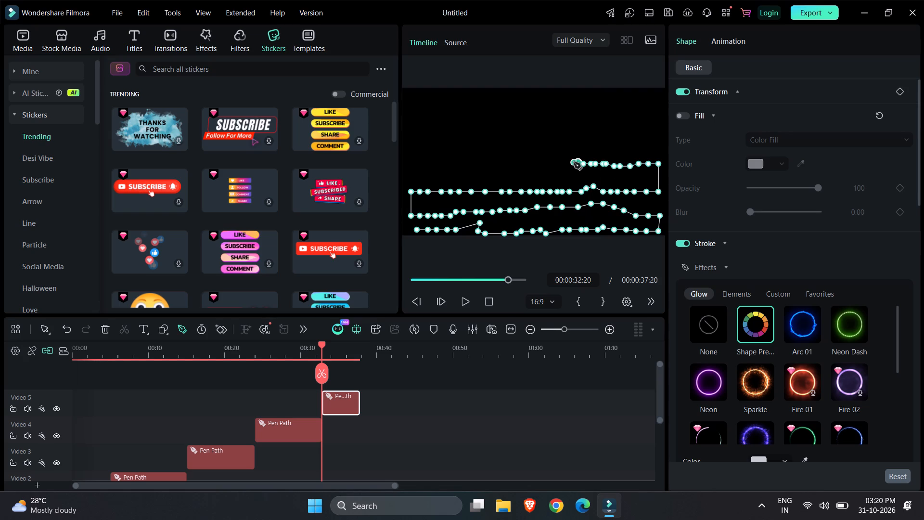
left_click(574, 162)
left_click(567, 162)
left_click(559, 162)
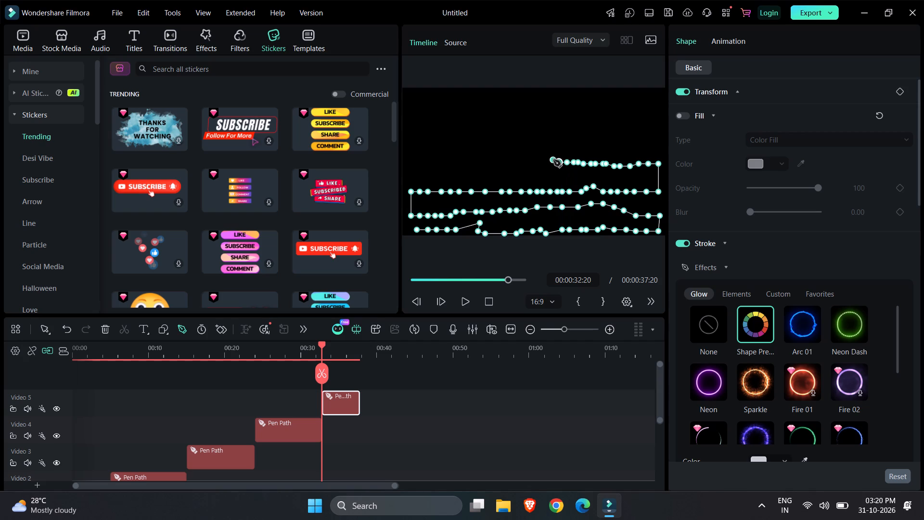
left_click(545, 162)
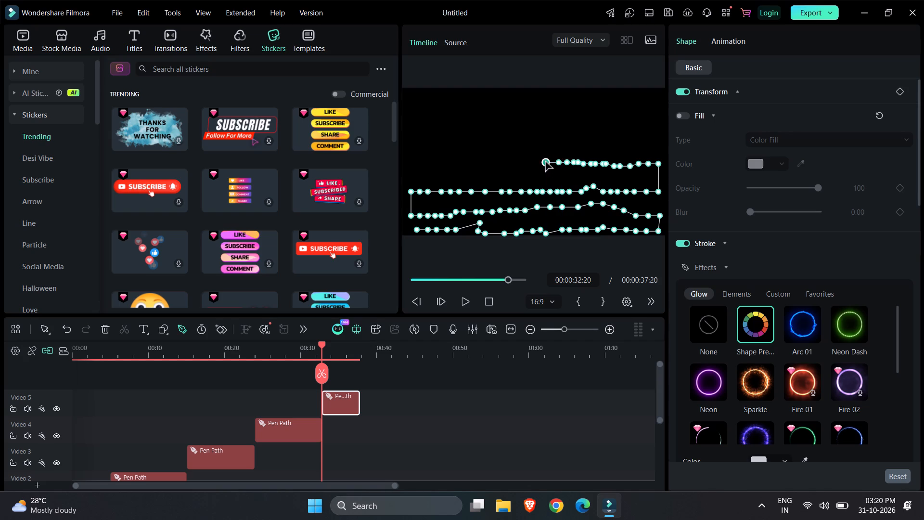
Continue the fourth row of the pen path leftward from mid-frame to the frame's left edge, dipping slightly near the end.
left_click(537, 162)
left_click(530, 162)
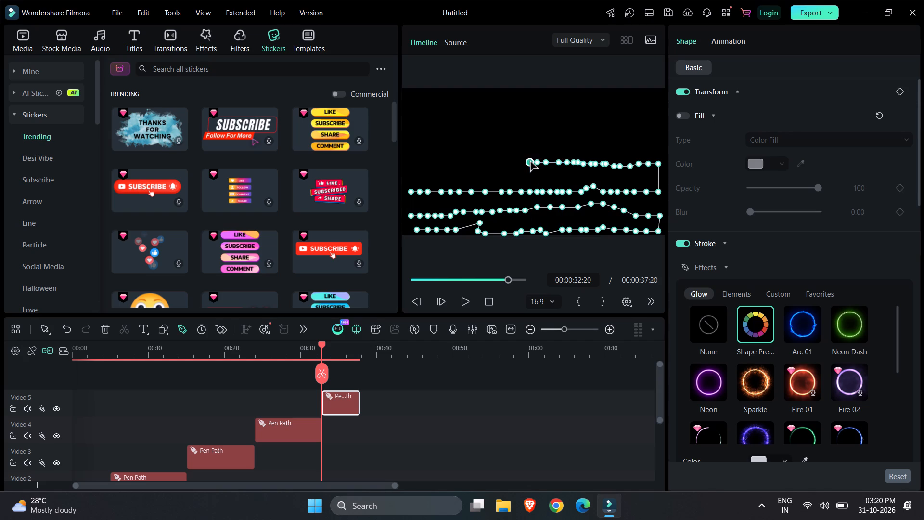
left_click(522, 162)
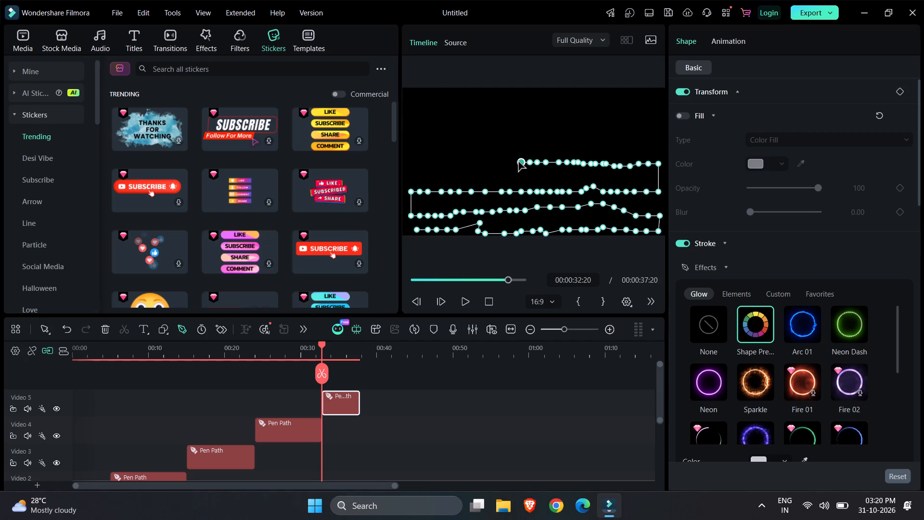
left_click(518, 162)
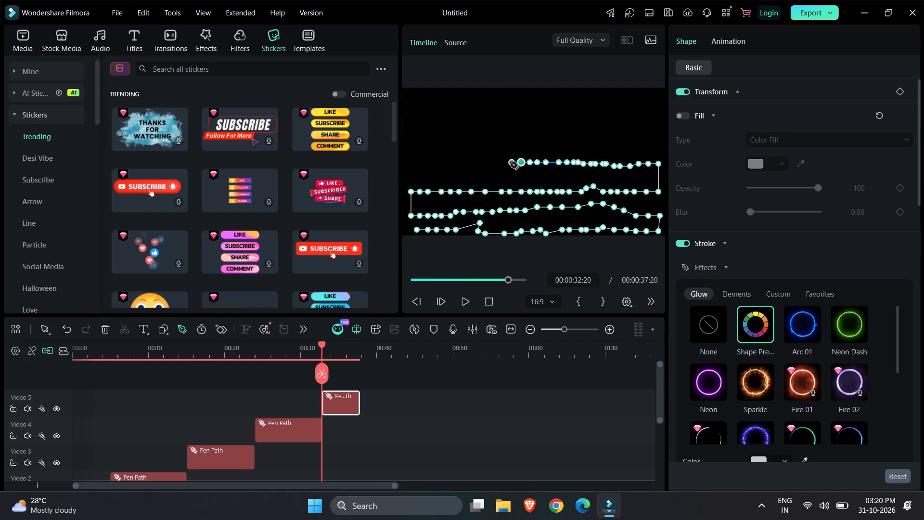
left_click(510, 162)
left_click(497, 163)
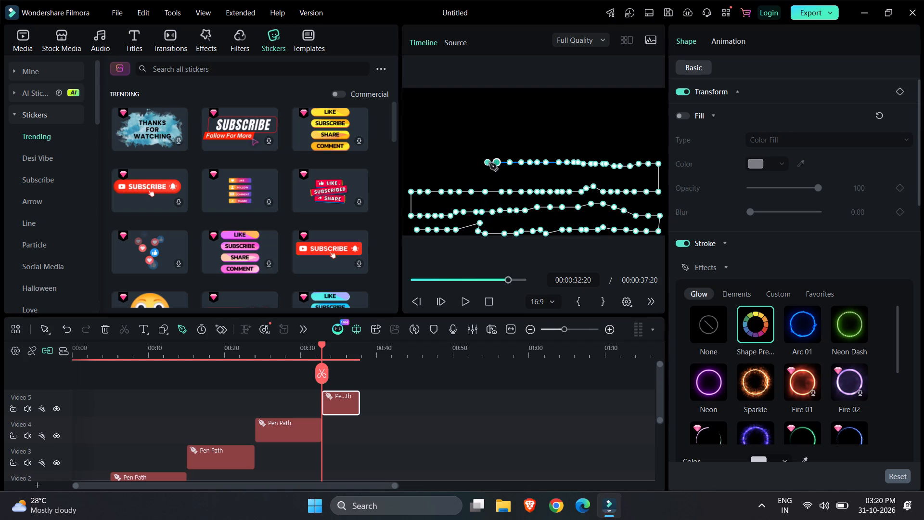
left_click(489, 163)
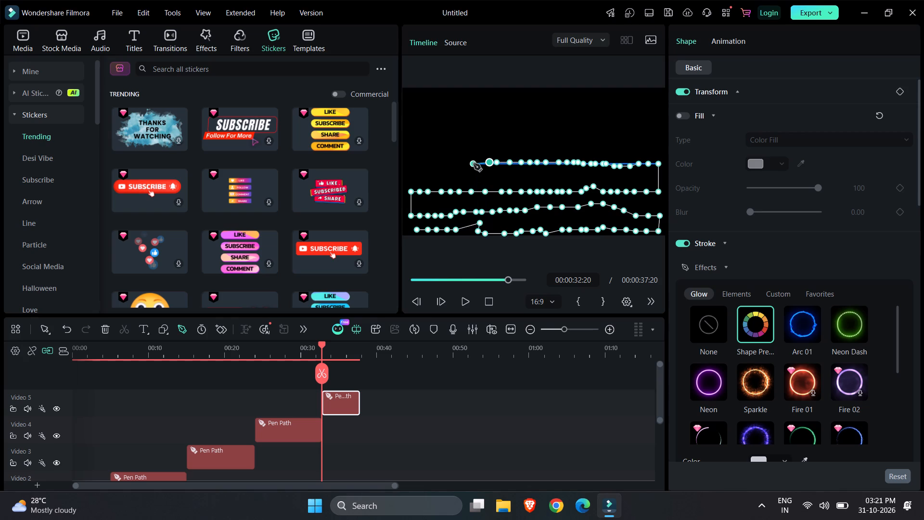
left_click(480, 164)
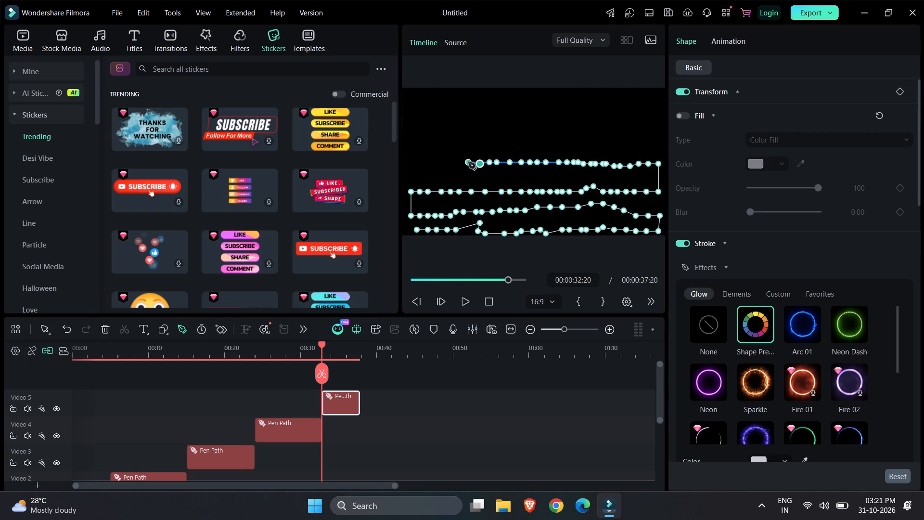
left_click(465, 162)
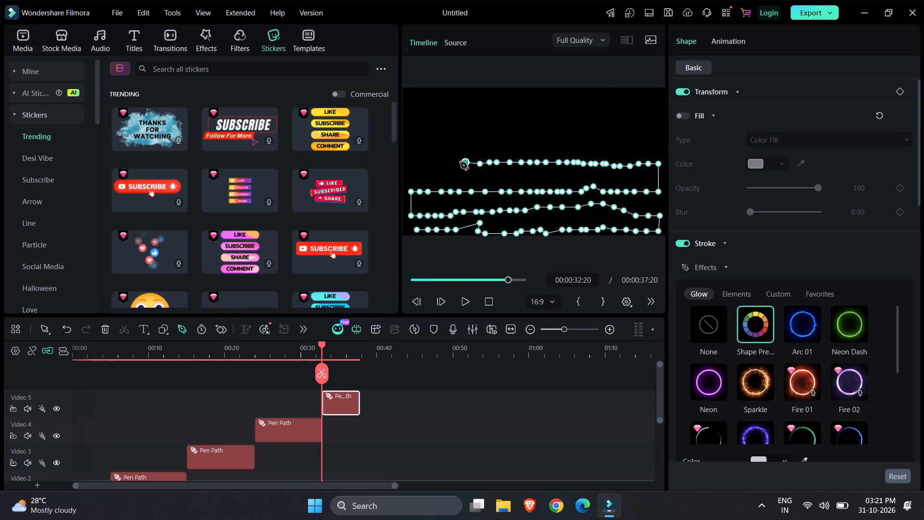
left_click(453, 162)
left_click(445, 166)
left_click(437, 166)
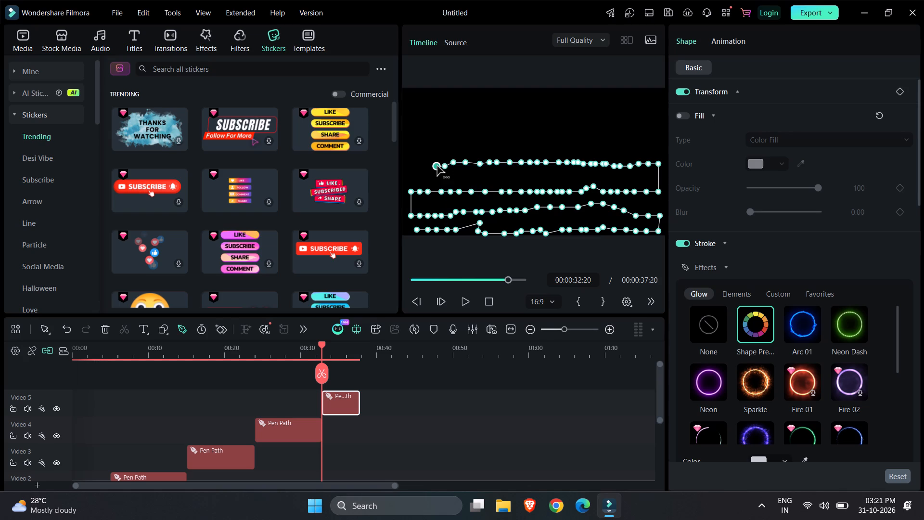
left_click(429, 167)
left_click(420, 167)
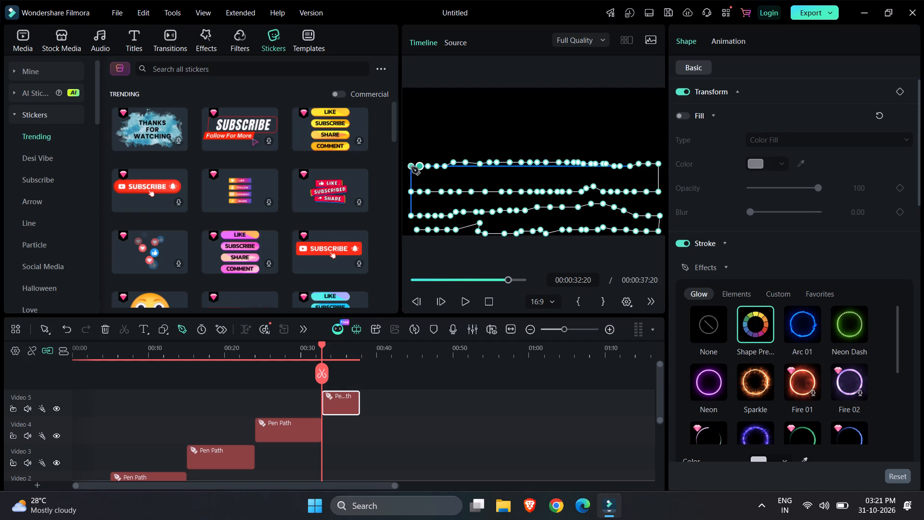
left_click(411, 167)
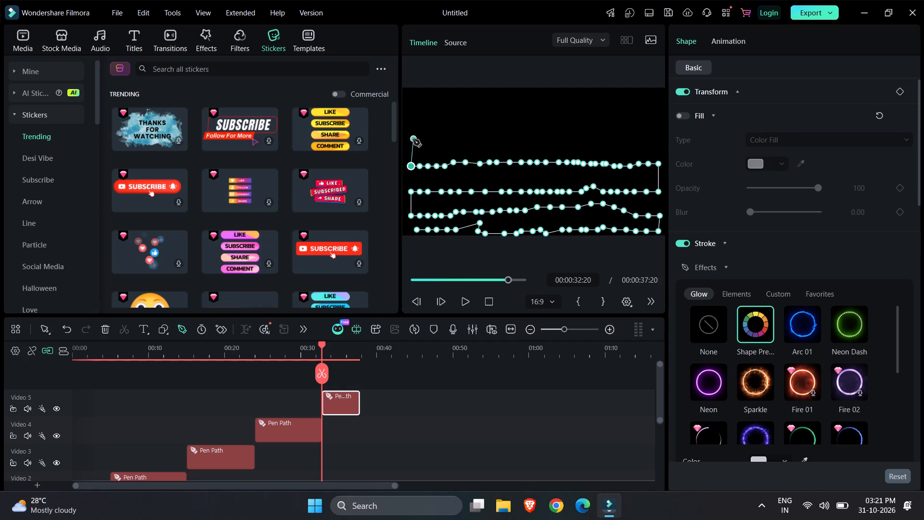
Turn the pen path up the frame's left edge and run a nearly level fifth row rightward to about mid-frame.
left_click(411, 139)
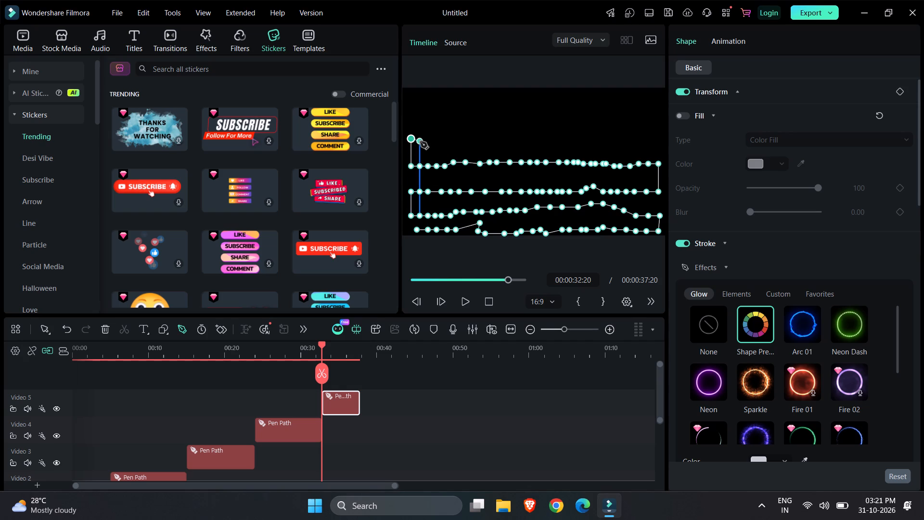
left_click(423, 142)
left_click(435, 142)
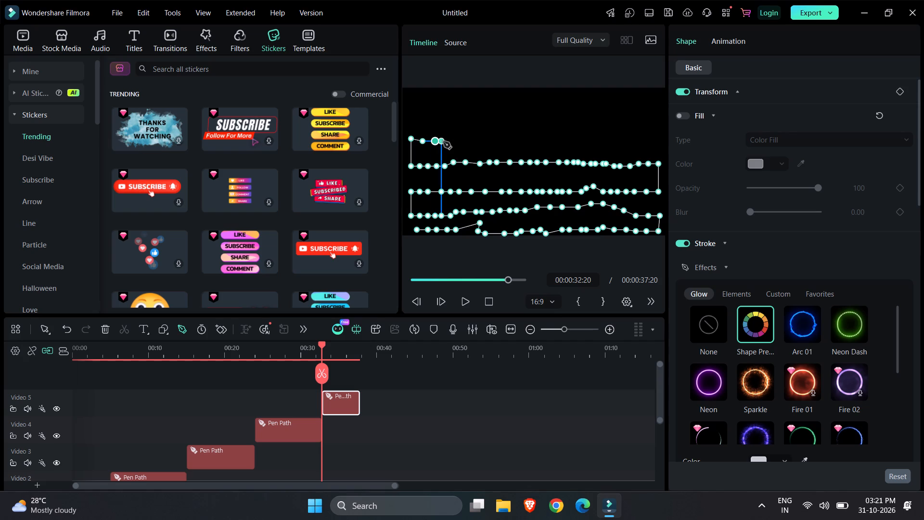
left_click(449, 142)
left_click(461, 142)
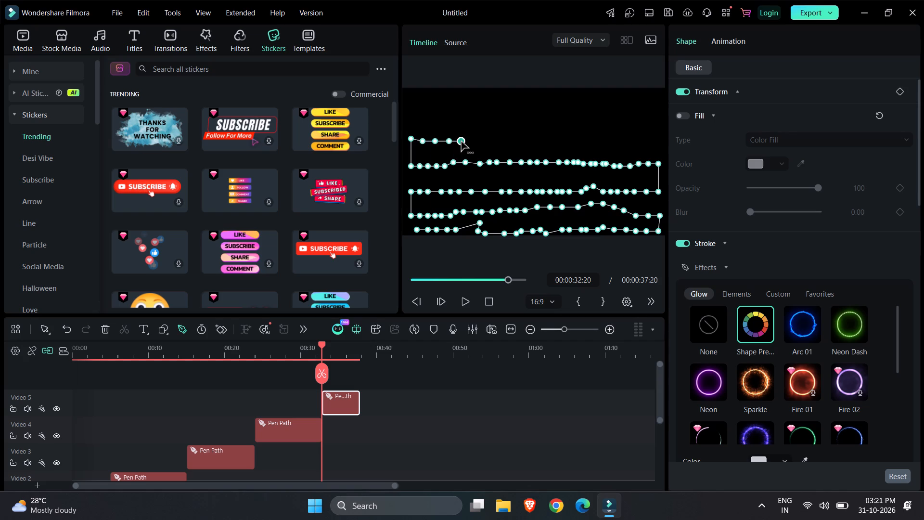
left_click(469, 142)
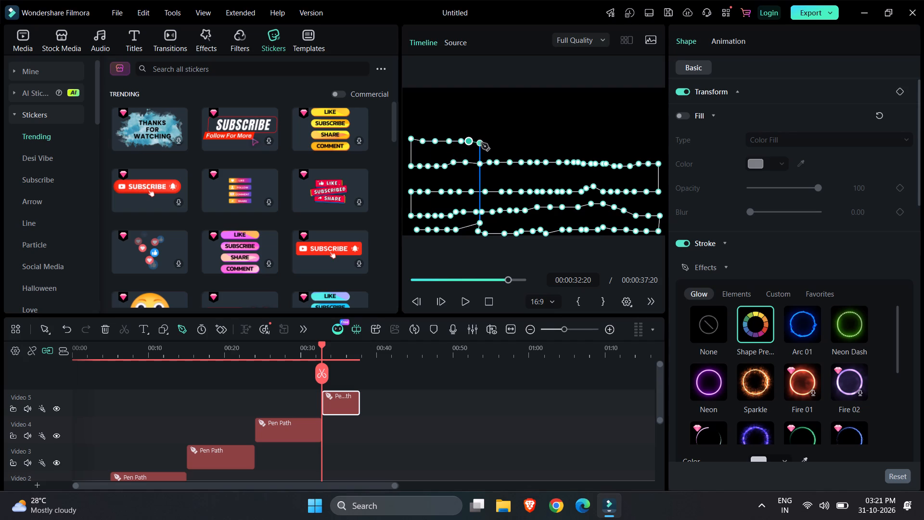
left_click(481, 143)
left_click(504, 142)
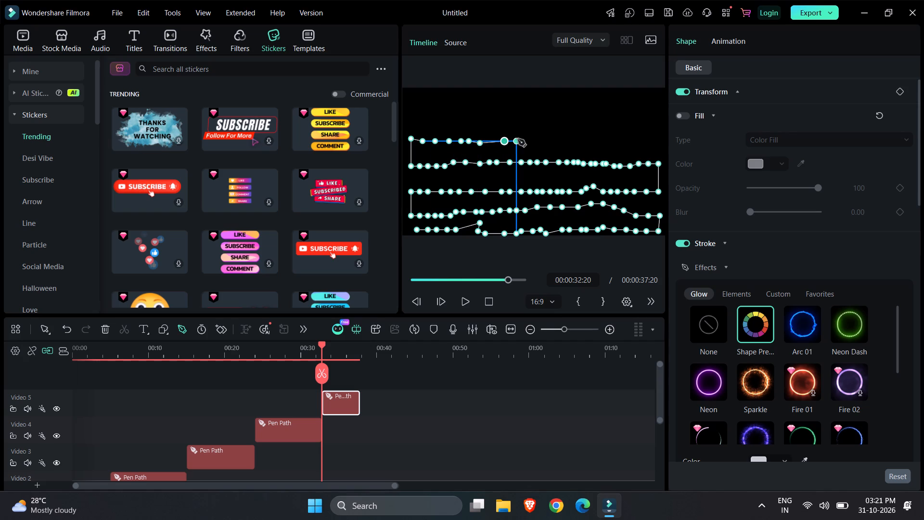
left_click(518, 139)
left_click(533, 142)
left_click(545, 142)
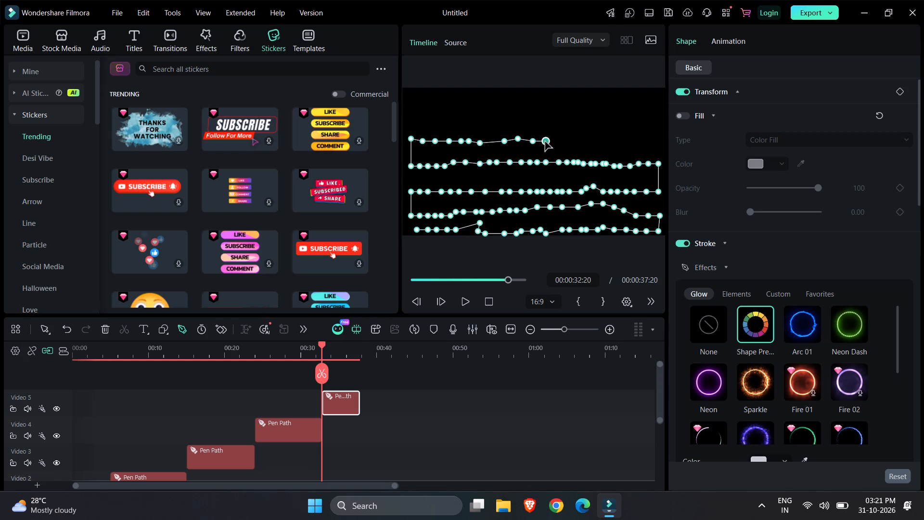
Continue the fifth row of the pen path rightward from mid-frame to the frame's right edge, rising slightly over the last fifth.
left_click(553, 142)
left_click(565, 142)
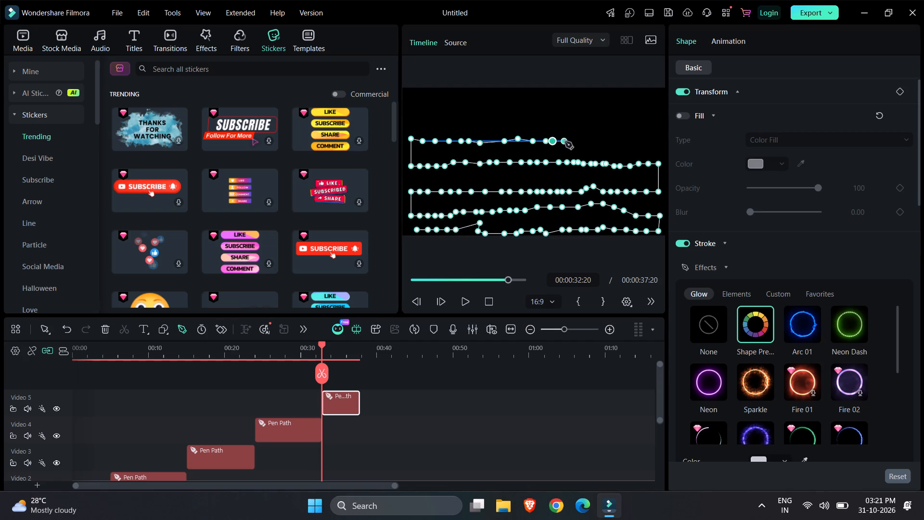
left_click(573, 142)
left_click(583, 142)
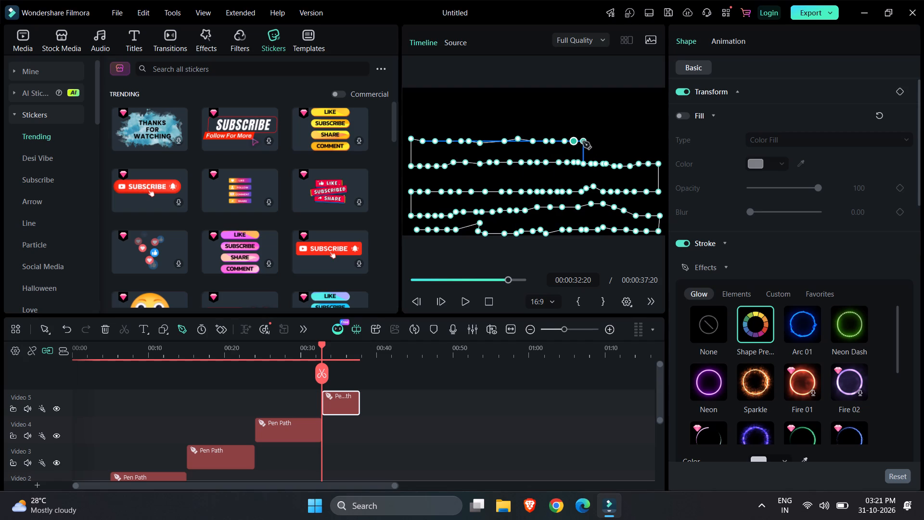
left_click(591, 142)
left_click(598, 142)
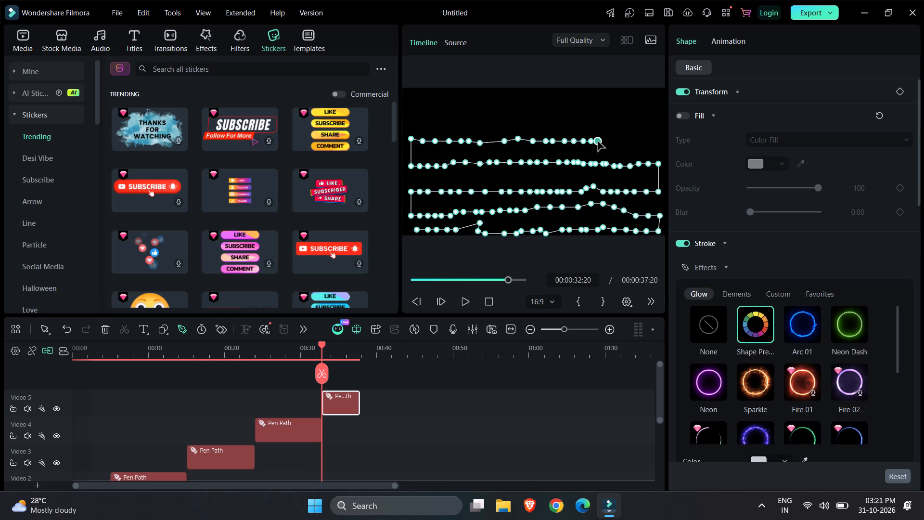
left_click(610, 139)
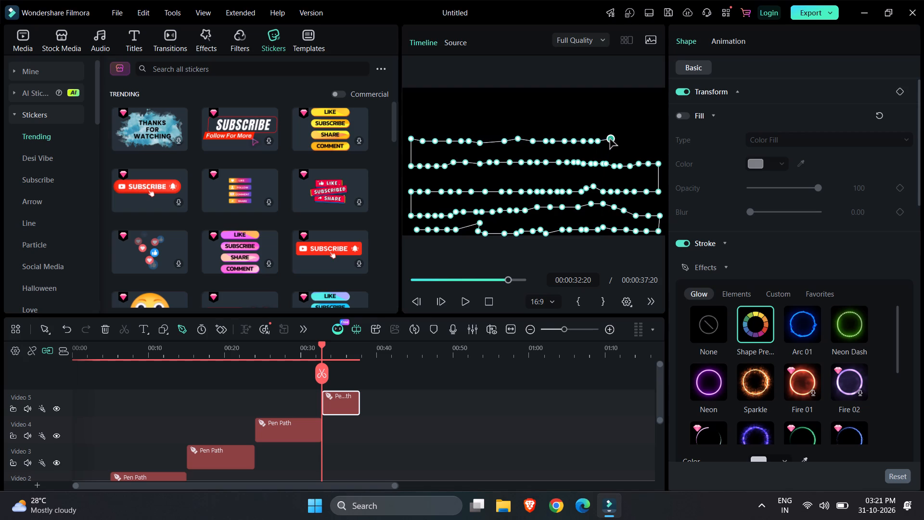
left_click(610, 139)
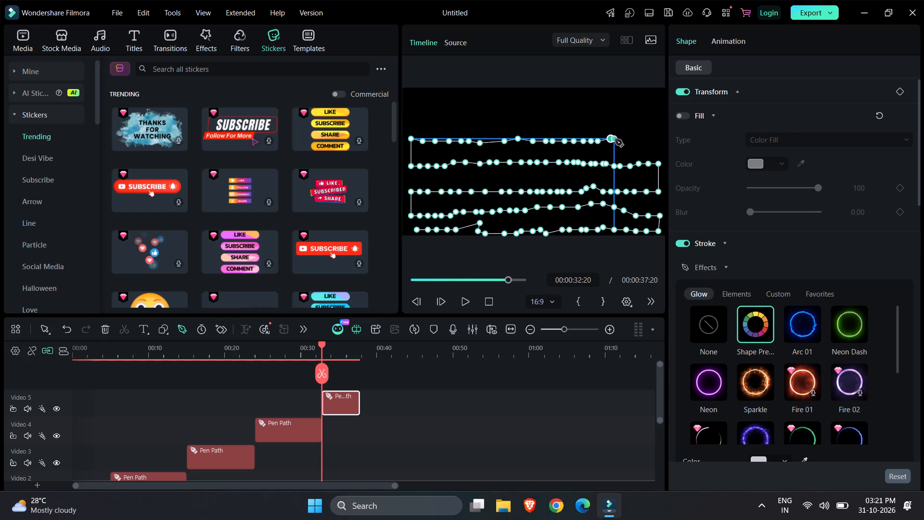
left_click(618, 139)
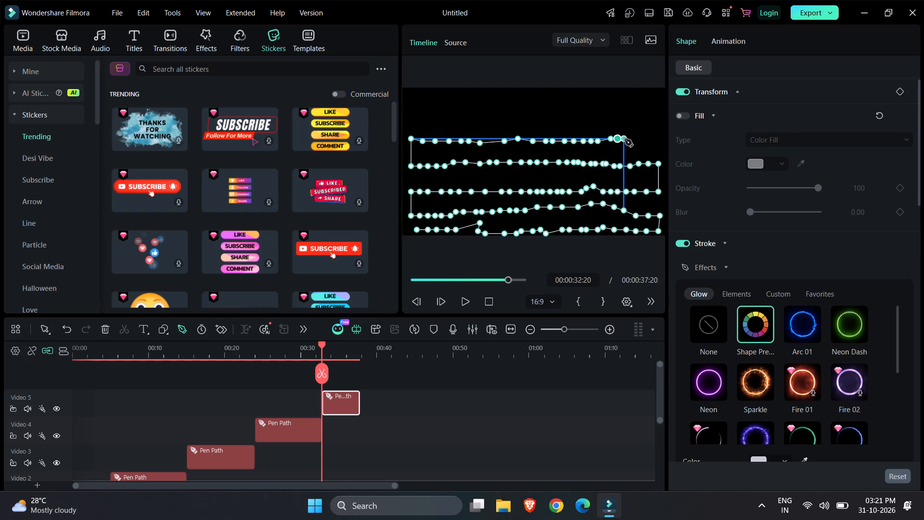
left_click(625, 139)
left_click(629, 138)
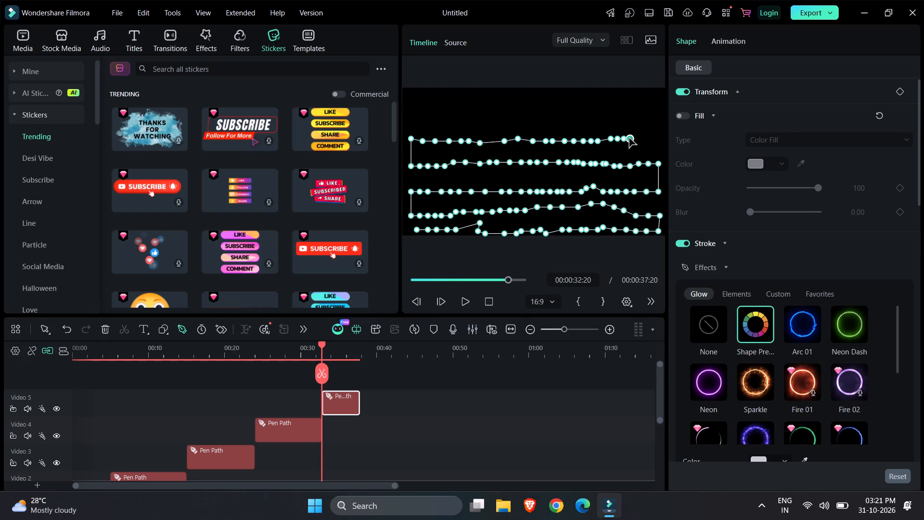
left_click(634, 138)
left_click(642, 138)
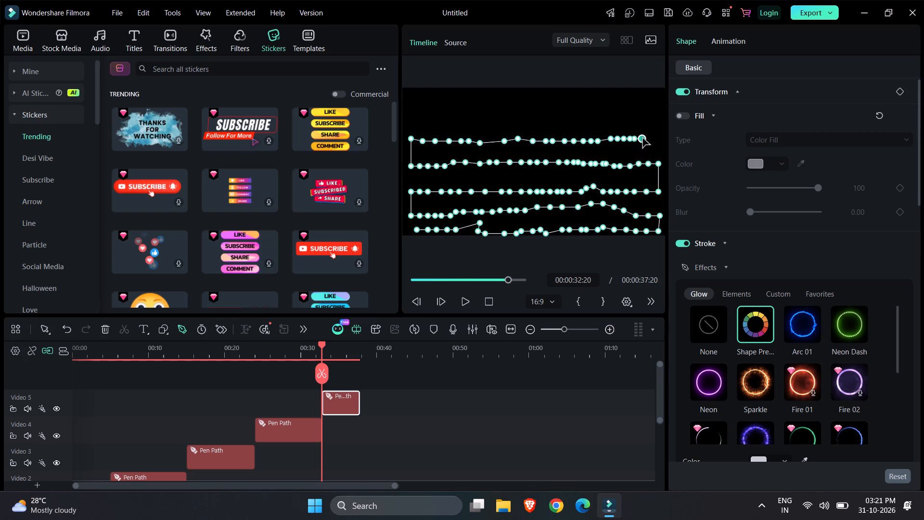
left_click(649, 138)
left_click(658, 138)
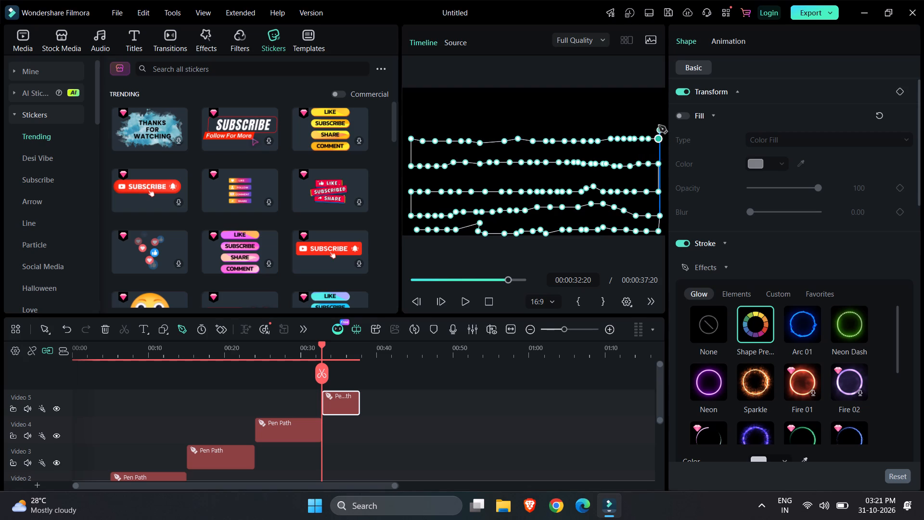
Turn the pen path up the frame's right edge and run a slightly wavy sixth row leftward to about mid-frame.
left_click(658, 119)
left_click(650, 119)
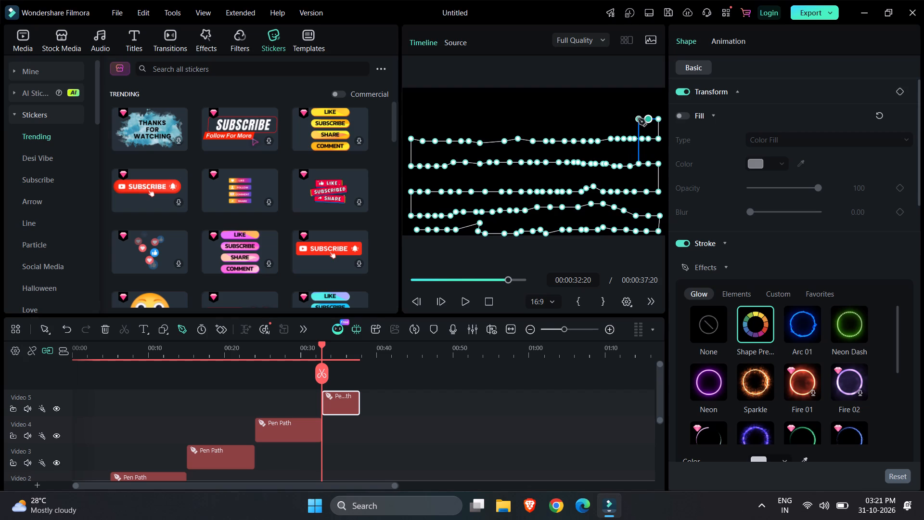
left_click(638, 118)
left_click(630, 117)
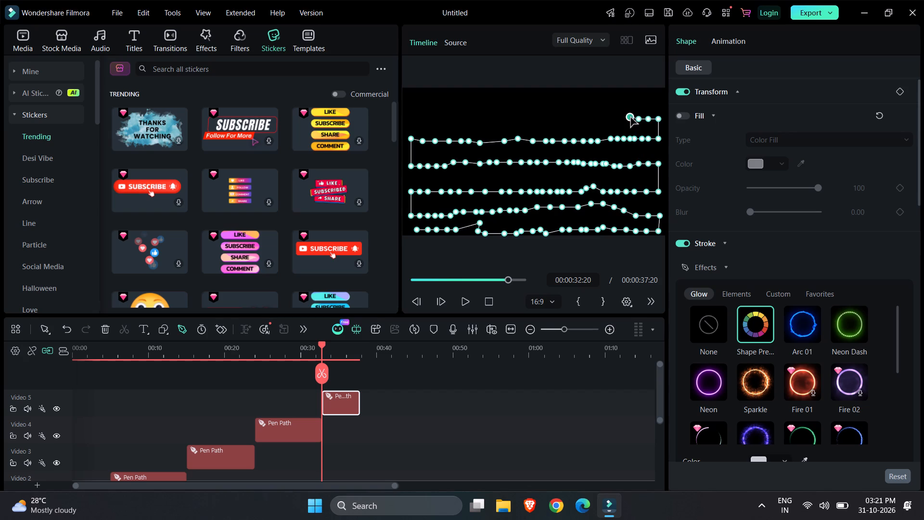
left_click(625, 117)
left_click(617, 117)
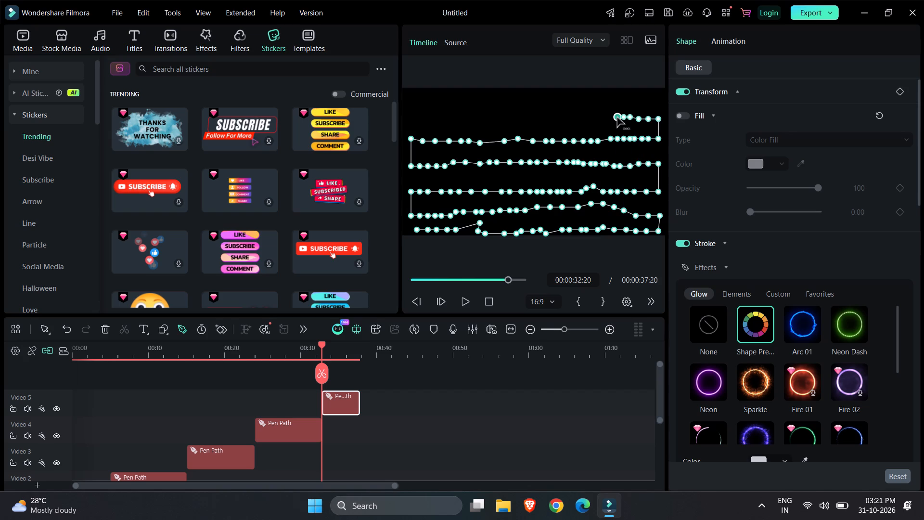
left_click(610, 118)
left_click(605, 118)
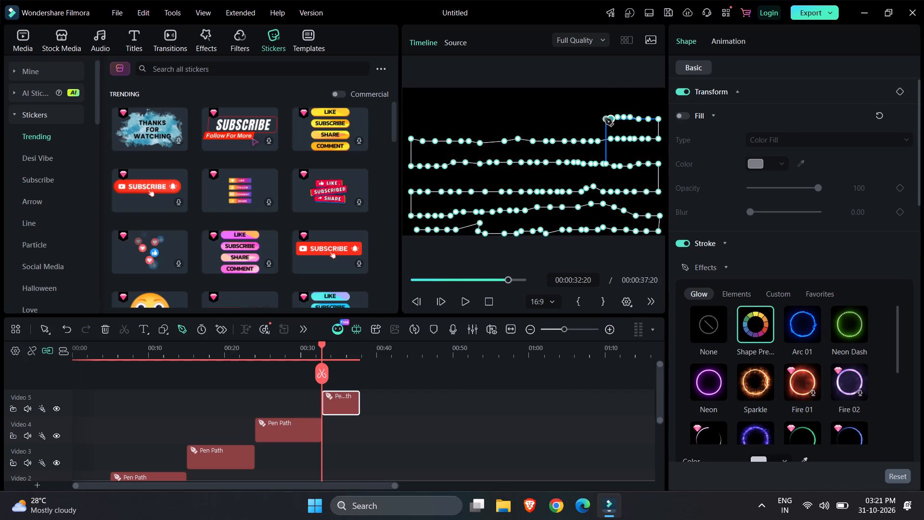
left_click(594, 121)
left_click(585, 121)
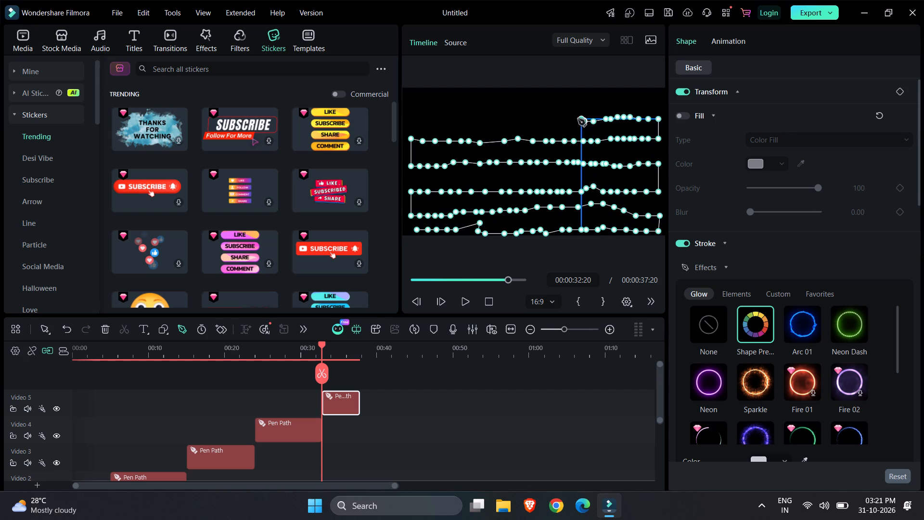
left_click(574, 119)
left_click(565, 119)
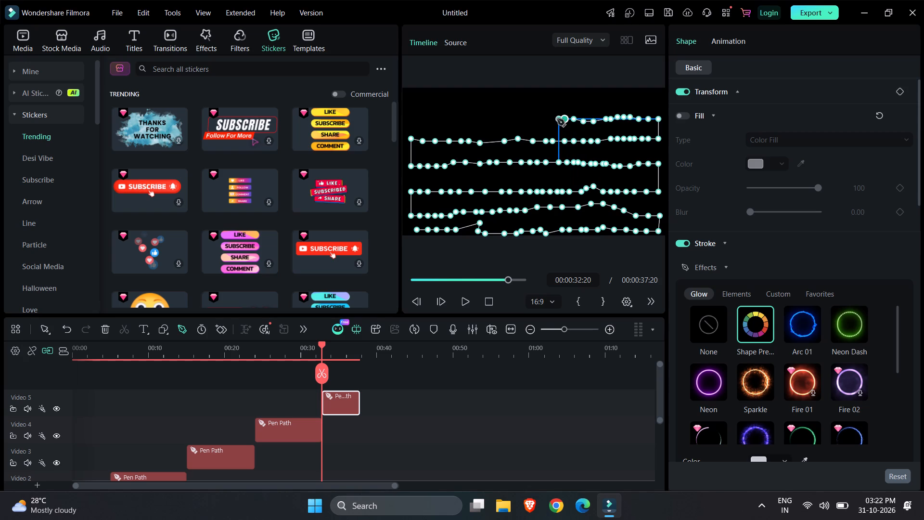
left_click(557, 119)
left_click(548, 121)
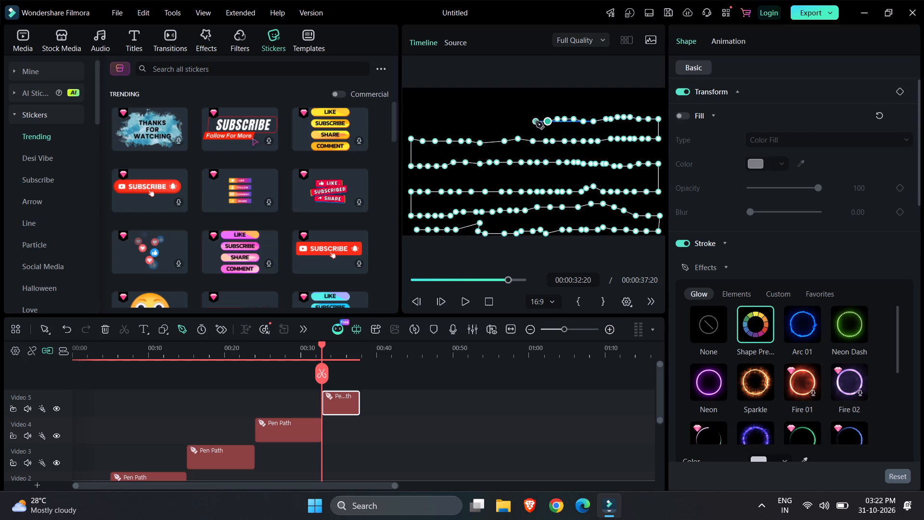
left_click(541, 121)
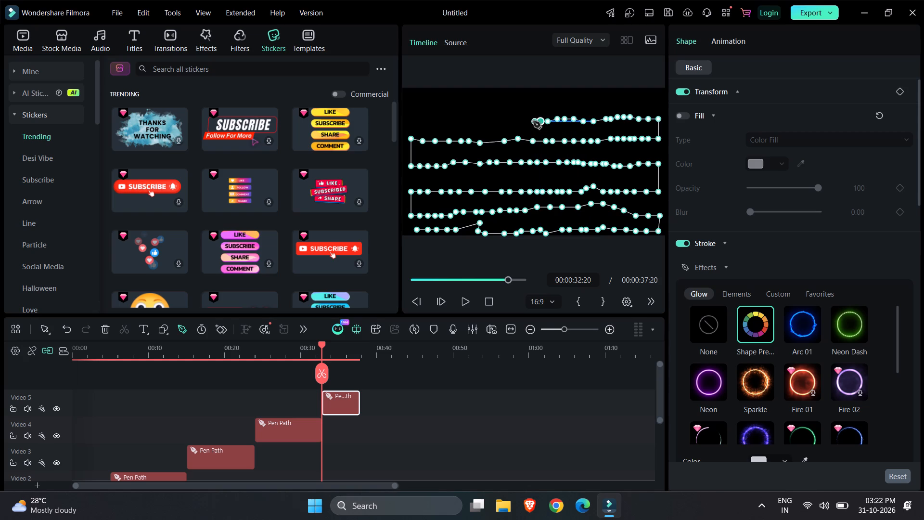
Continue the sixth row of the pen path leftward from mid-frame almost to the frame's left edge, sloping down slightly.
left_click(533, 123)
left_click(521, 123)
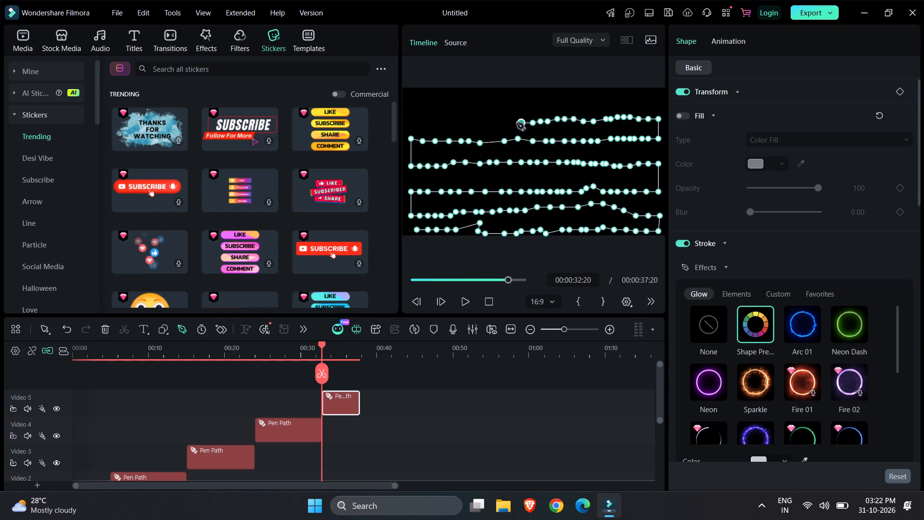
left_click(512, 123)
left_click(497, 123)
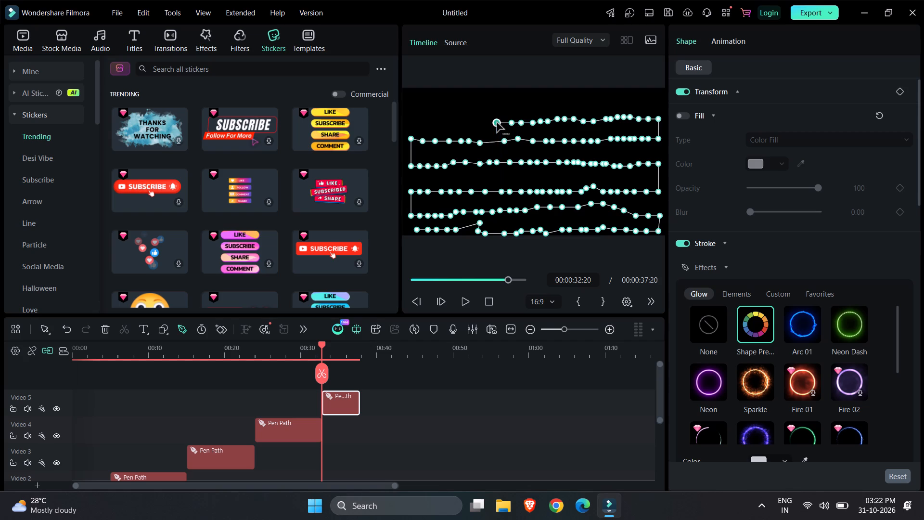
left_click(488, 123)
left_click(487, 123)
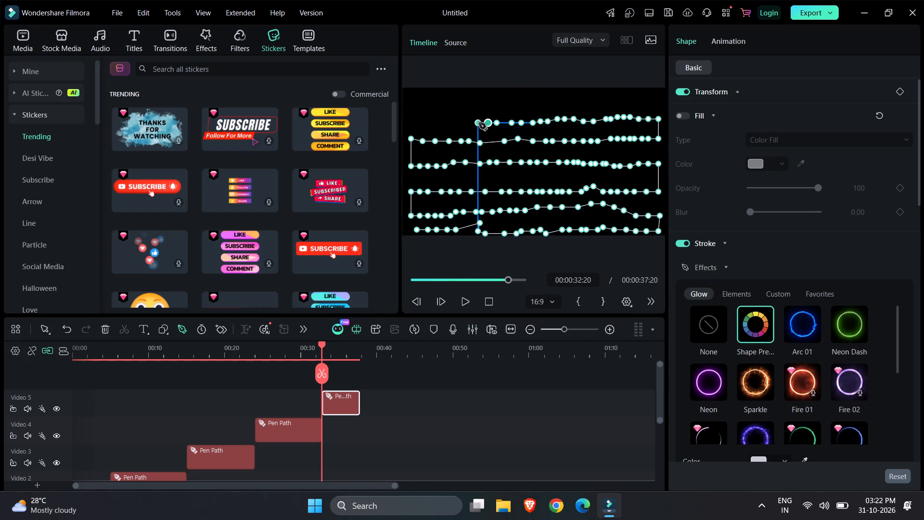
left_click(479, 123)
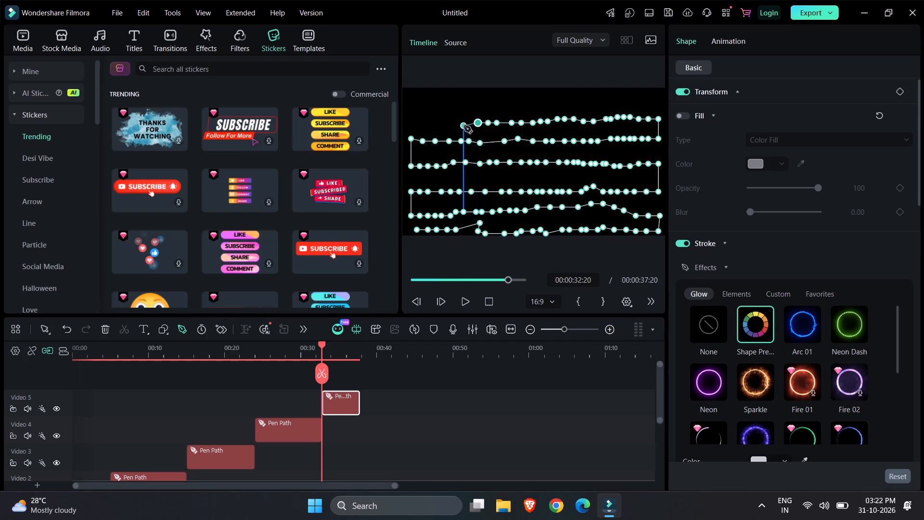
left_click(464, 126)
left_click(460, 123)
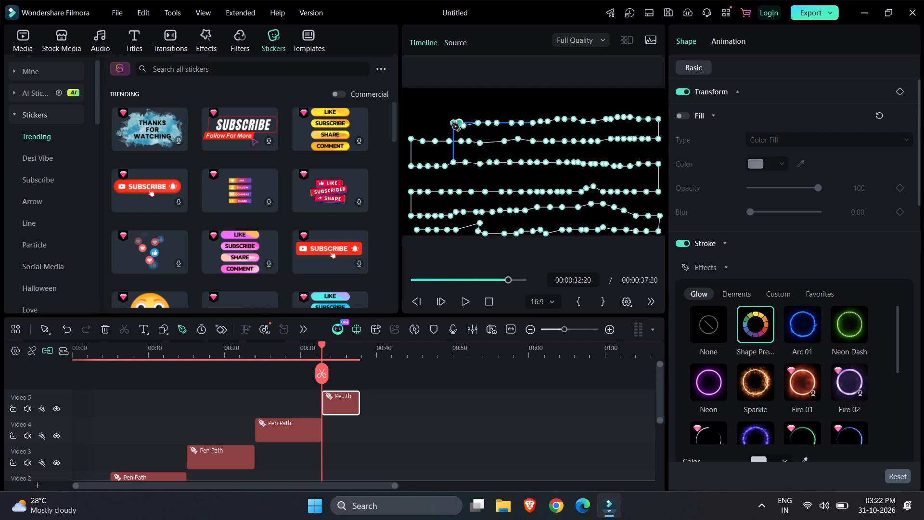
left_click(450, 123)
left_click(442, 123)
left_click(435, 123)
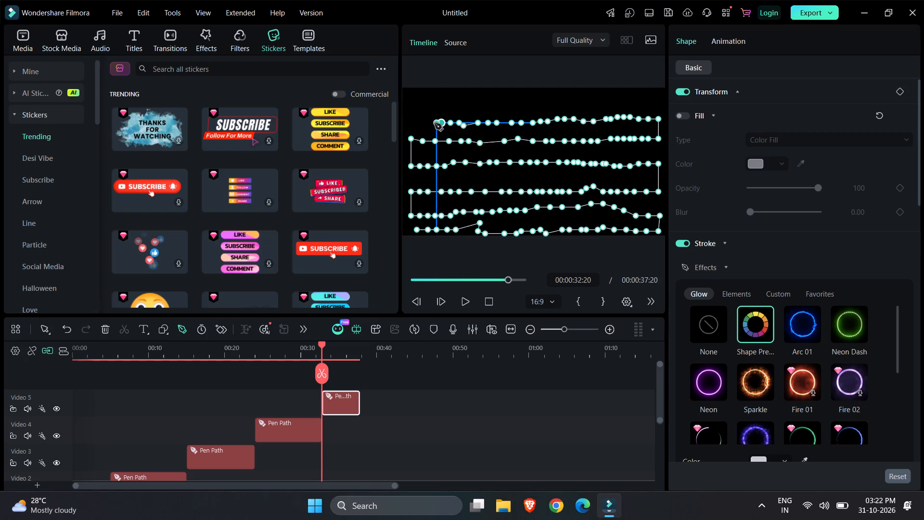
left_click(423, 125)
left_click(418, 127)
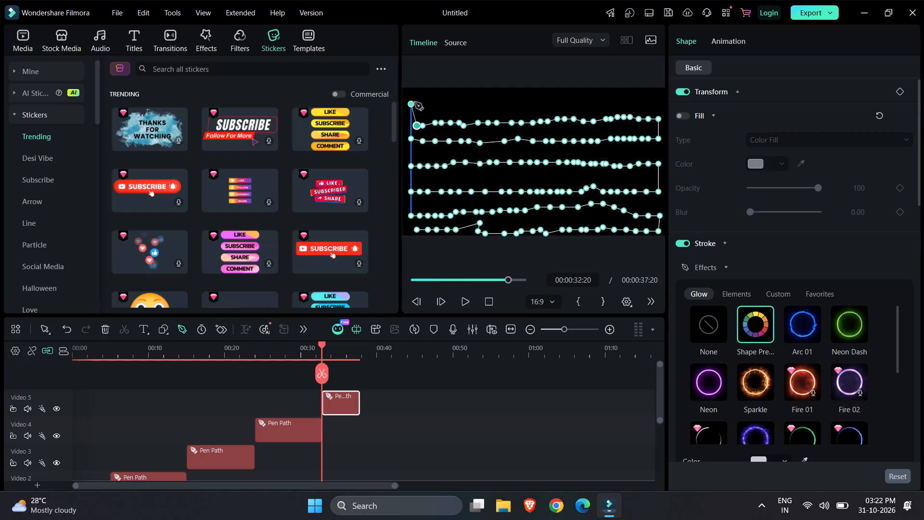
Turn the pen path up the frame's left edge and run a nearly level seventh row rightward to about mid-frame.
left_click(415, 103)
left_click(435, 105)
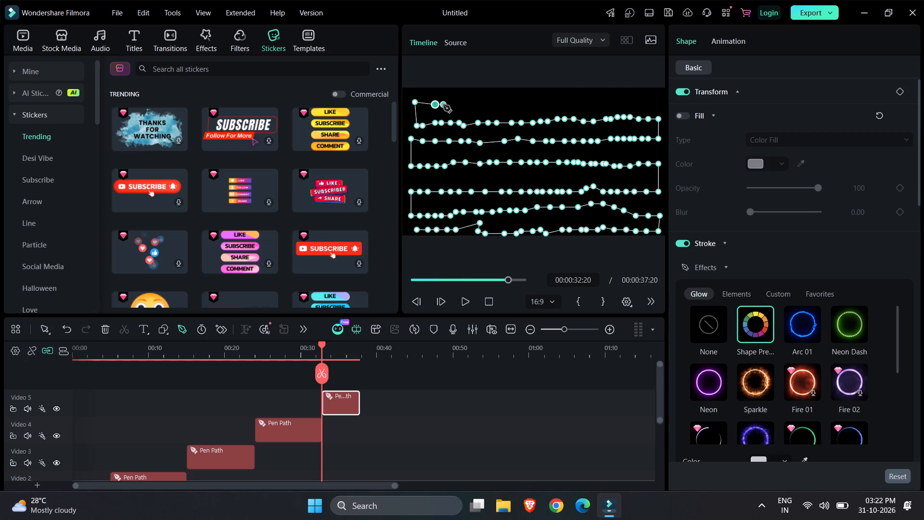
left_click(451, 105)
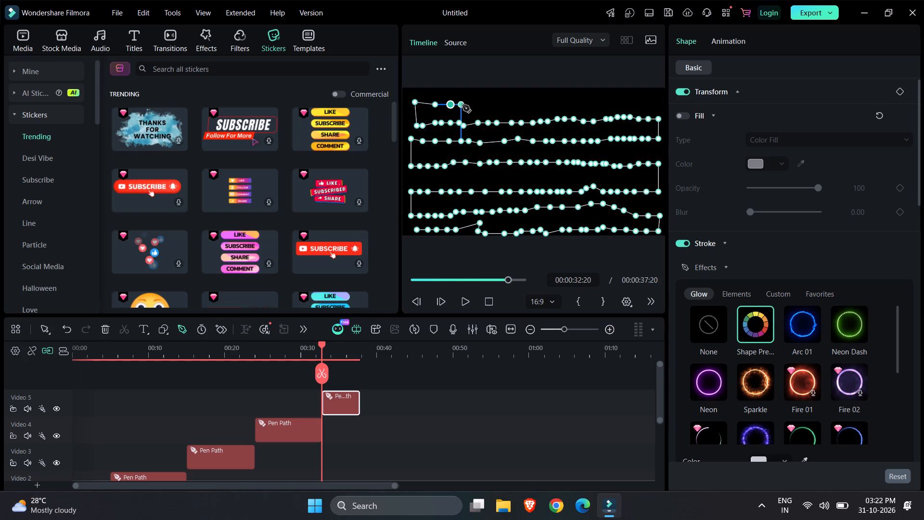
left_click(462, 105)
left_click(472, 103)
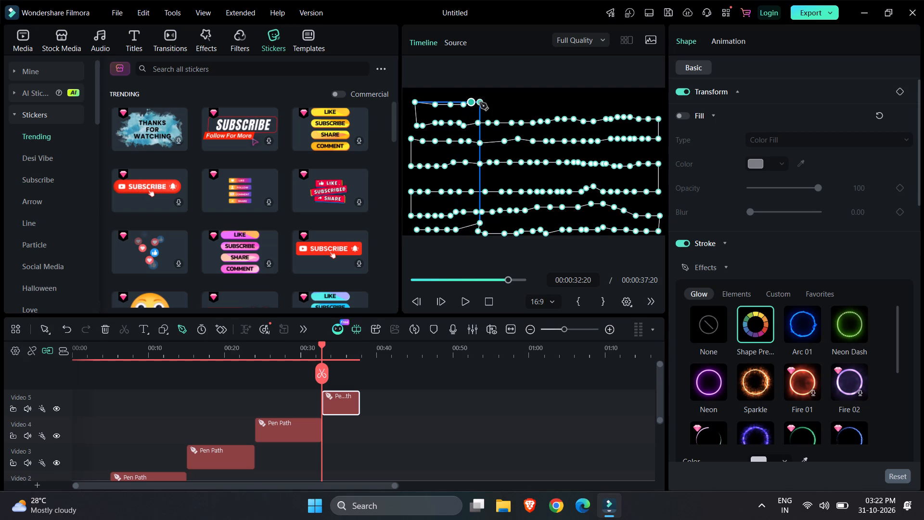
left_click(483, 103)
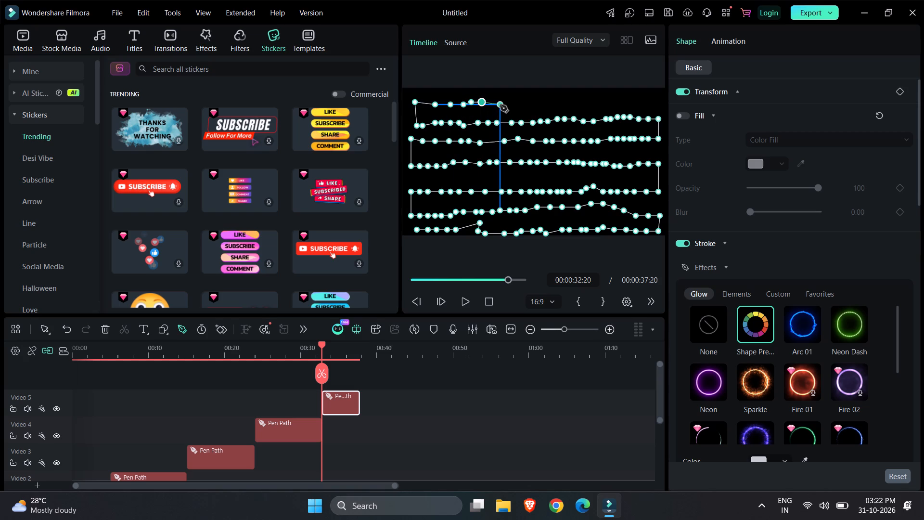
left_click(491, 105)
left_click(503, 105)
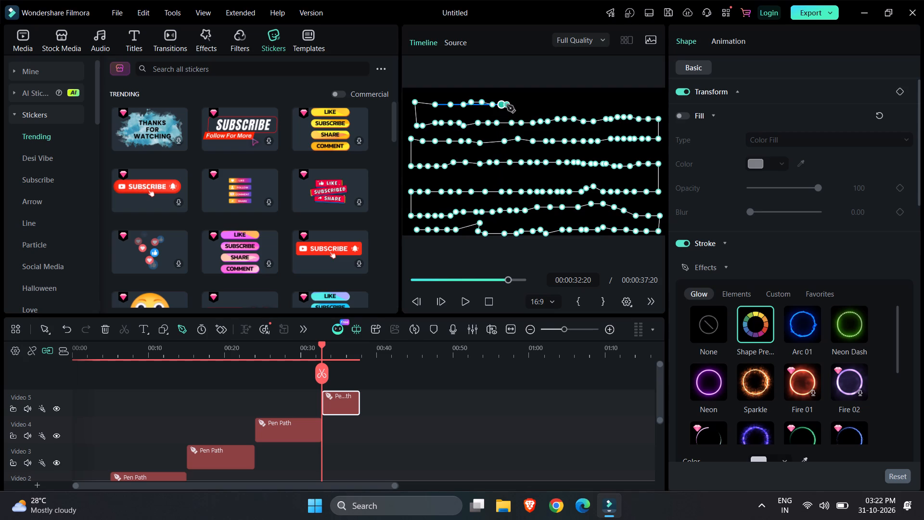
left_click(513, 103)
left_click(519, 103)
left_click(527, 105)
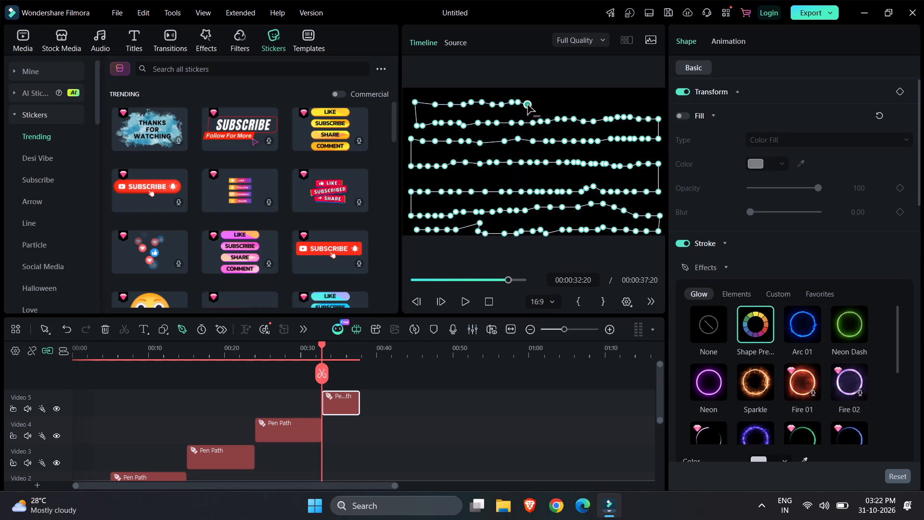
left_click(533, 105)
left_click(539, 105)
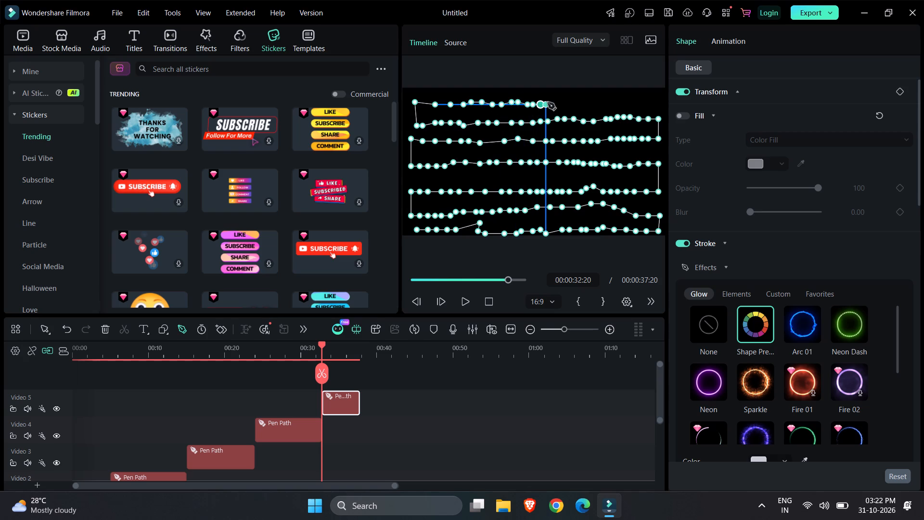
Continue the seventh row of the pen path rightward to near the frame's right edge, rising slightly at its end, and finish the path.
left_click(548, 103)
left_click(557, 103)
left_click(565, 105)
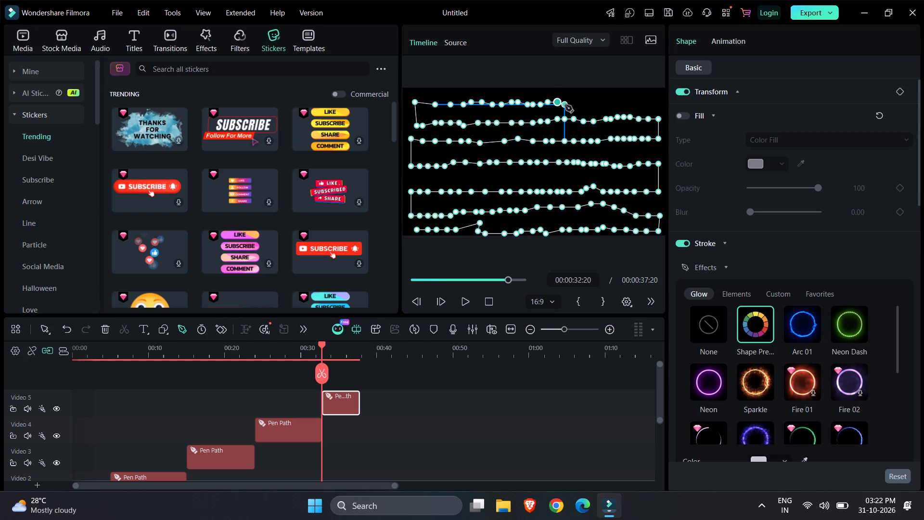
left_click(577, 105)
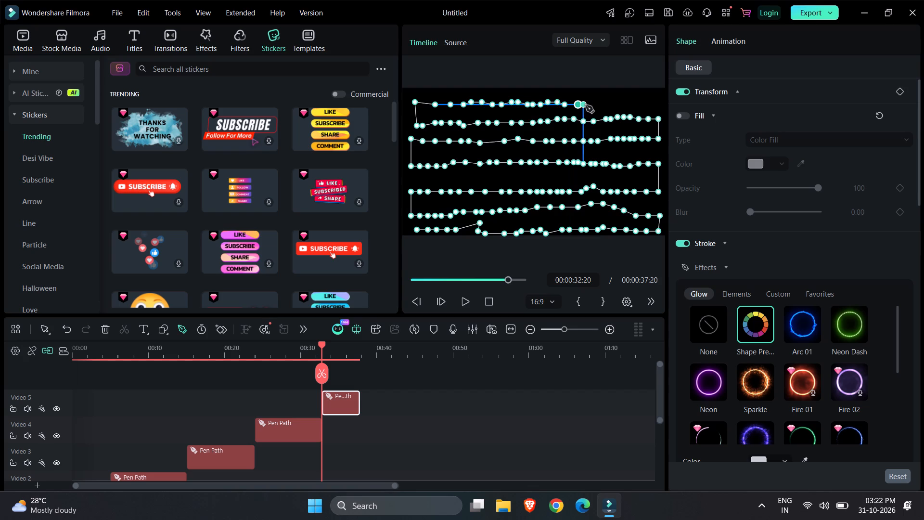
left_click(590, 105)
left_click(598, 105)
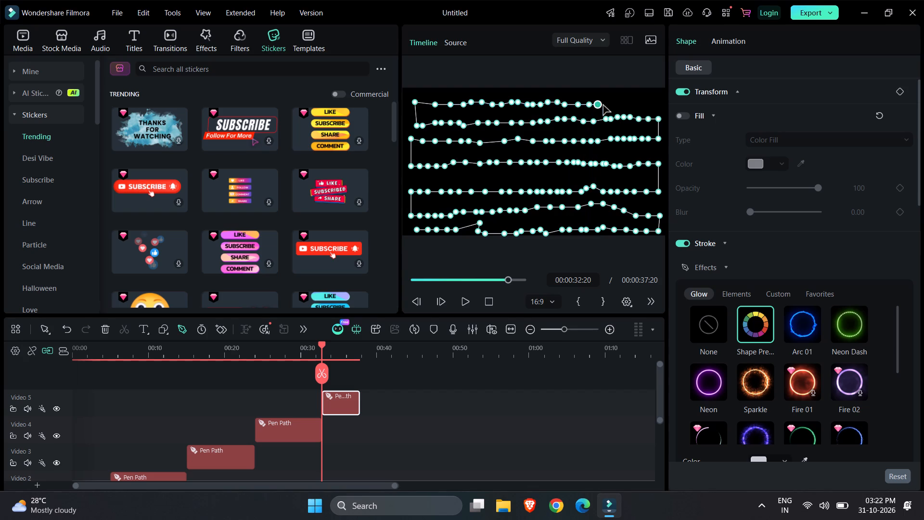
left_click(606, 105)
left_click(618, 105)
left_click(626, 103)
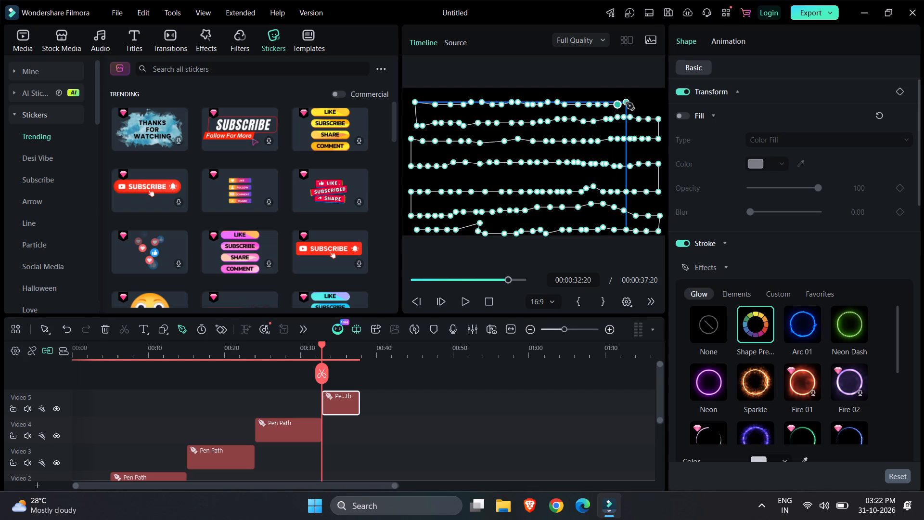
left_click(634, 103)
left_click(641, 103)
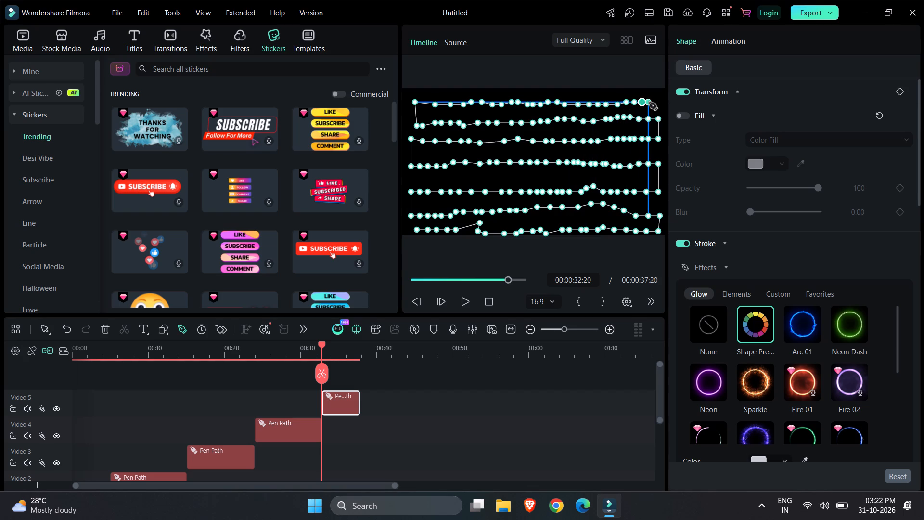
left_click(649, 103)
left_click(654, 99)
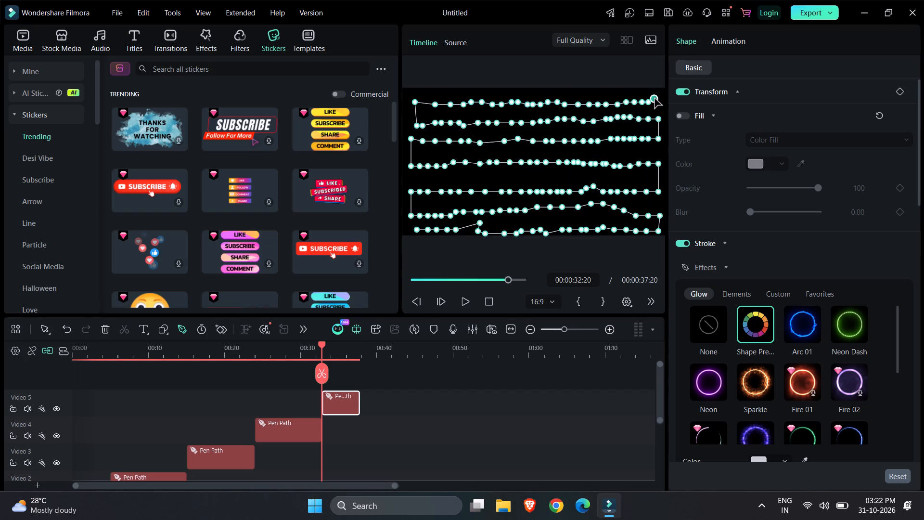
left_click(658, 119)
left_click(498, 399)
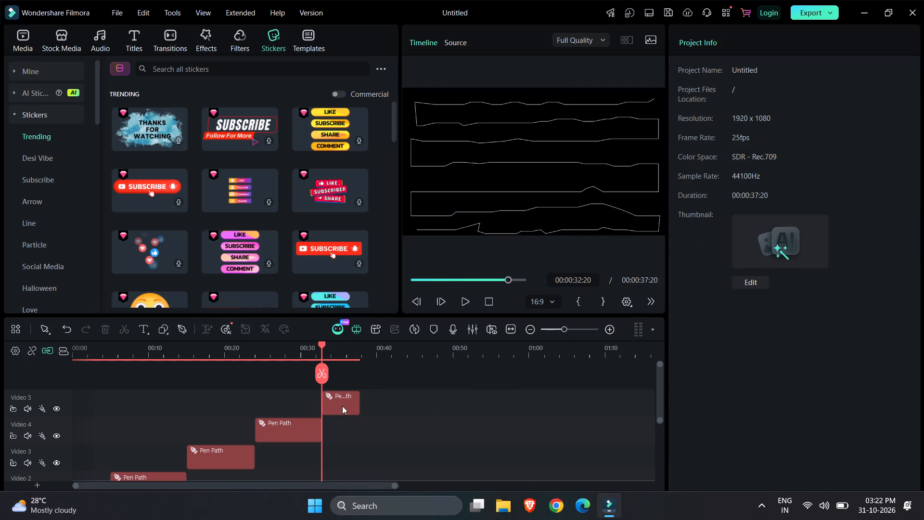
Extend the Video 5 pen path clip to end at 00:00:40:02 and move the playhead to its end.
left_click(350, 403)
left_click_drag(356, 398, 378, 395)
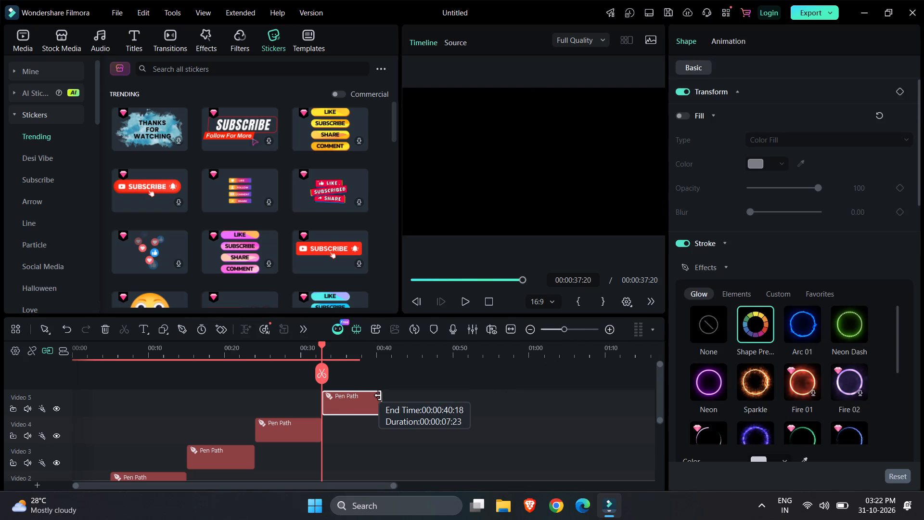
left_click_drag(378, 395, 375, 395)
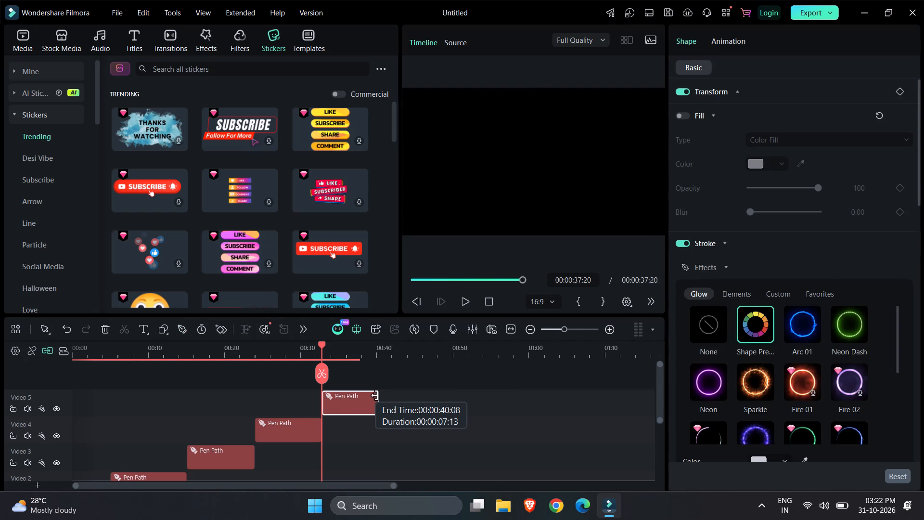
left_click_drag(375, 395, 372, 395)
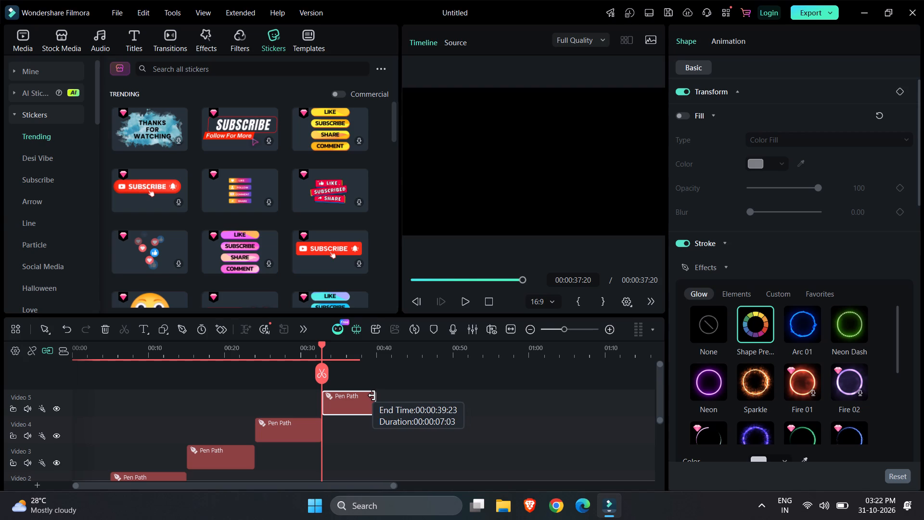
left_click_drag(372, 395, 376, 395)
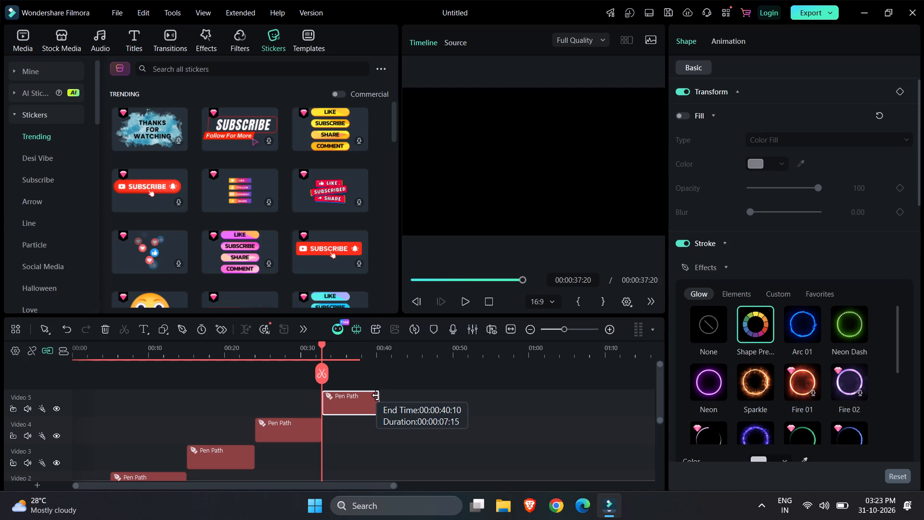
left_click_drag(376, 395, 373, 395)
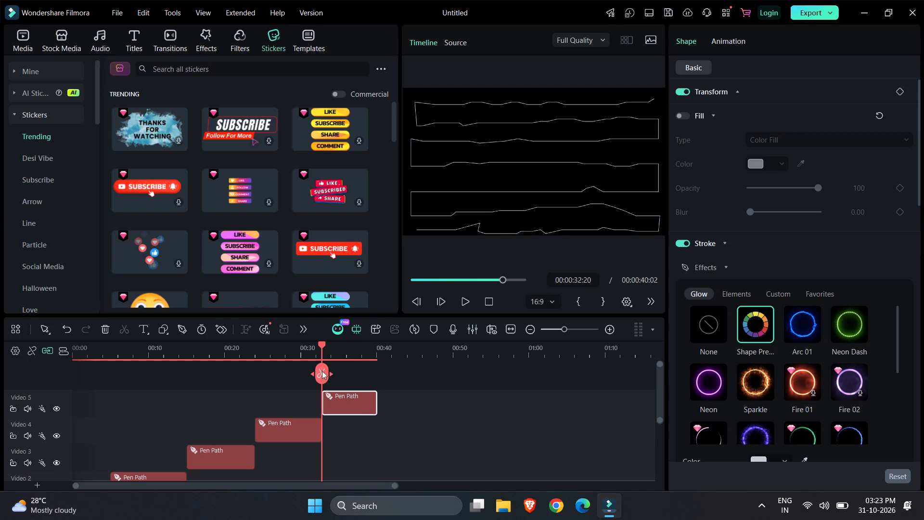
left_click_drag(317, 369, 389, 372)
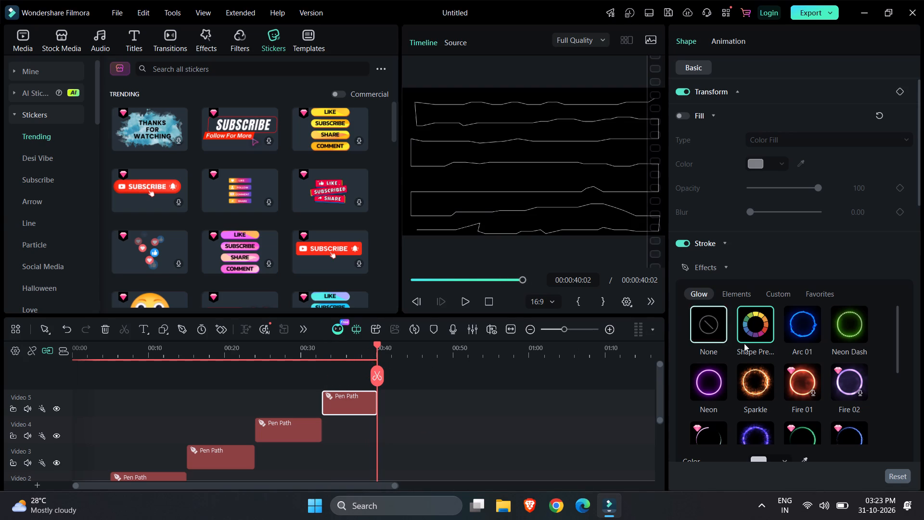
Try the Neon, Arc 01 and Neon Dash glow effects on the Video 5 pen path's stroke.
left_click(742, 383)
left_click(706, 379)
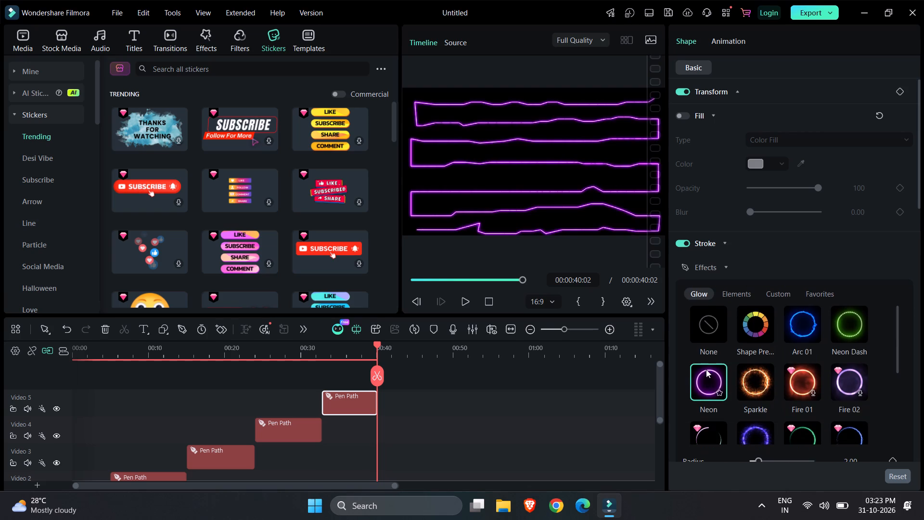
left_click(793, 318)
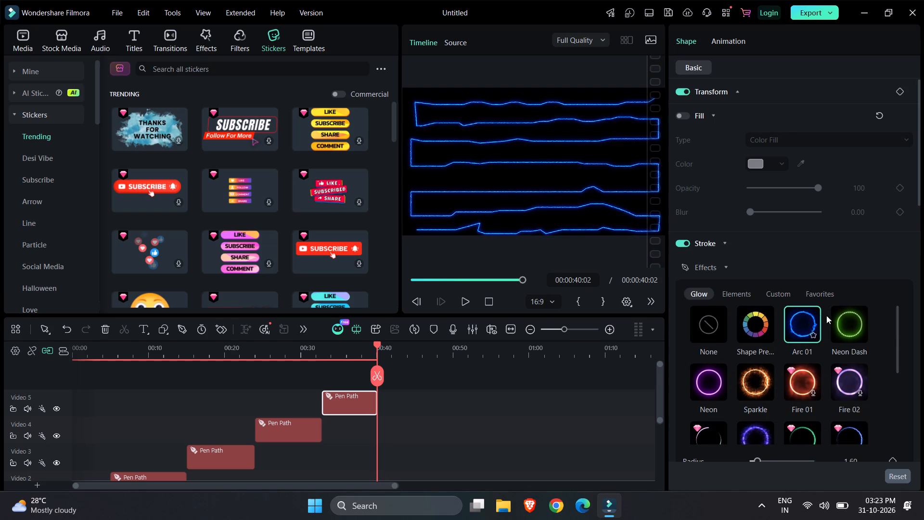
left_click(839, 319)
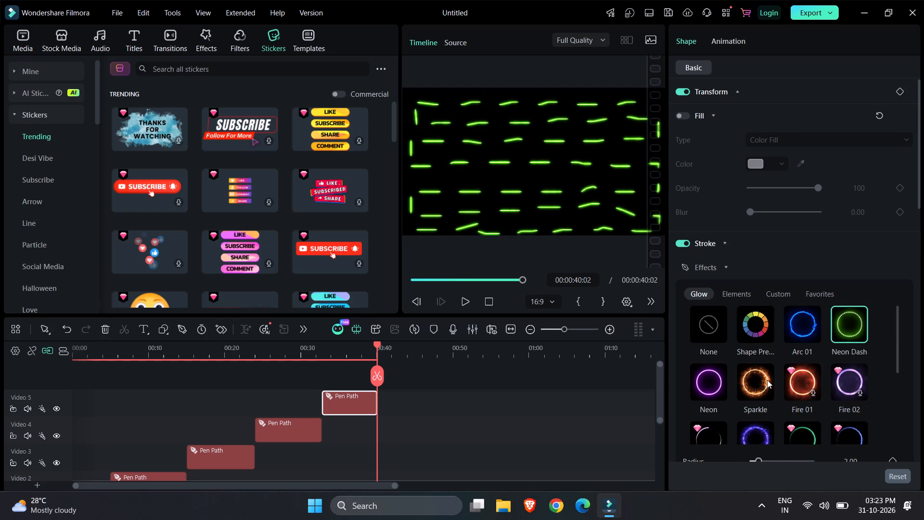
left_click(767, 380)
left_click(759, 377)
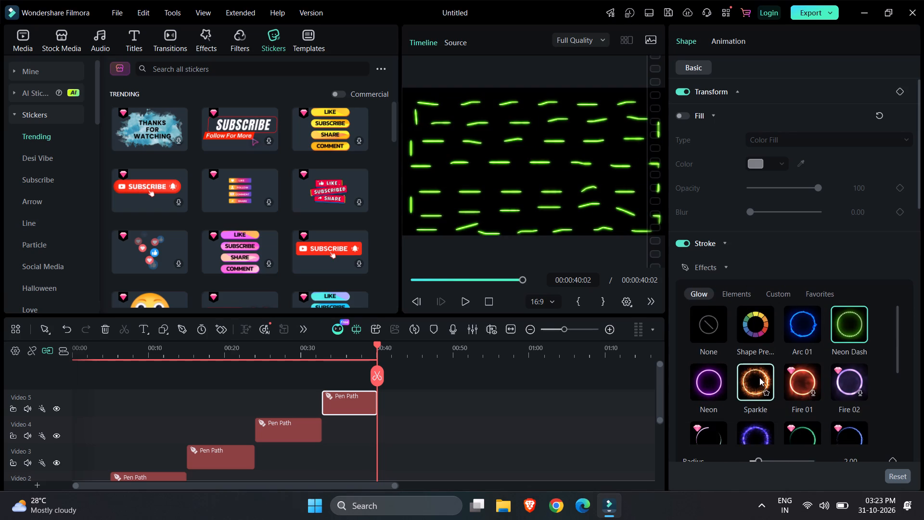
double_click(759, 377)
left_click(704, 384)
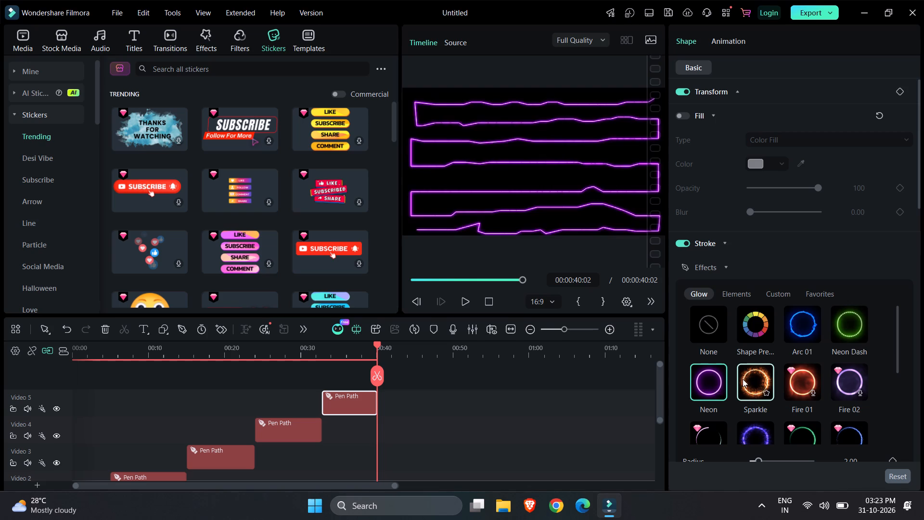
Apply the Sparkle glow effect to the Video 5 pen path's stroke and deselect the clip.
left_click(745, 379)
left_click(503, 425)
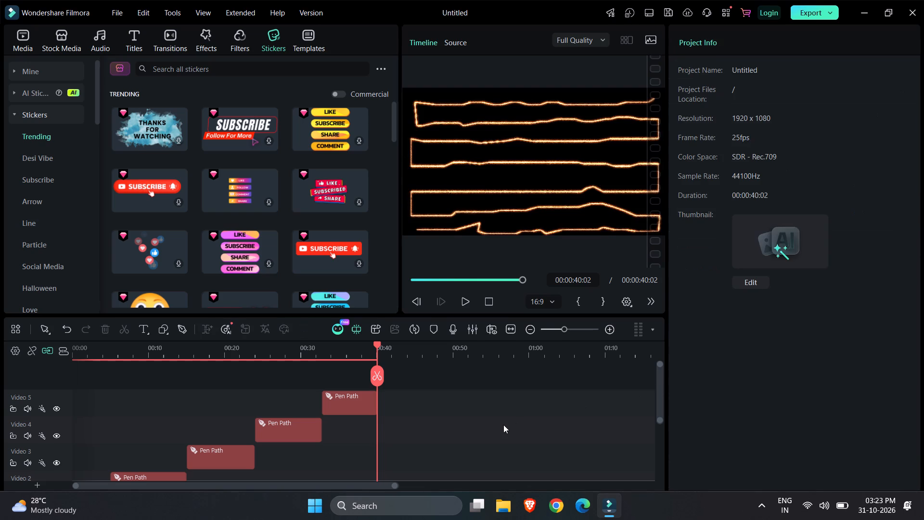
Start a new pen path at 00:00:40:02 in the frame's lower-left corner, rising gently rightward to about one third of the width.
left_click_drag(377, 371, 386, 371)
left_click(181, 330)
left_click(409, 229)
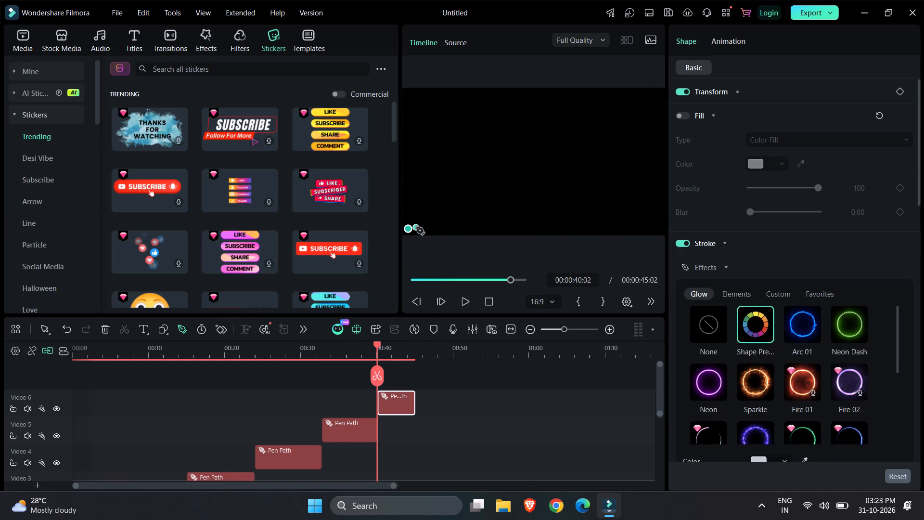
left_click(416, 227)
left_click(426, 225)
left_click(434, 221)
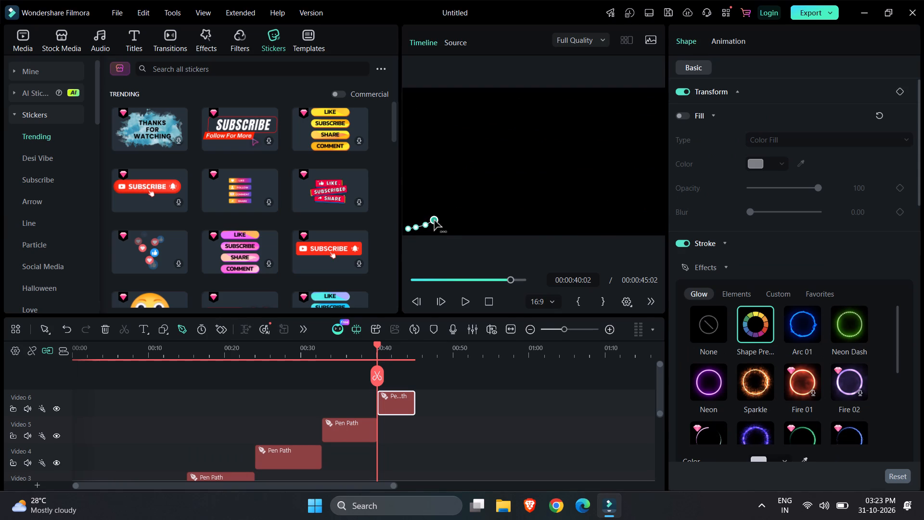
left_click(442, 219)
left_click(449, 219)
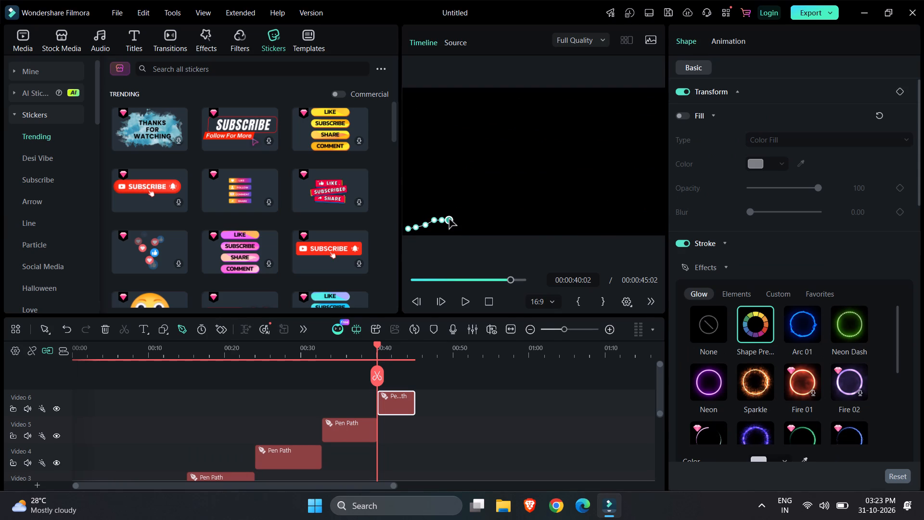
left_click(454, 217)
left_click(462, 215)
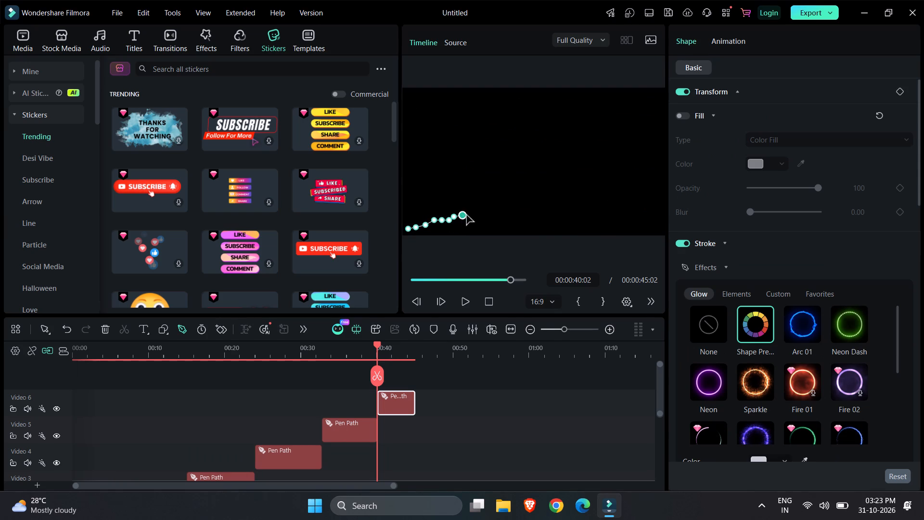
left_click(471, 212)
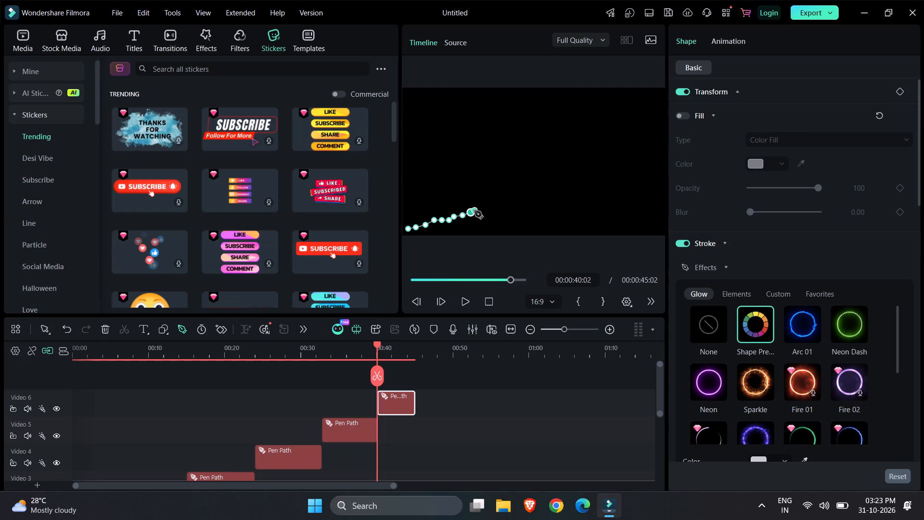
left_click(478, 208)
left_click(485, 207)
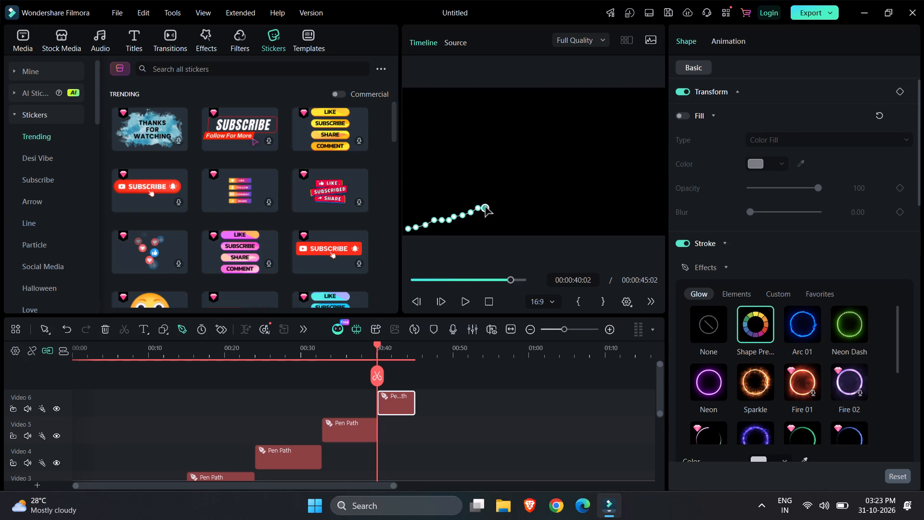
Continue the pen path diagonally upward to about two thirds of the frame's width, slightly above mid-height.
left_click(491, 203)
left_click(493, 196)
left_click(501, 192)
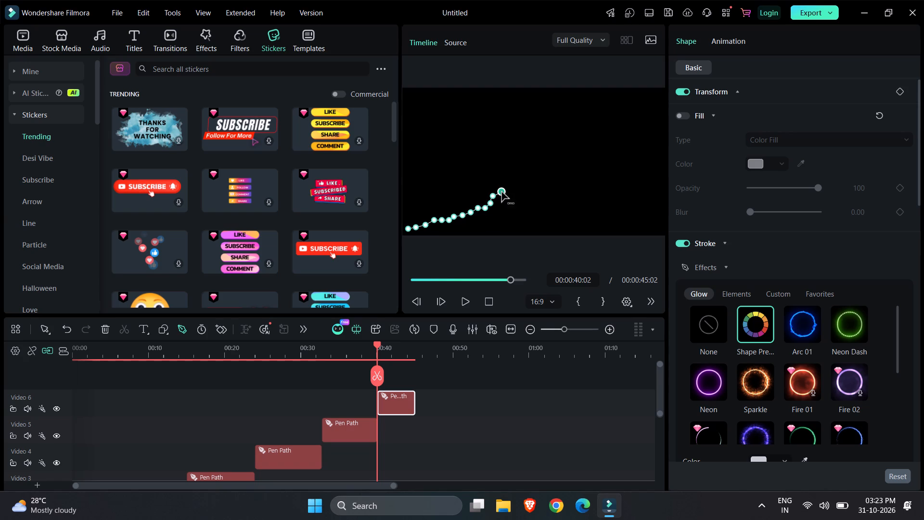
left_click(510, 185)
left_click(522, 182)
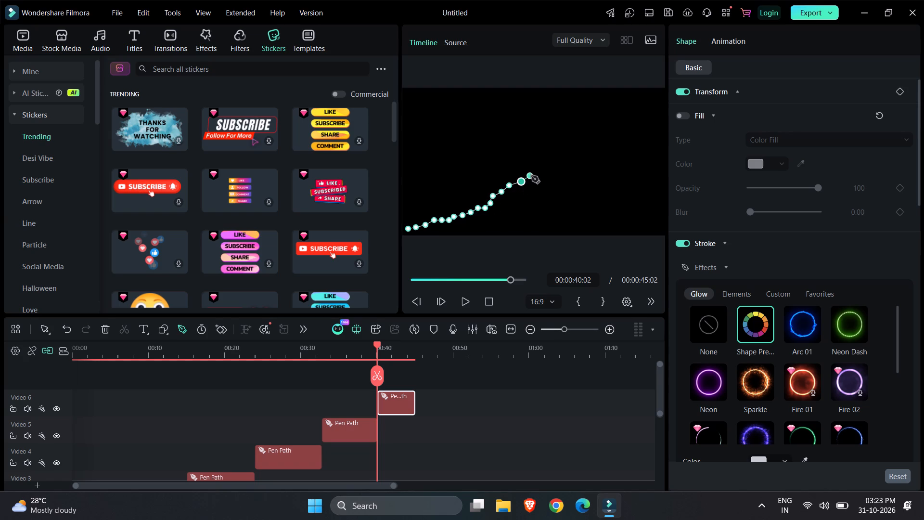
left_click(531, 176)
left_click(536, 173)
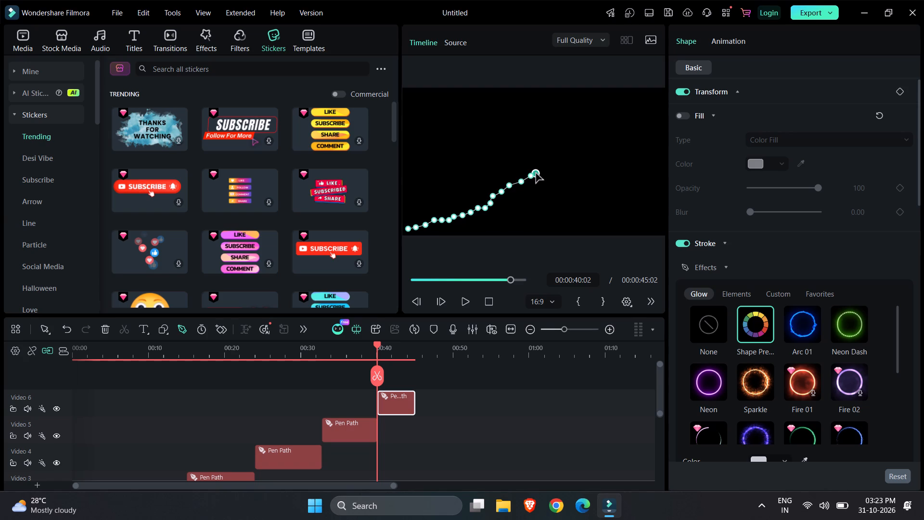
left_click(543, 169)
left_click(550, 165)
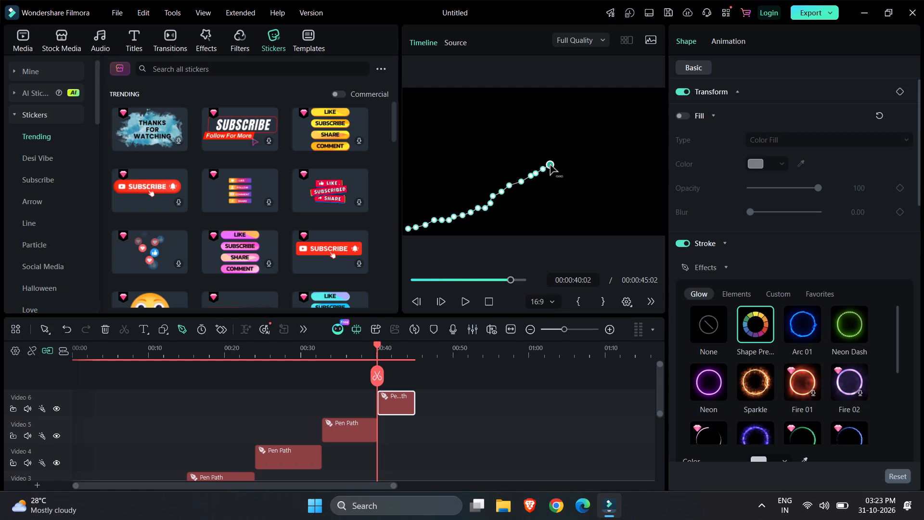
left_click(556, 161)
left_click(564, 156)
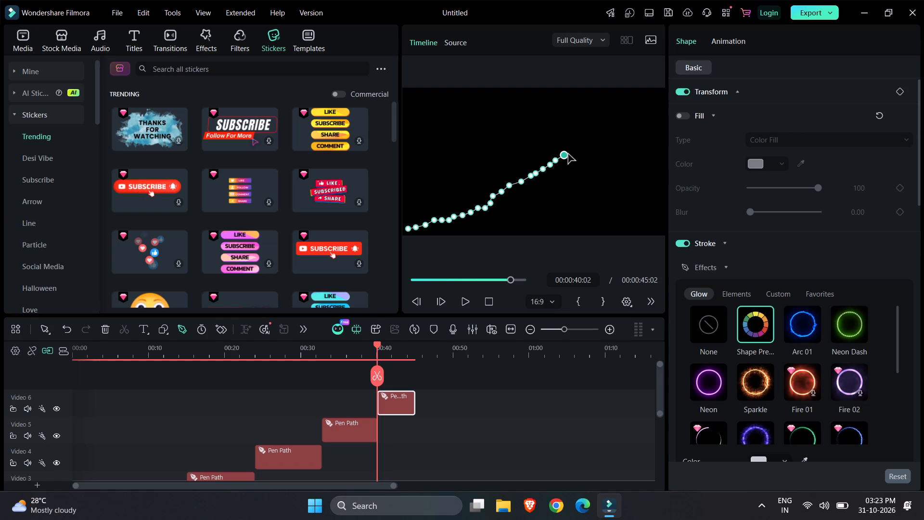
left_click(568, 154)
left_click(572, 150)
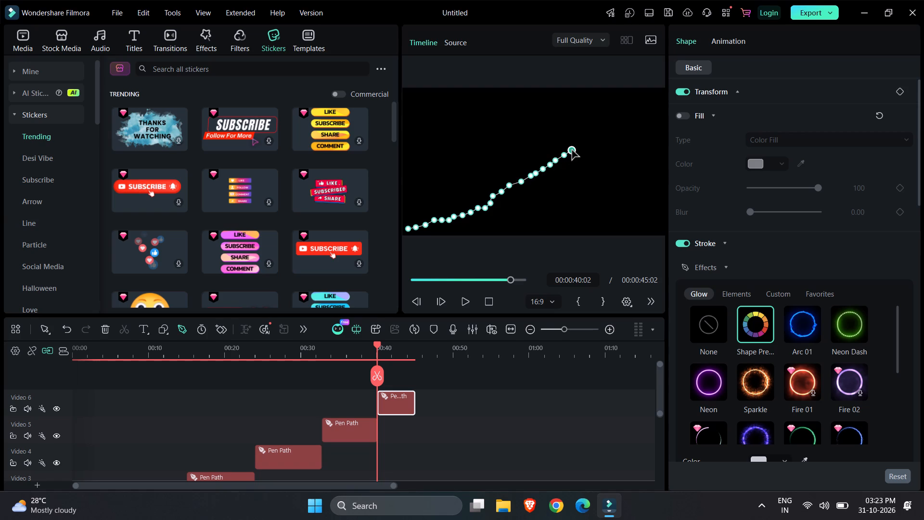
Continue the diagonal of the pen path with closely spaced points up to the frame's upper-right corner.
left_click(580, 151)
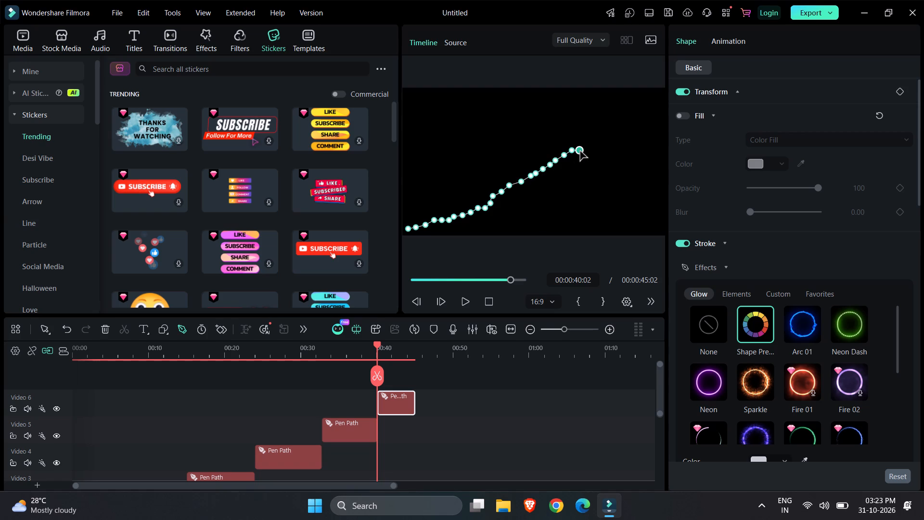
left_click(584, 151)
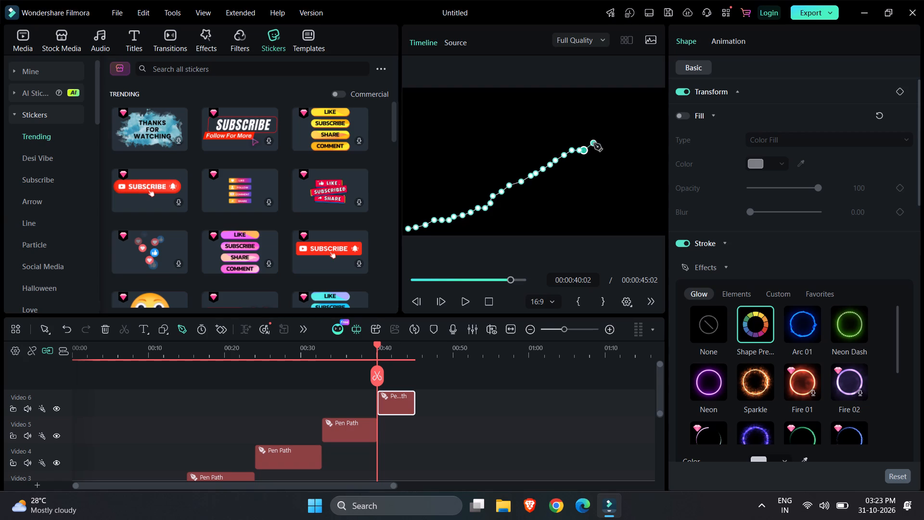
left_click(594, 143)
left_click(602, 138)
left_click(606, 135)
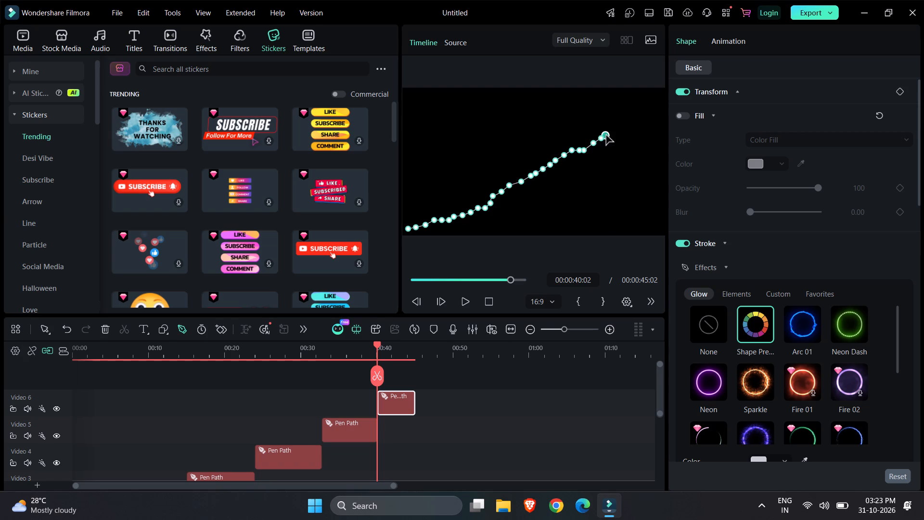
left_click(610, 134)
left_click(610, 134)
left_click(625, 123)
left_click(630, 119)
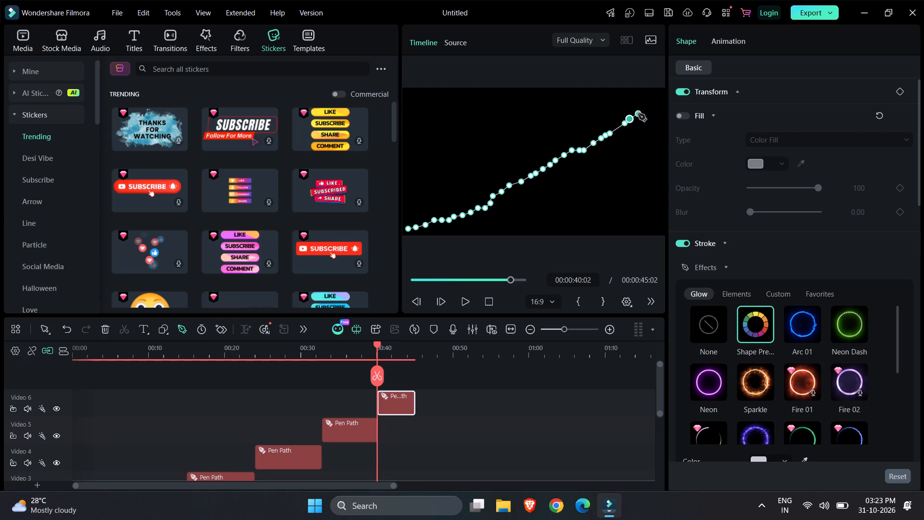
left_click(638, 114)
left_click(646, 109)
left_click(653, 105)
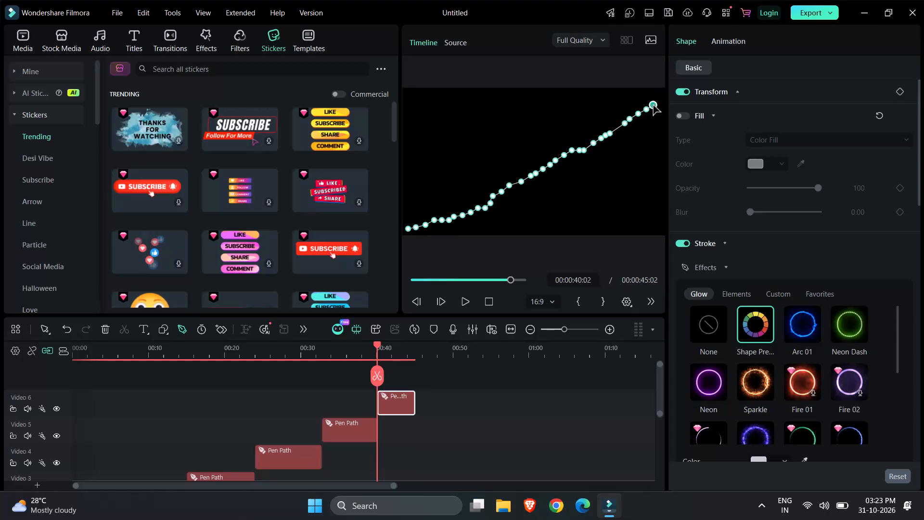
left_click(663, 97)
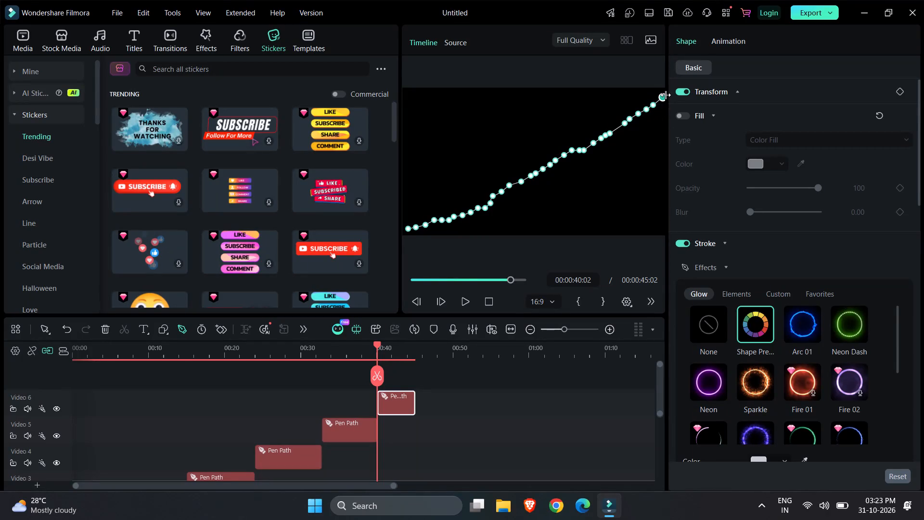
left_click(666, 95)
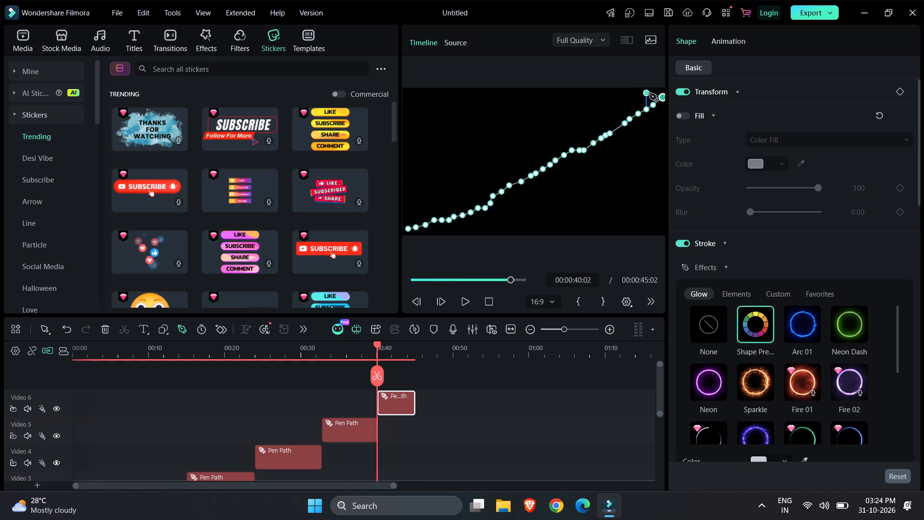
Turn the pen path back leftward along the frame's top edge, with slight waves, to about the middle of the width.
left_click(649, 93)
left_click(639, 93)
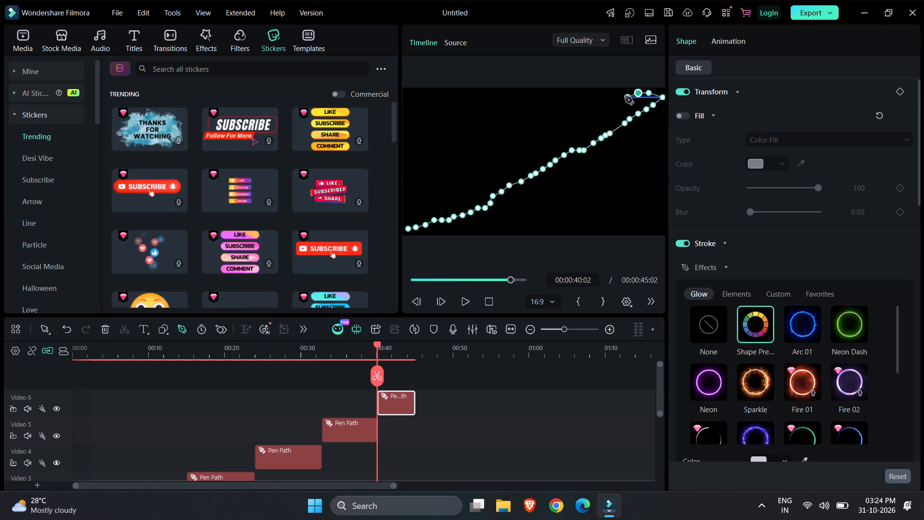
left_click(621, 95)
left_click(613, 95)
left_click(606, 93)
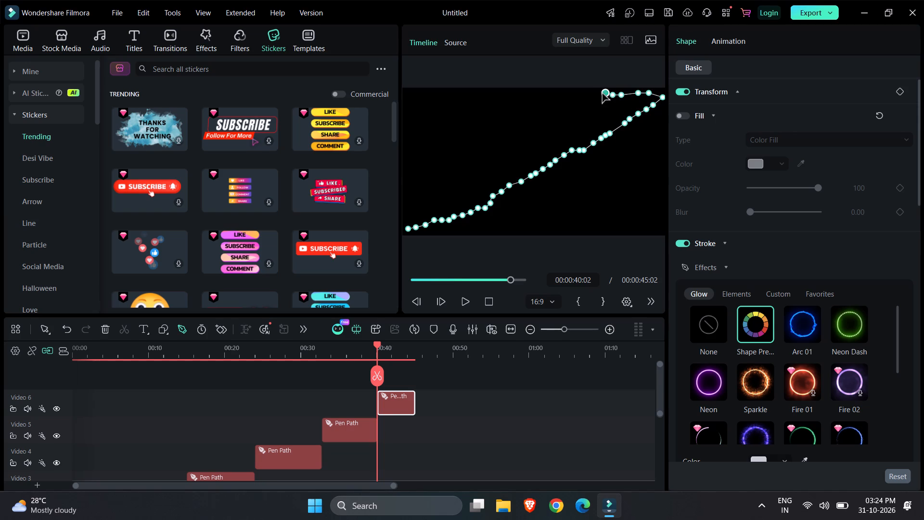
left_click(601, 93)
left_click(593, 94)
left_click(582, 93)
left_click(568, 98)
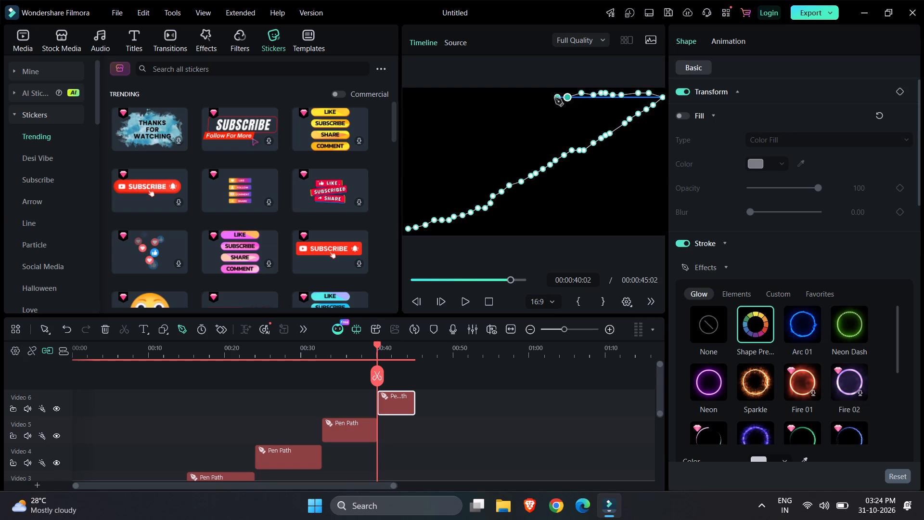
left_click(553, 98)
left_click(541, 97)
left_click(528, 95)
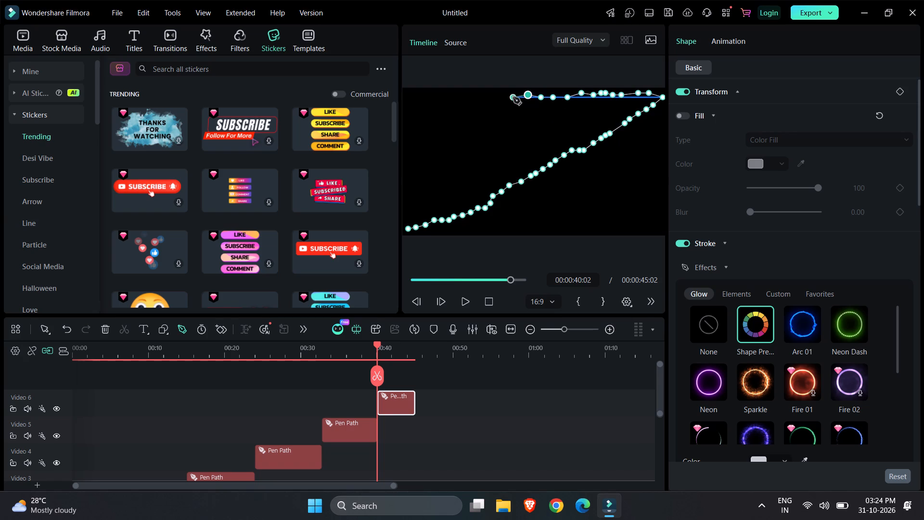
Continue the slightly wavy top row of the pen path leftward to the frame's upper-left corner.
left_click(513, 93)
left_click(500, 100)
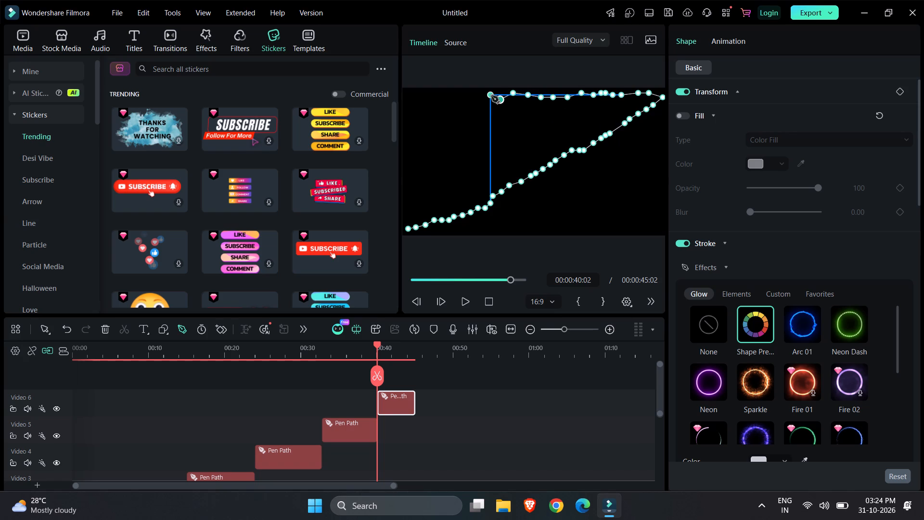
left_click(491, 96)
left_click(479, 100)
left_click(468, 104)
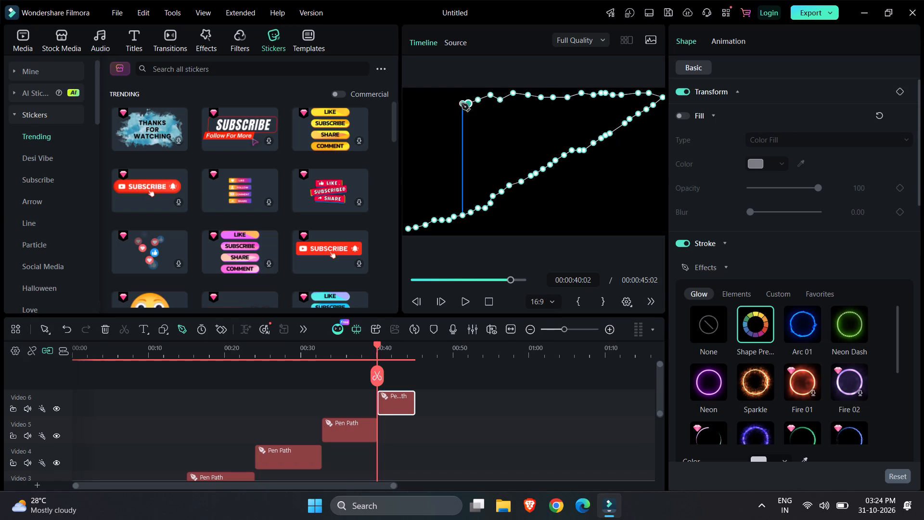
left_click(456, 104)
left_click(447, 100)
left_click(432, 100)
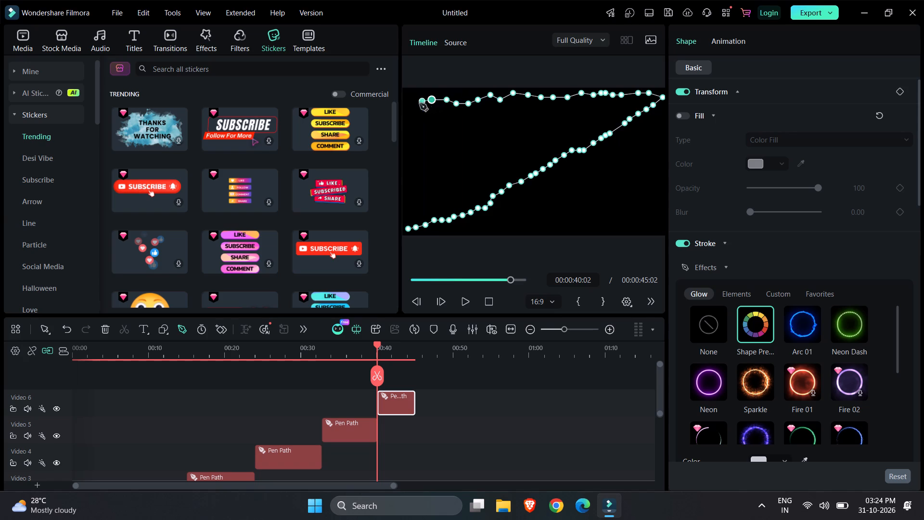
left_click(420, 104)
left_click(407, 102)
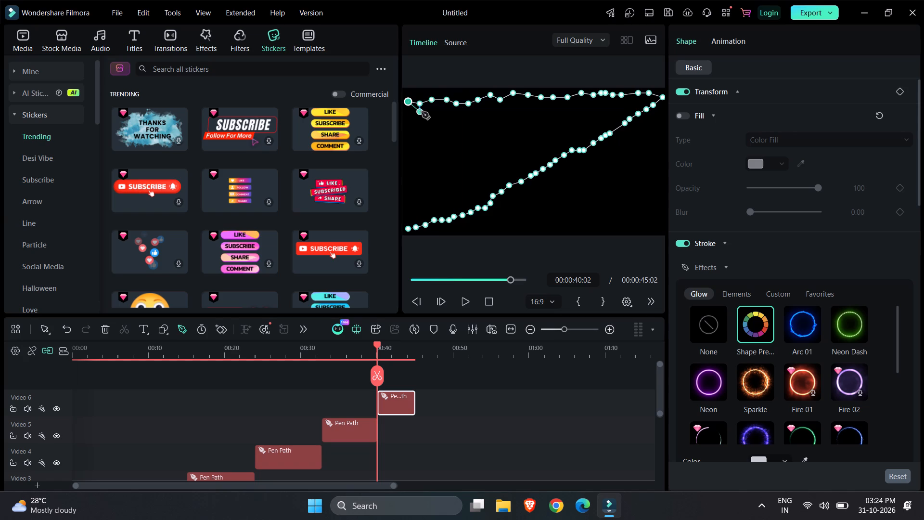
Continue the pen path diagonally downward from the frame's upper-left corner with closely spaced points to the first diagonal, near the frame's centre.
left_click(426, 112)
left_click(438, 120)
left_click(443, 124)
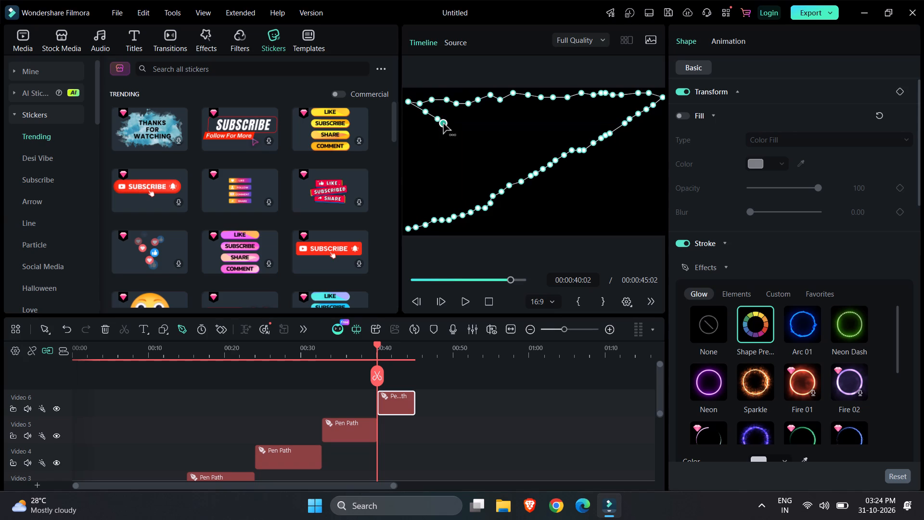
left_click(450, 128)
left_click(456, 133)
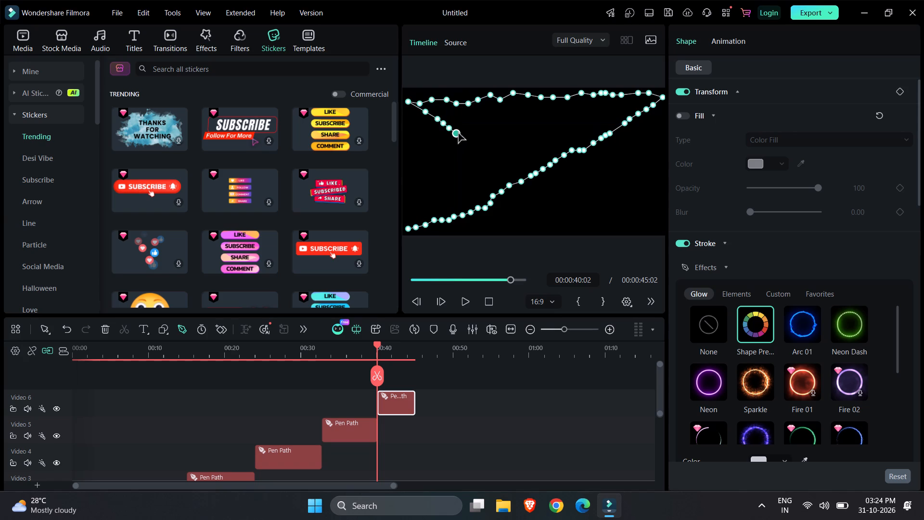
left_click(466, 136)
left_click(475, 138)
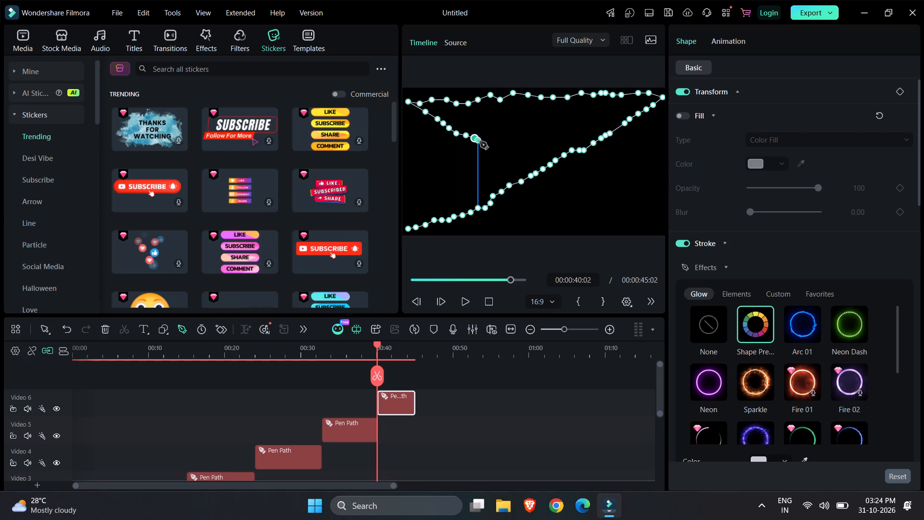
left_click(484, 144)
left_click(488, 148)
left_click(495, 150)
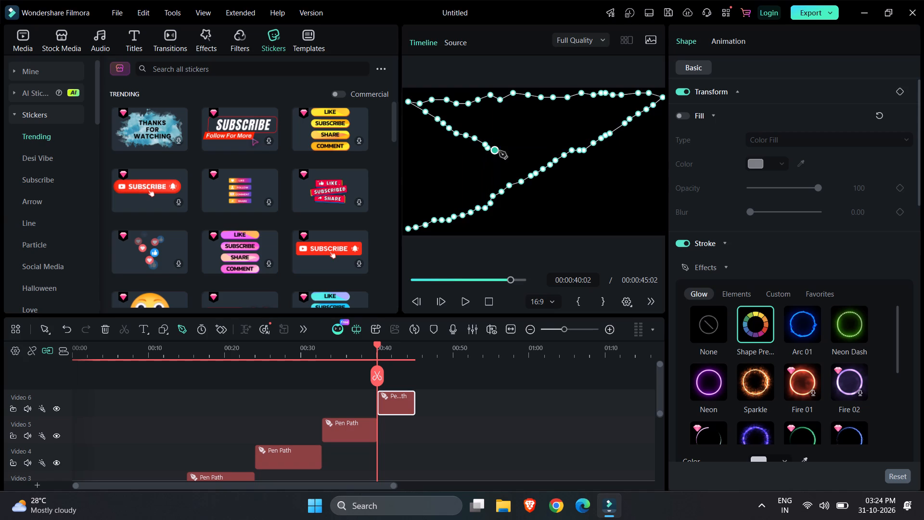
left_click(504, 156)
left_click(515, 165)
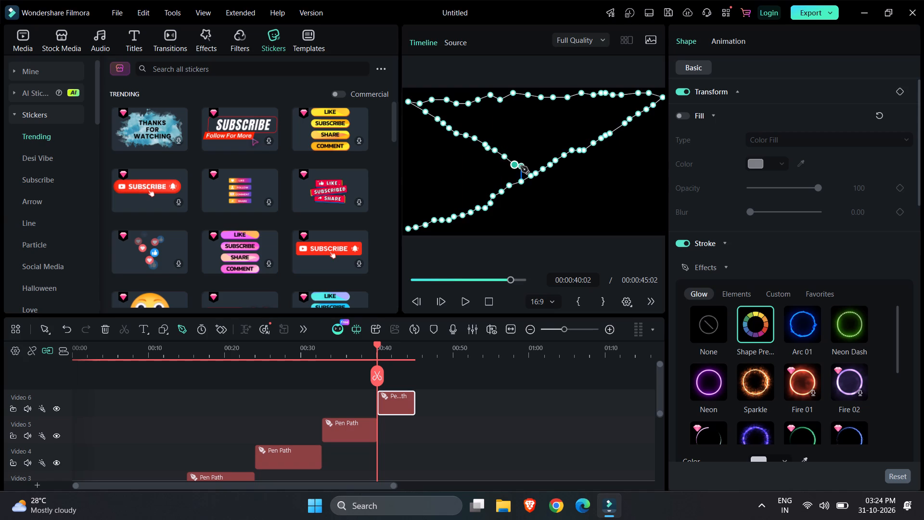
left_click(521, 166)
left_click(528, 173)
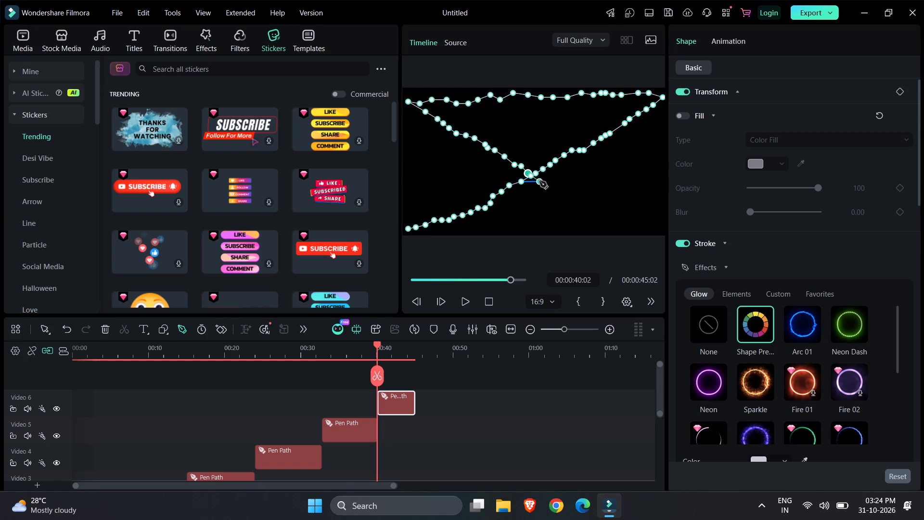
Carry the pen path across the first diagonal and down in small steps to about 70% of the frame's width.
left_click(539, 181)
left_click(548, 185)
left_click(556, 186)
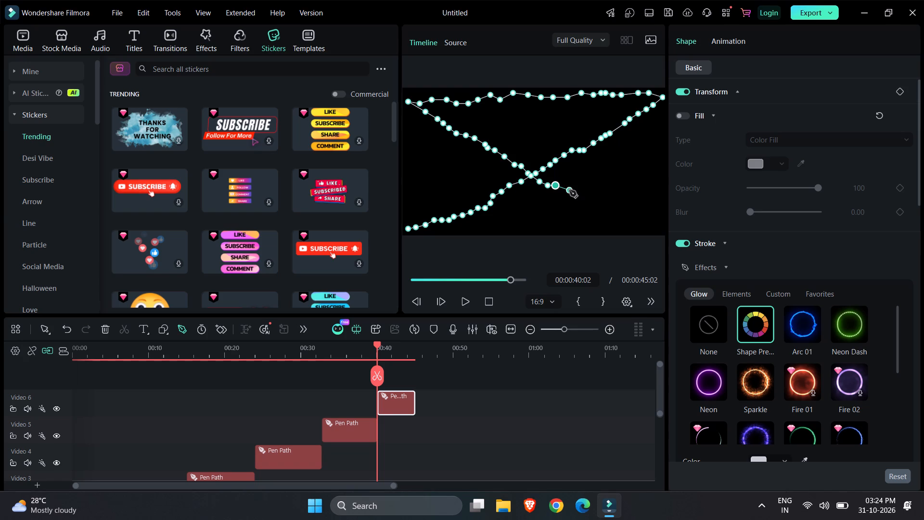
left_click(562, 190)
left_click(565, 198)
left_click(573, 203)
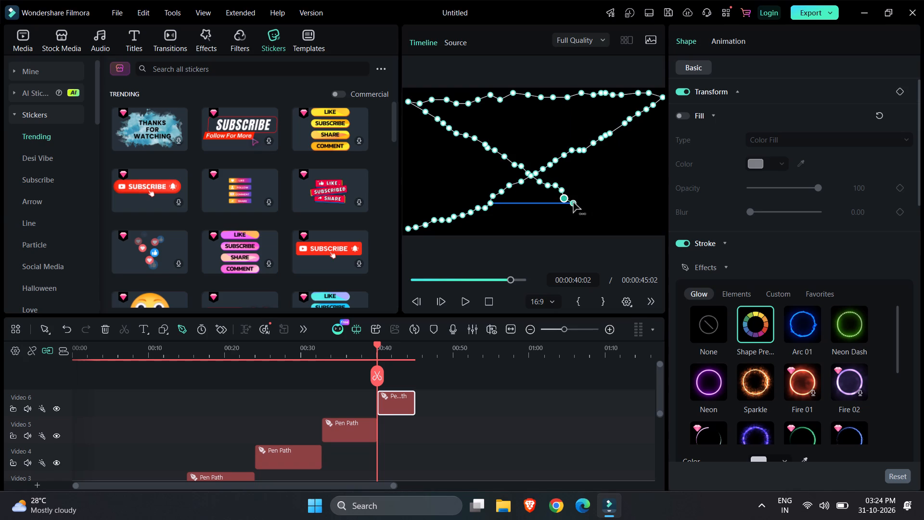
left_click(581, 203)
left_click(588, 205)
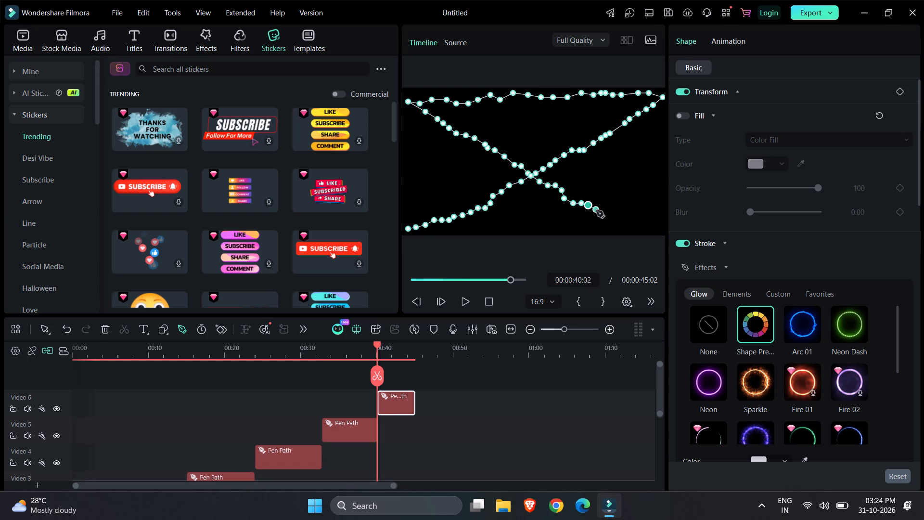
Continue the descending diagonal of the pen path with closely spaced points to the frame's lower-right corner.
left_click(596, 210)
left_click(604, 210)
left_click(614, 210)
left_click(621, 215)
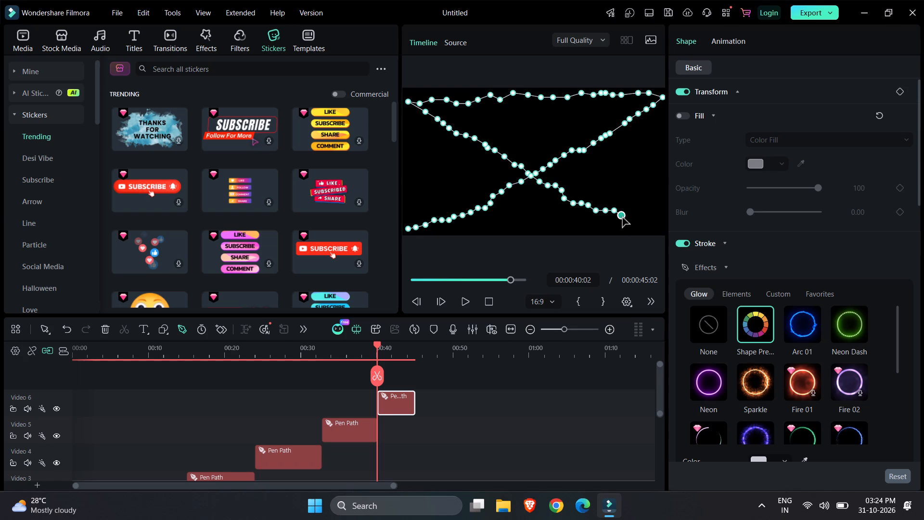
left_click(629, 218)
left_click(641, 221)
left_click(649, 223)
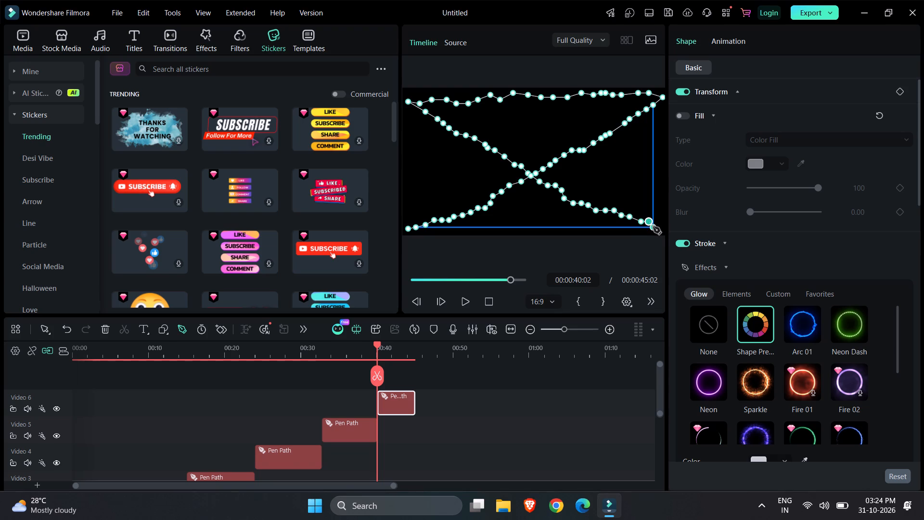
left_click(653, 227)
left_click(662, 231)
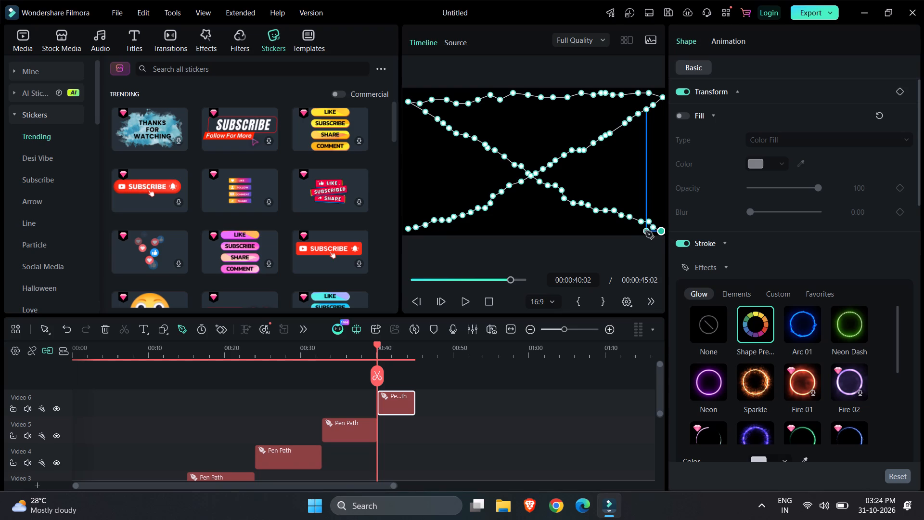
Turn the pen path back leftward in a nearly straight row along the frame's bottom edge to just past mid-width.
left_click(645, 231)
left_click(639, 230)
left_click(629, 230)
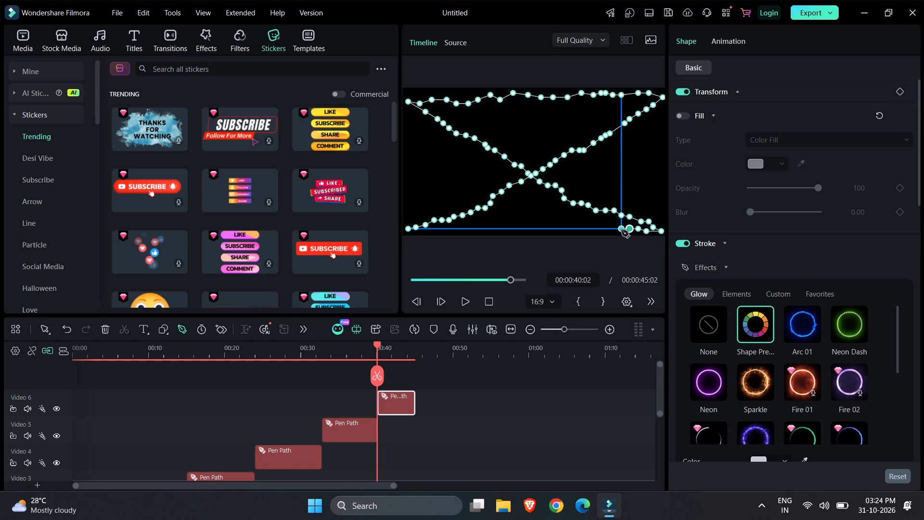
left_click(621, 230)
left_click(618, 230)
left_click(610, 230)
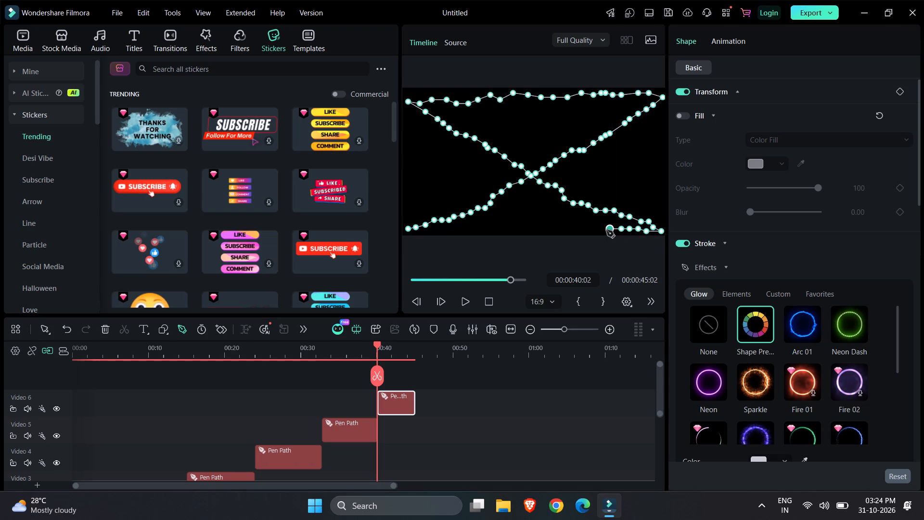
left_click(598, 230)
left_click(589, 227)
left_click(582, 227)
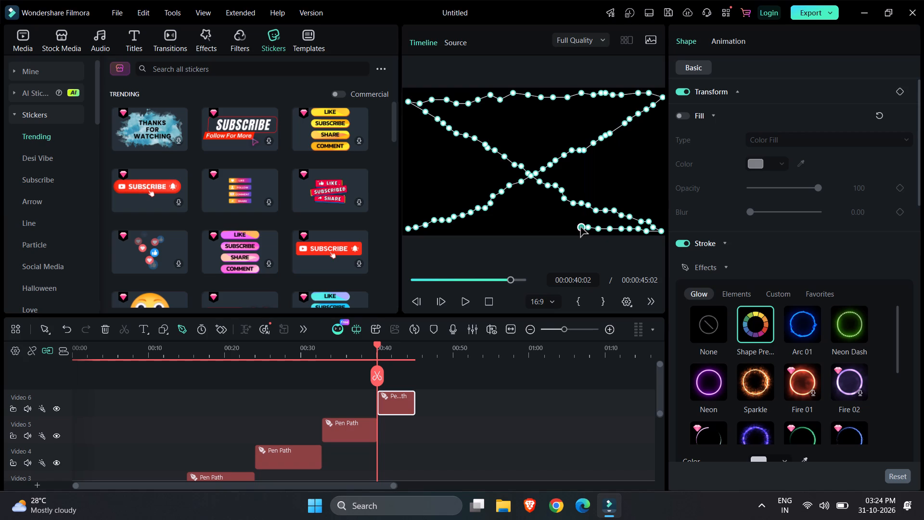
left_click(570, 227)
left_click(562, 227)
left_click(553, 227)
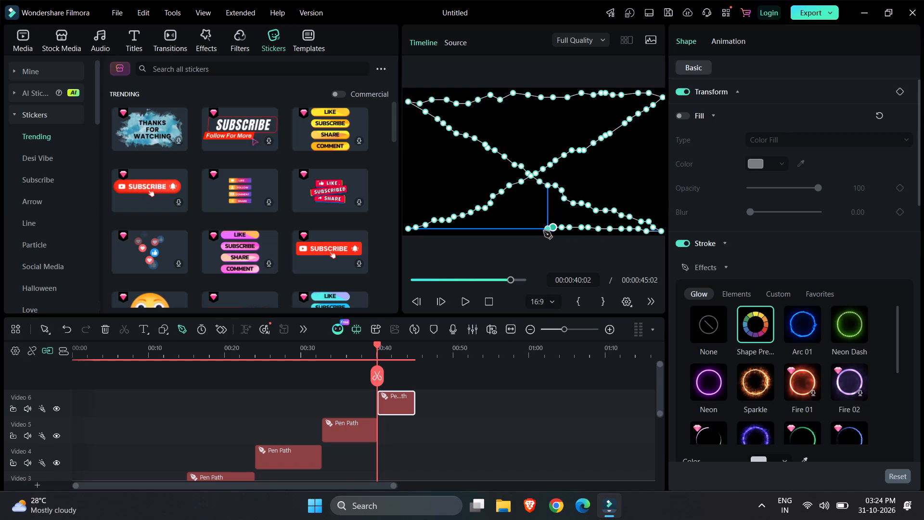
Continue the bottom row of the pen path leftward to the frame's lower-left corner, close it at its starting point and finish drawing.
left_click(537, 230)
left_click(528, 230)
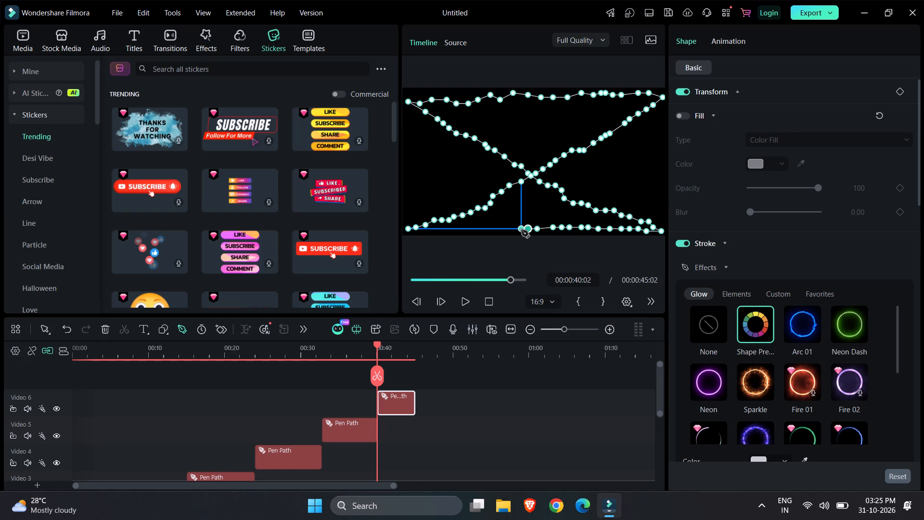
left_click(521, 230)
left_click(509, 230)
left_click(500, 230)
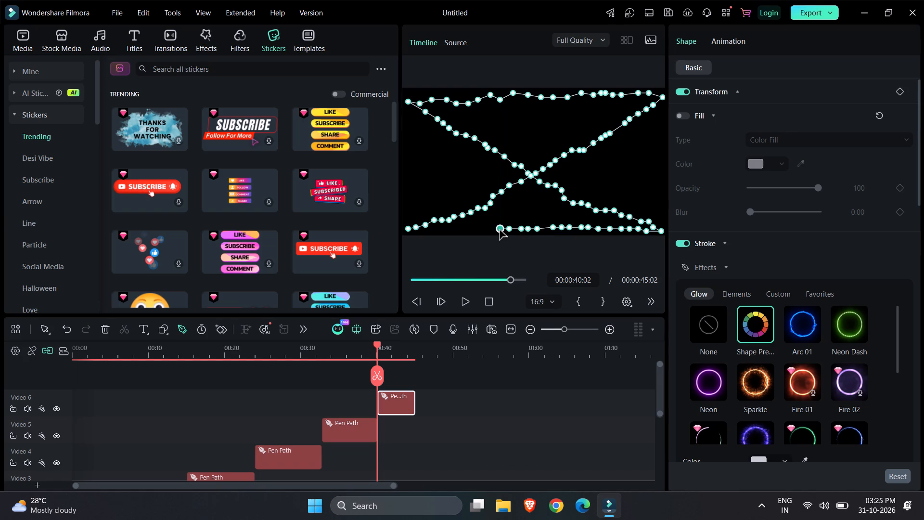
left_click(487, 230)
left_click(476, 230)
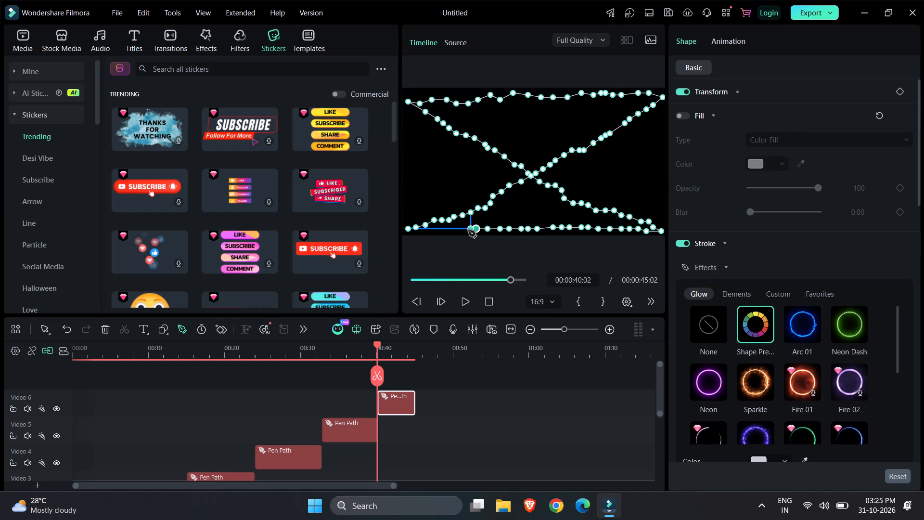
left_click(468, 230)
left_click(460, 231)
left_click(448, 231)
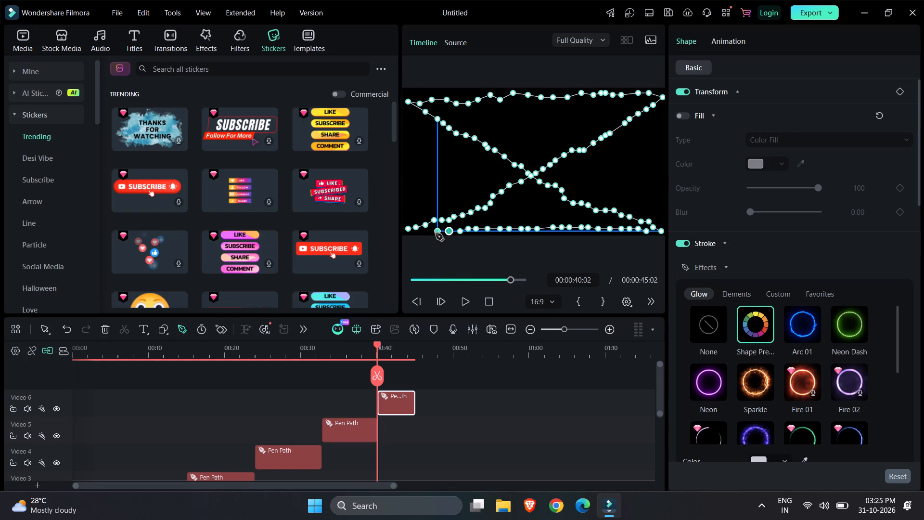
left_click(436, 234)
left_click(423, 235)
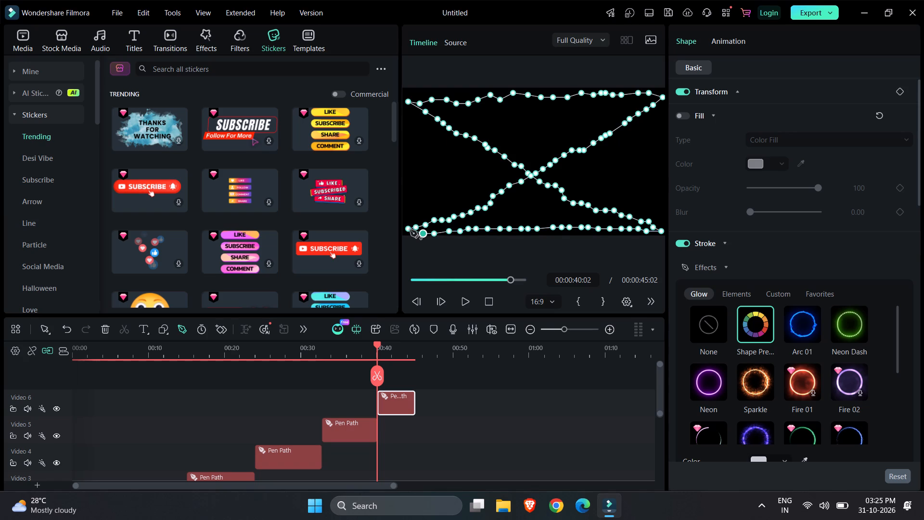
left_click(410, 230)
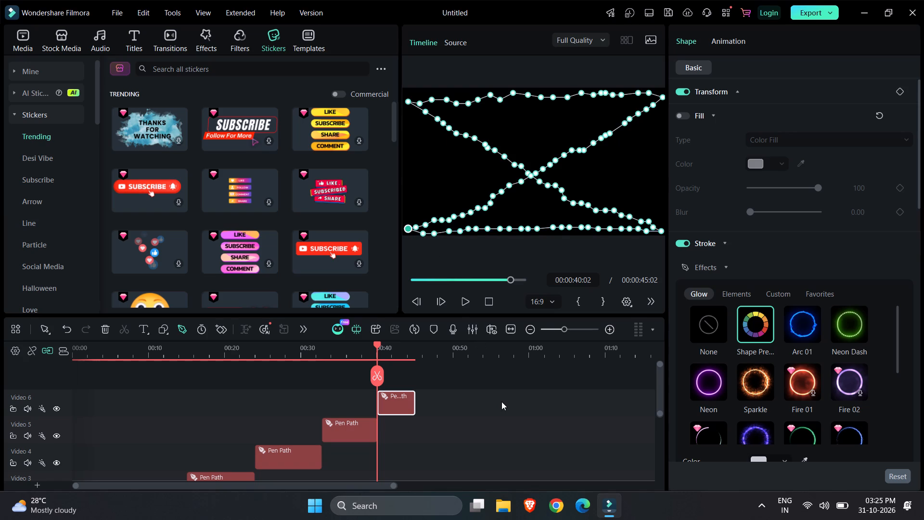
left_click(501, 402)
Extend the end of the Pen Path clip on Video 6 to 00:00:50:05.
left_click(385, 399)
left_click_drag(413, 403, 438, 399)
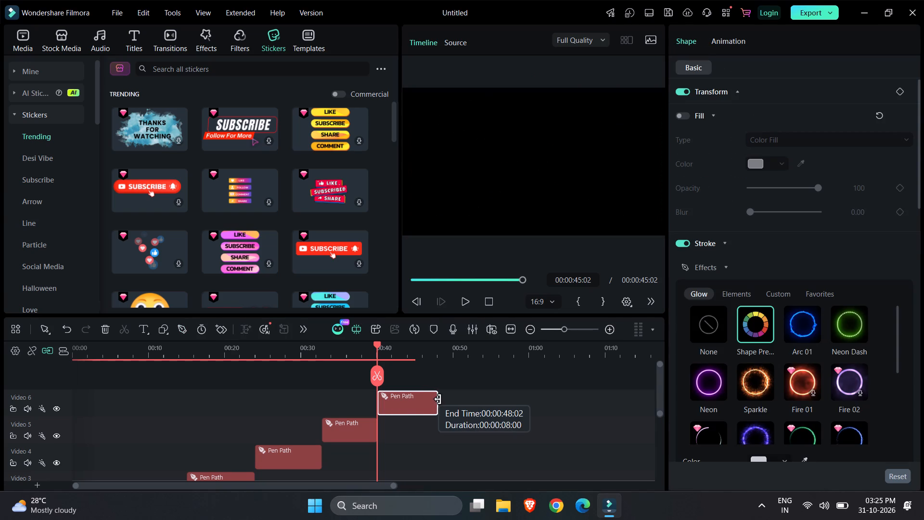
left_click_drag(438, 399, 442, 399)
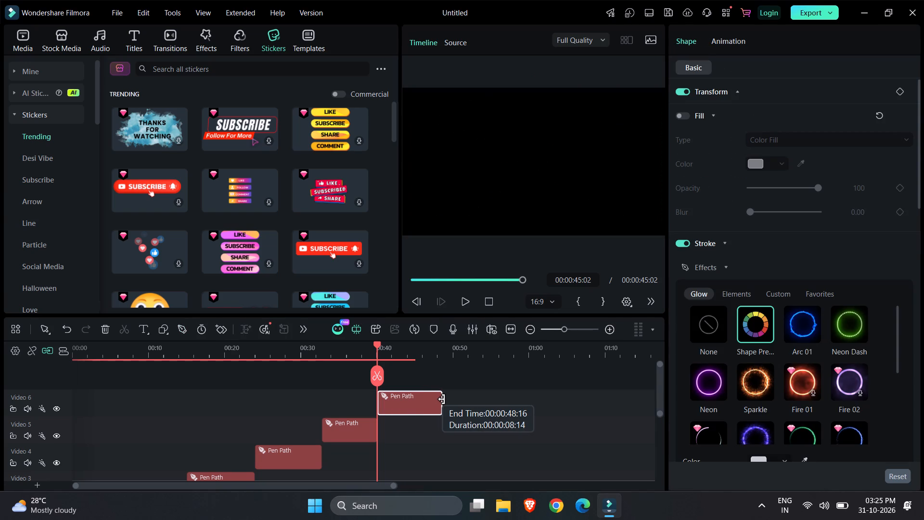
left_click_drag(442, 399, 453, 399)
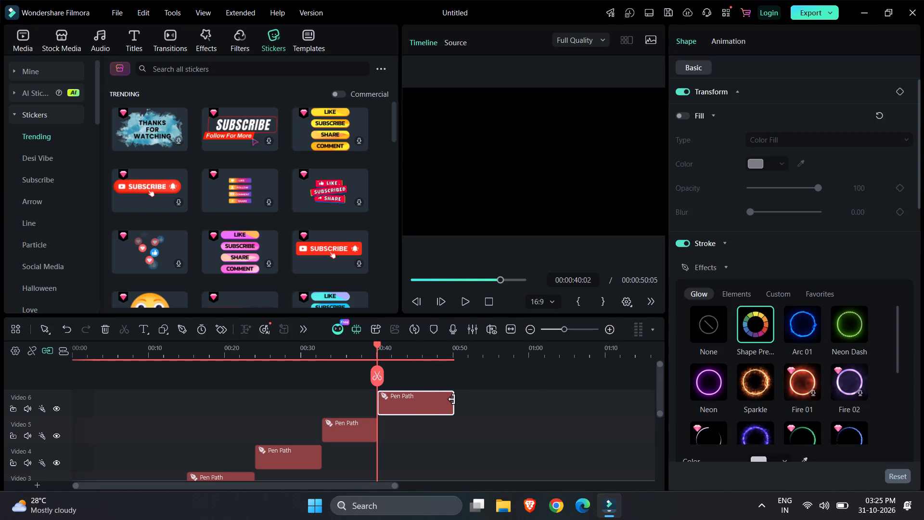
Set the playhead to the end of the Video 6 clip, try the Arc 01 and Sparkle glows, and apply the Neon glow to its stroke.
left_click_drag(379, 375, 471, 375)
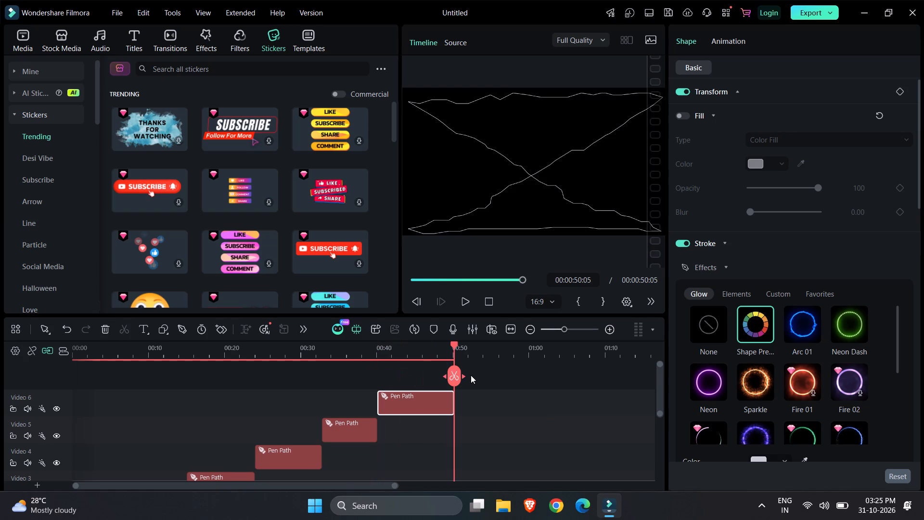
left_click(809, 323)
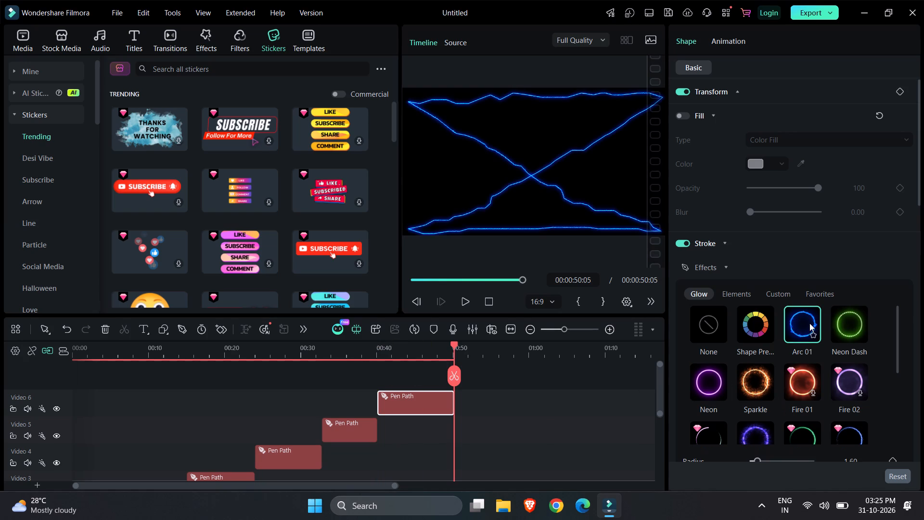
left_click(748, 377)
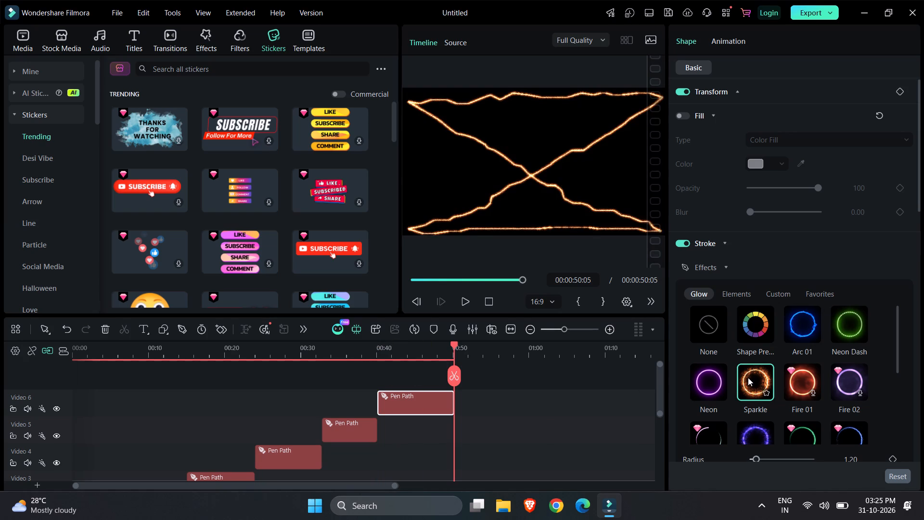
left_click(721, 381)
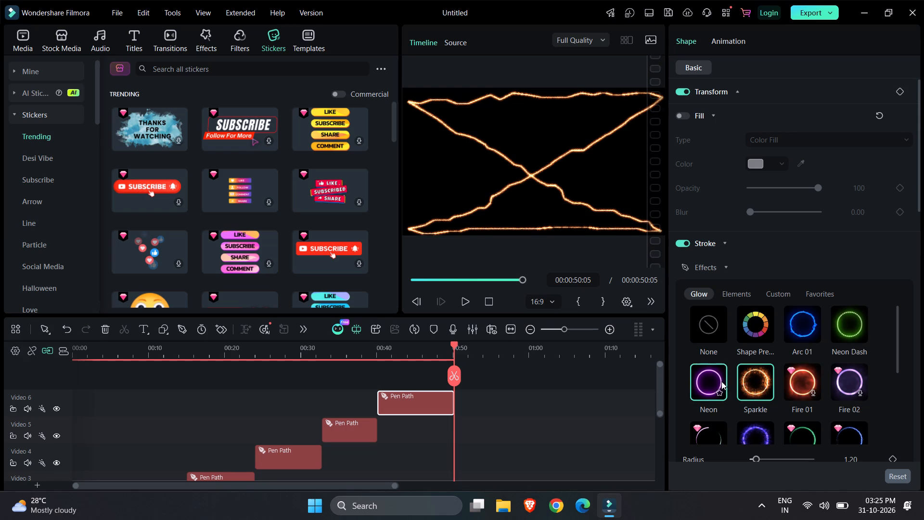
Browse the Basic filters collection for available looks.
left_click(244, 43)
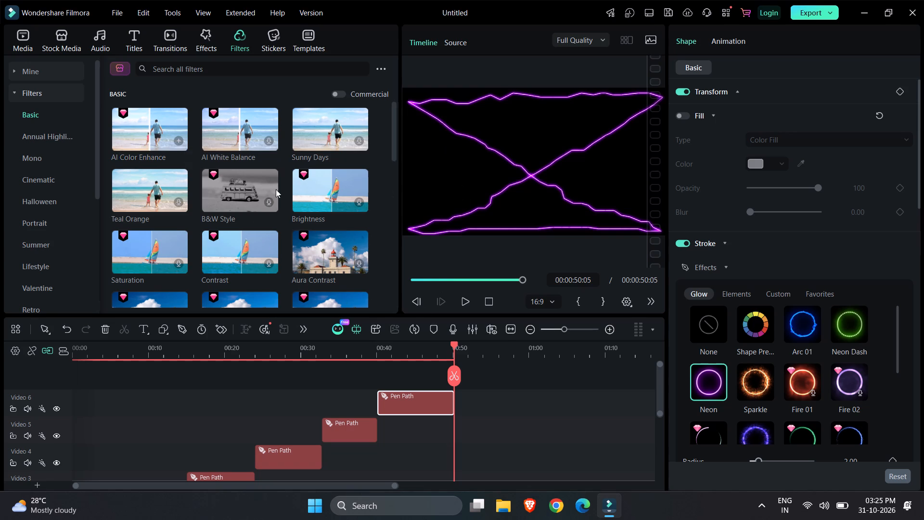
scroll(276, 189, "down", 3)
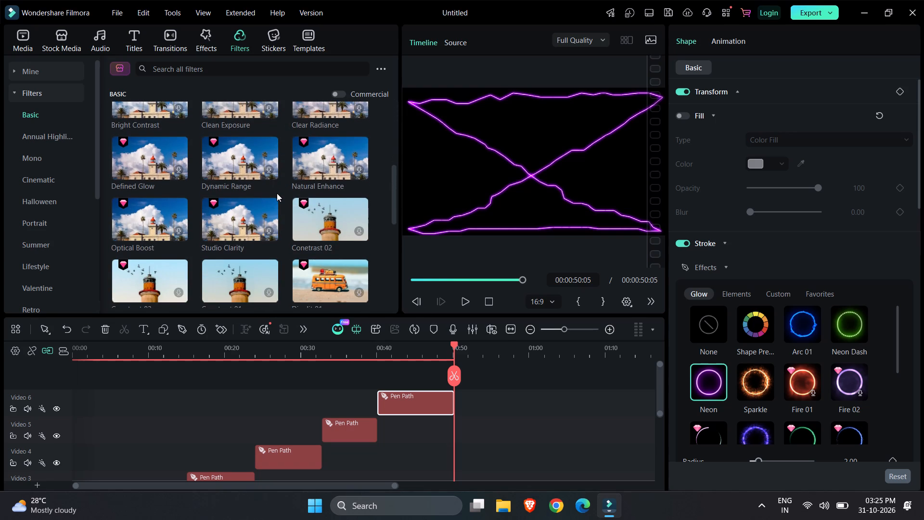
scroll(277, 193, "down", 1)
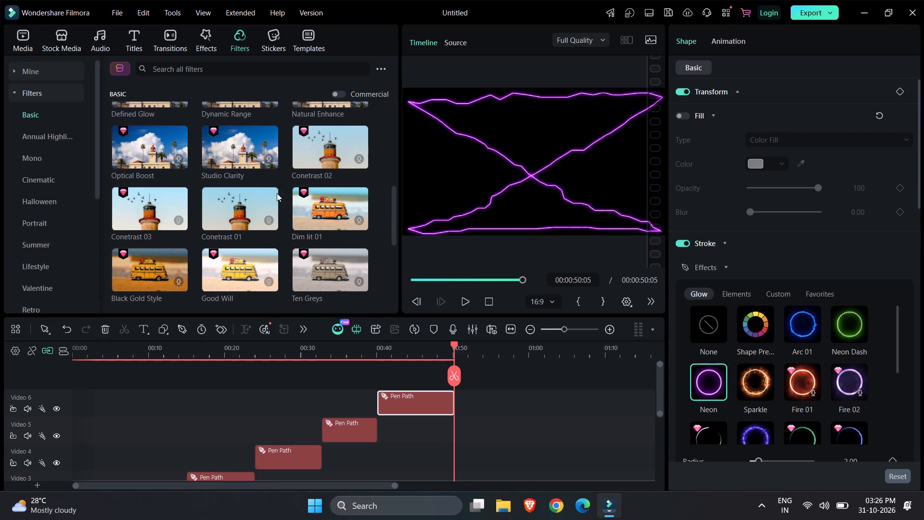
scroll(277, 193, "down", 2)
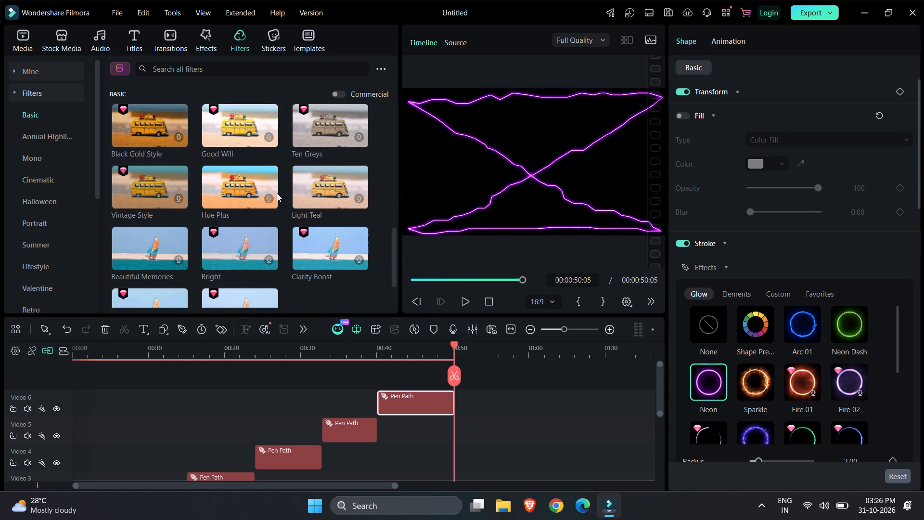
scroll(277, 193, "up", 5)
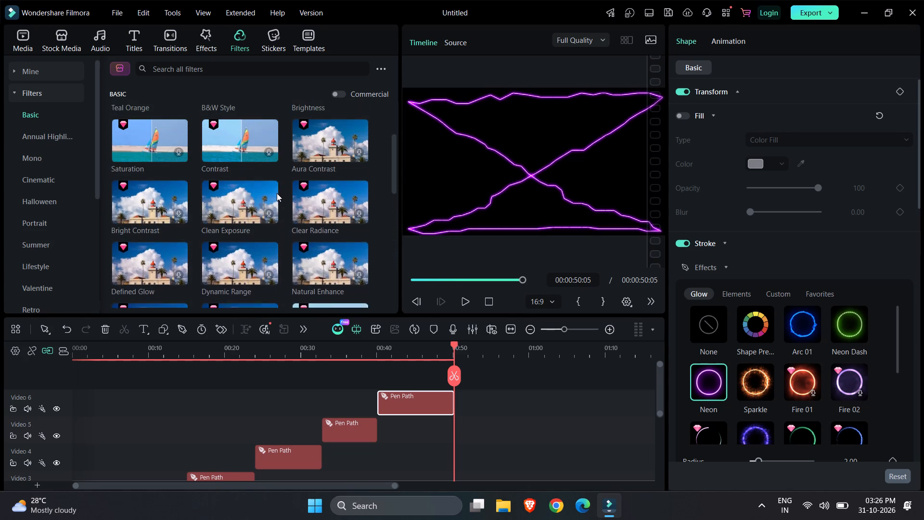
scroll(277, 193, "up", 2)
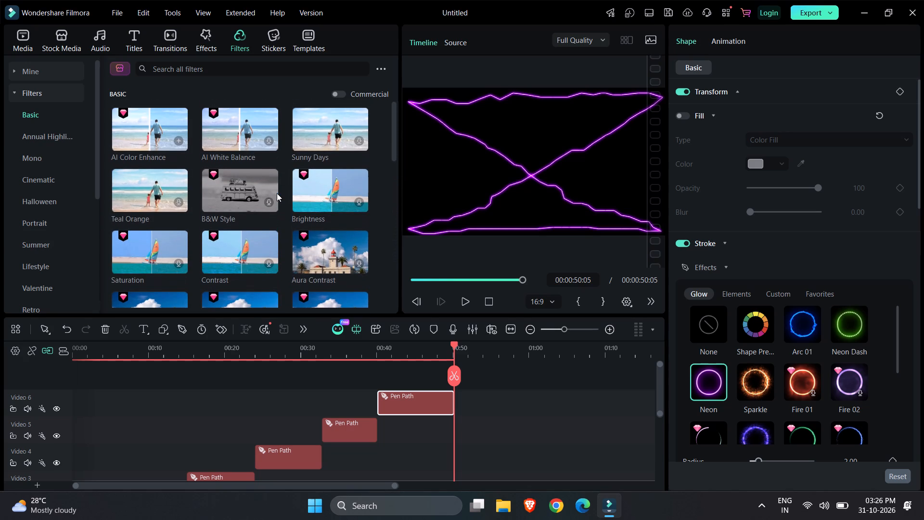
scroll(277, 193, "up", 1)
Start a new pen path at 00:00:50:05 from the frame's left edge just below mid-height, placing closely spaced points rightward across a third of the width.
left_click(187, 330)
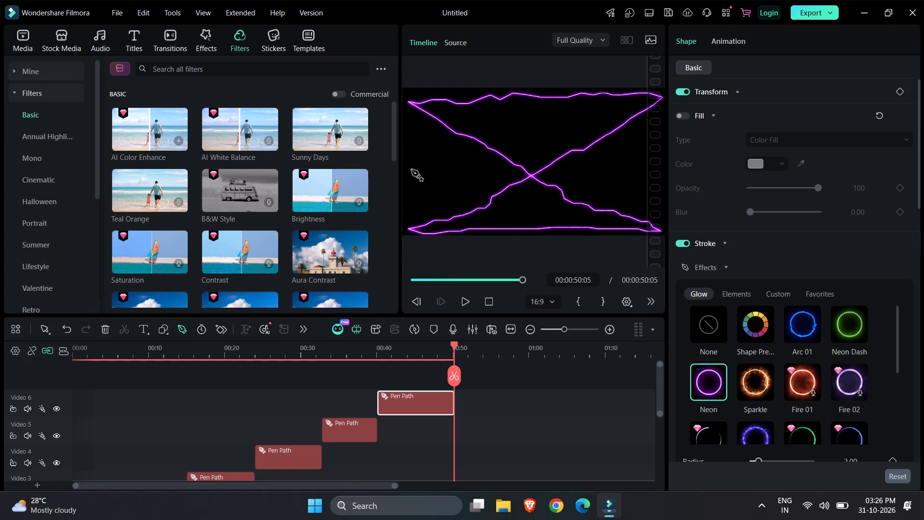
left_click(407, 168)
left_click(416, 168)
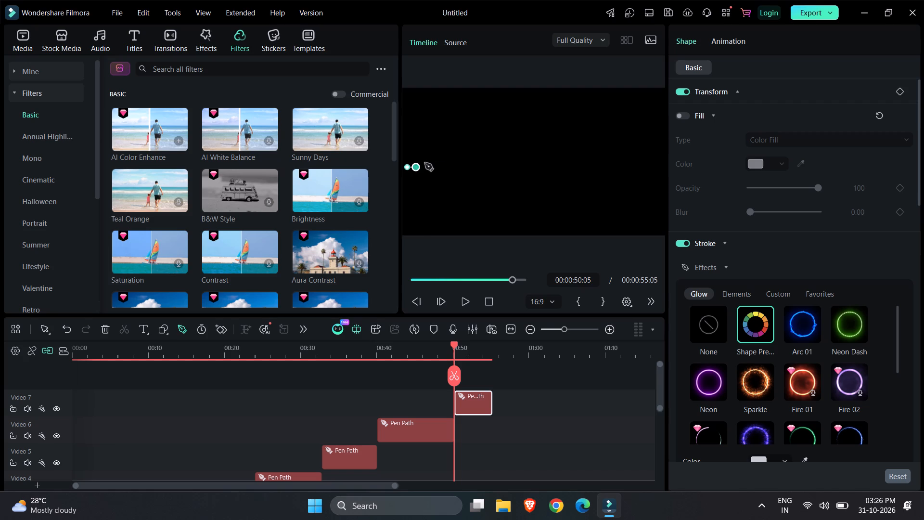
left_click(425, 171)
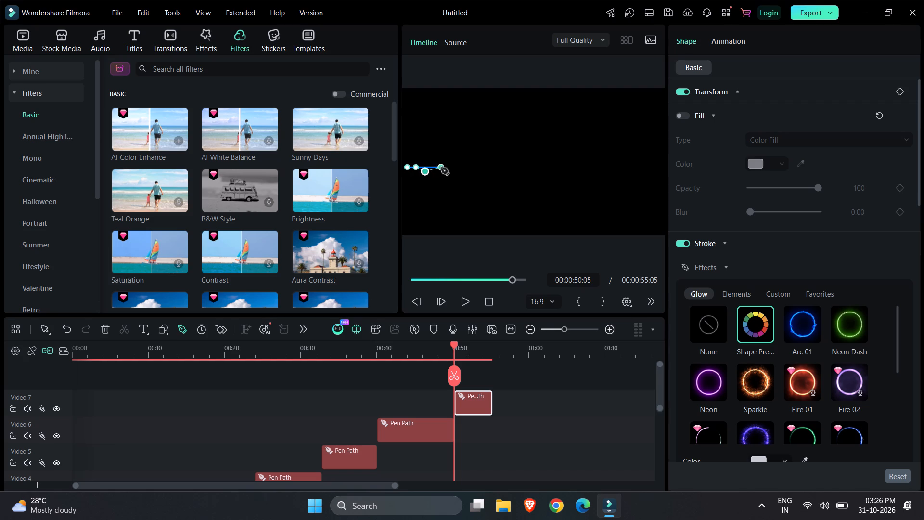
left_click(437, 168)
left_click(445, 168)
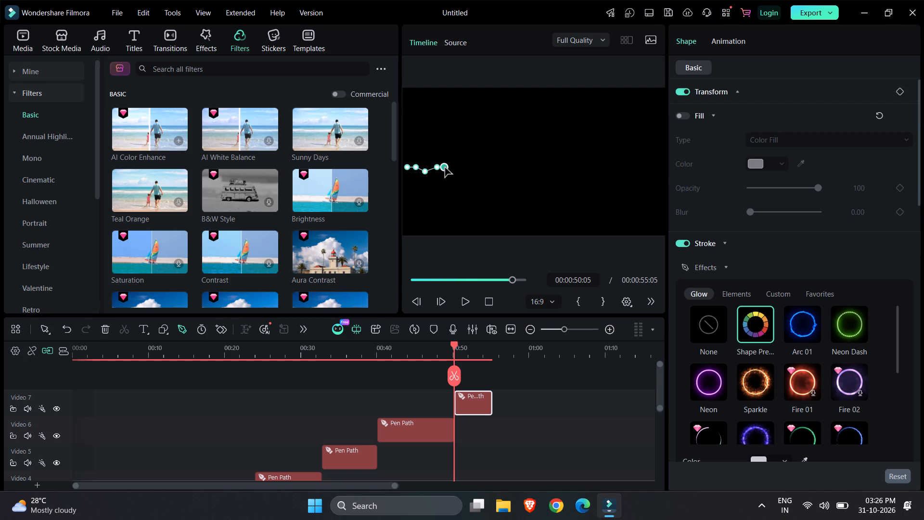
left_click(456, 168)
left_click(461, 170)
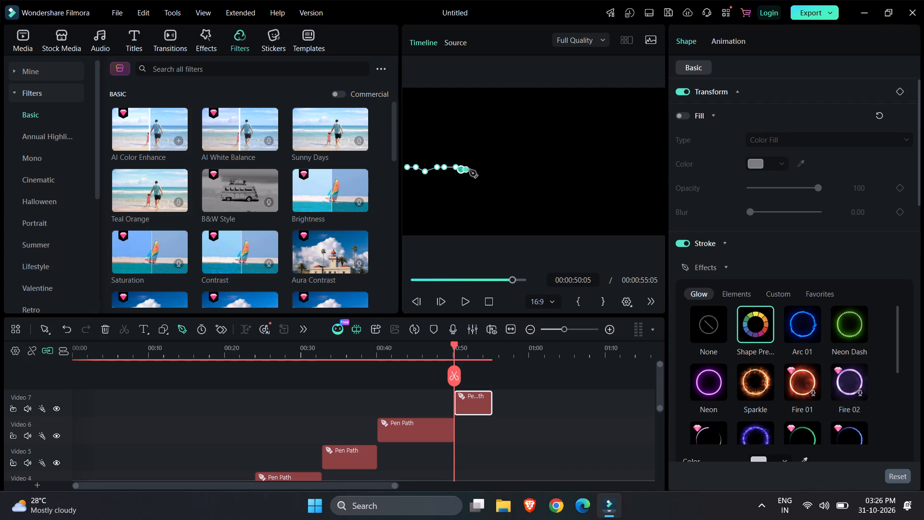
left_click(469, 170)
left_click(477, 170)
left_click(484, 170)
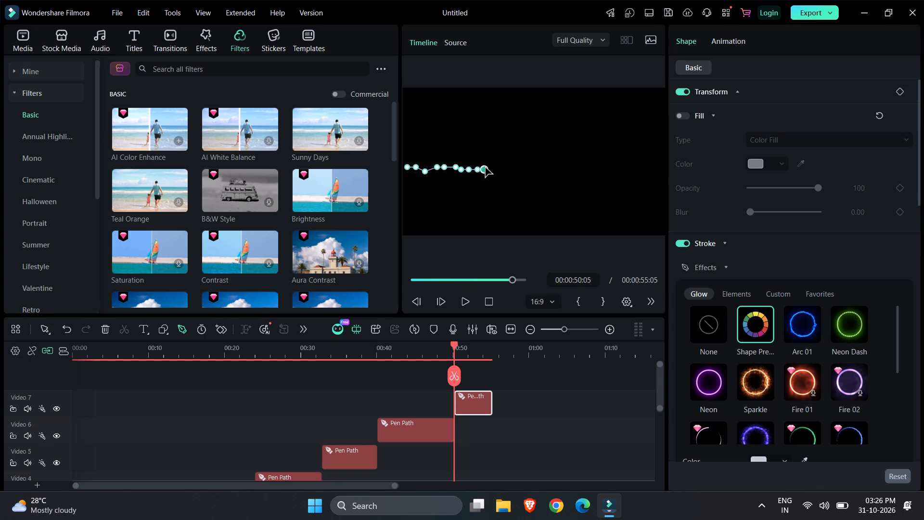
left_click(485, 168)
left_click(492, 168)
left_click(496, 168)
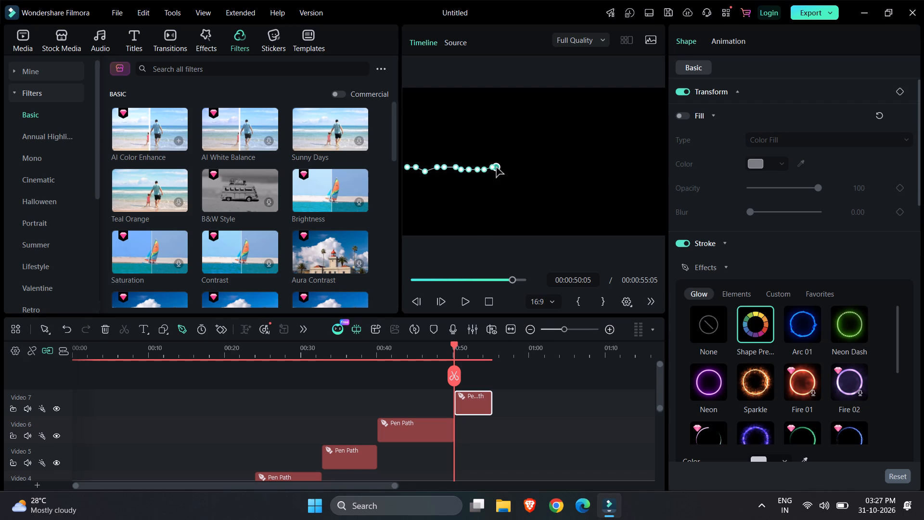
Continue the pen path's upper row rightward in a nearly level line to about 70% of the frame width.
left_click(504, 170)
left_click(506, 170)
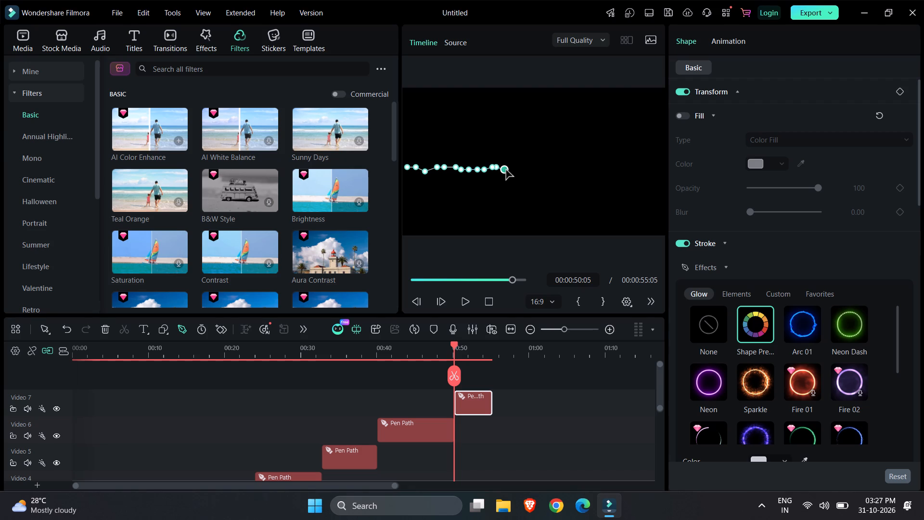
left_click(510, 170)
left_click(516, 170)
left_click(521, 170)
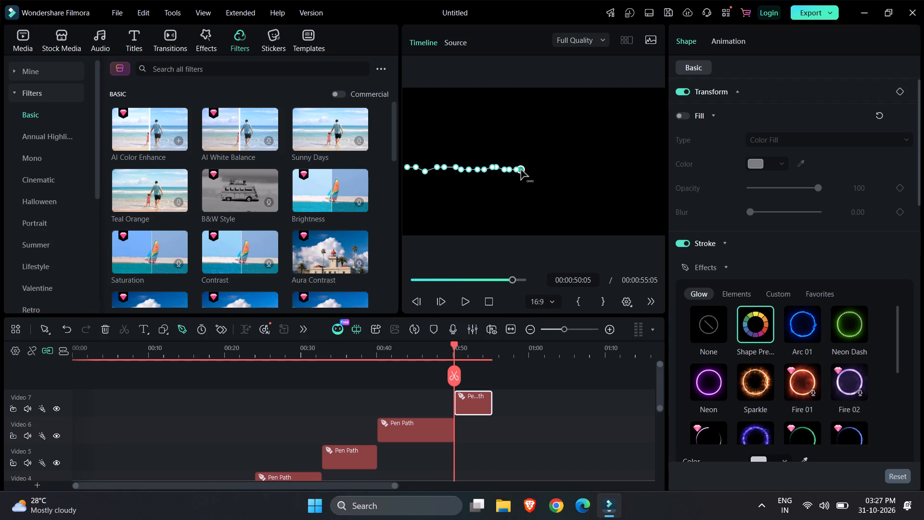
left_click(522, 170)
left_click(528, 170)
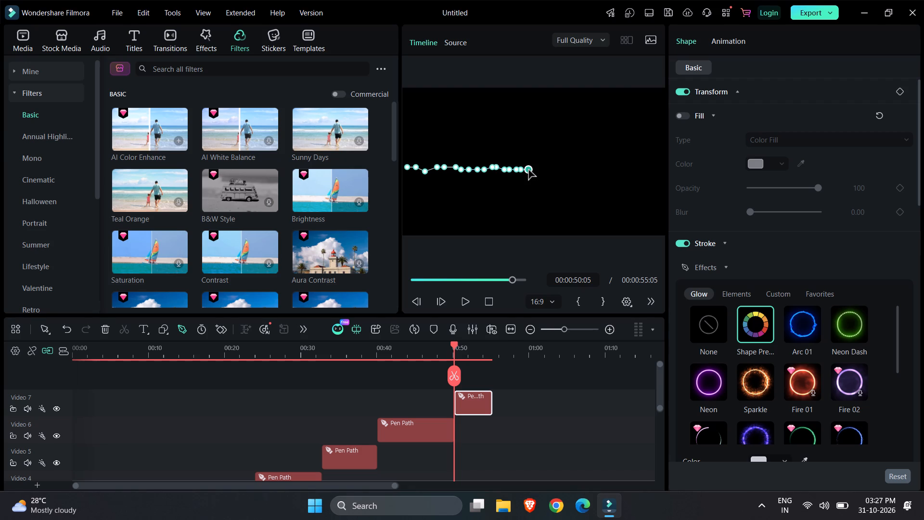
left_click(534, 170)
left_click(542, 171)
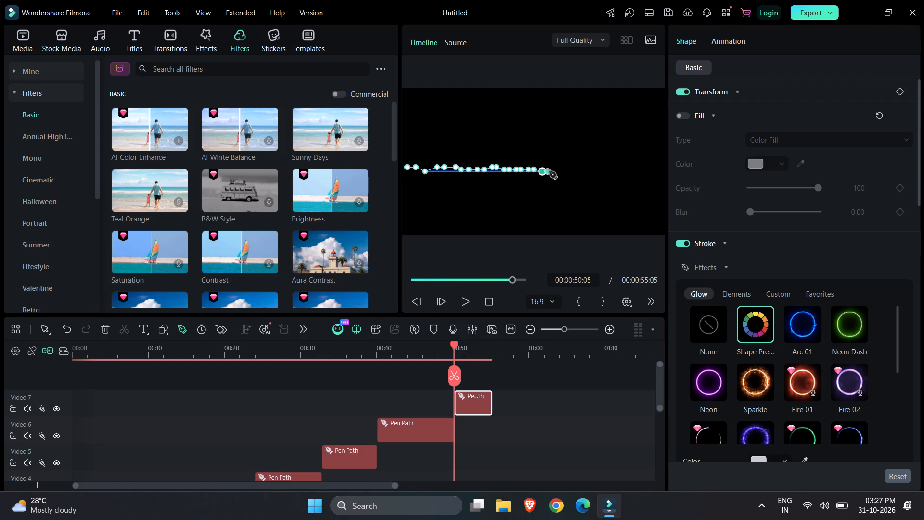
left_click(553, 171)
left_click(561, 170)
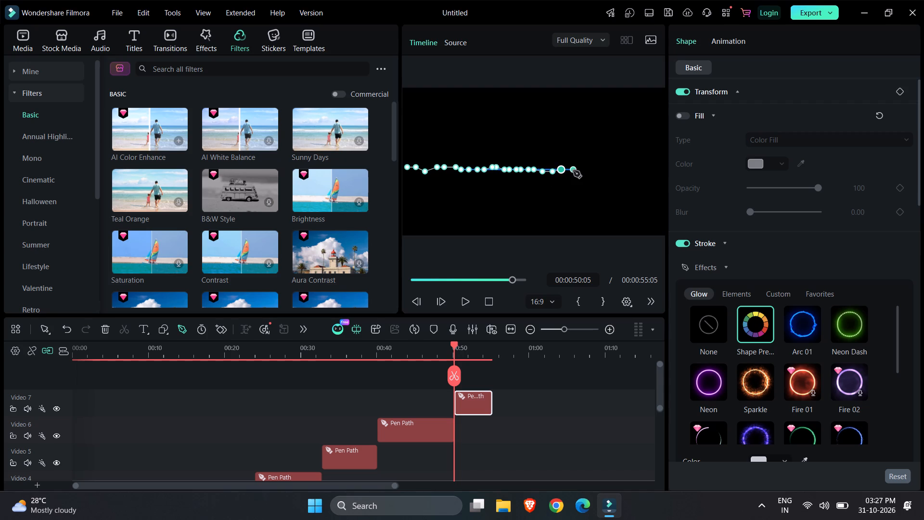
left_click(573, 170)
left_click(577, 171)
left_click(586, 171)
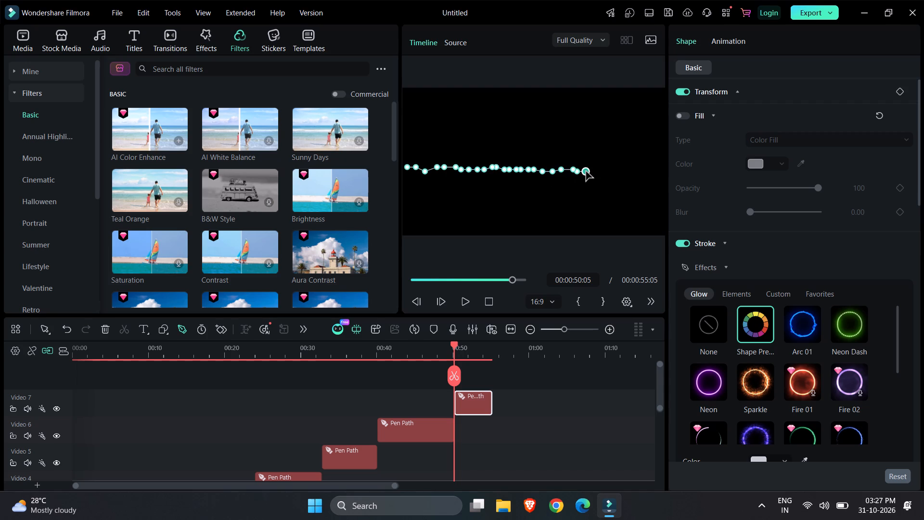
Extend the upper row of the pen path with closely spaced points to near the frame's right edge.
left_click(590, 171)
left_click(598, 171)
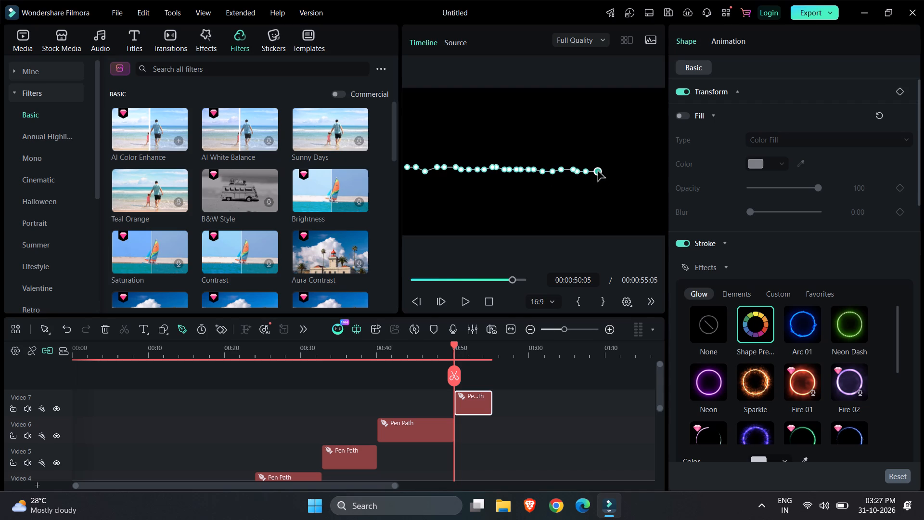
left_click(598, 171)
left_click(606, 171)
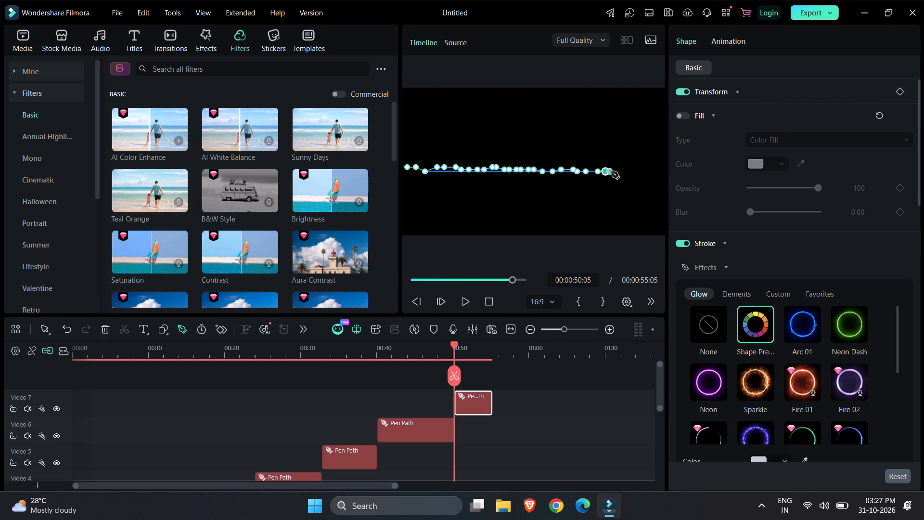
left_click(611, 171)
left_click(615, 171)
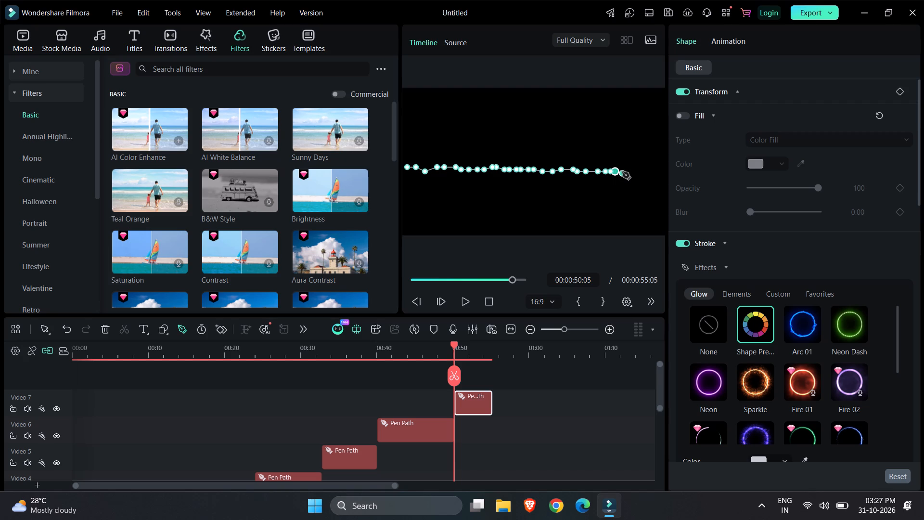
left_click(622, 172)
left_click(631, 170)
left_click(638, 170)
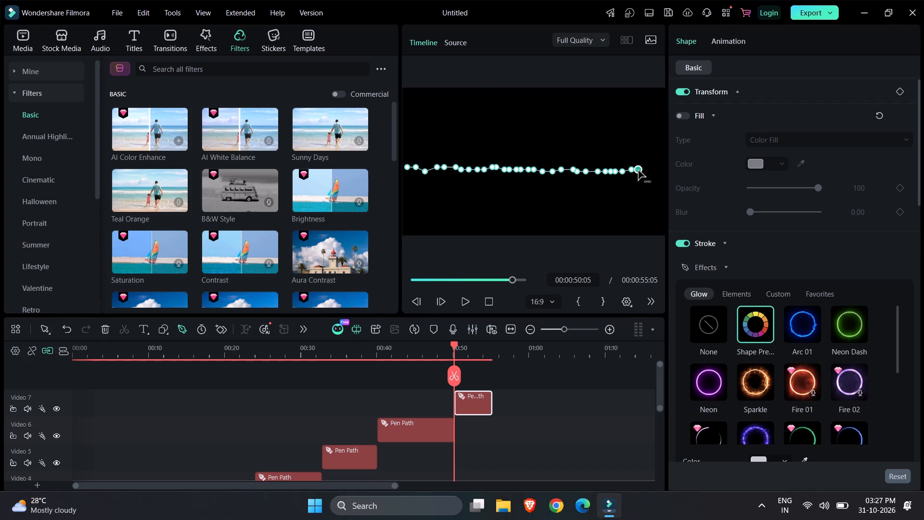
left_click(648, 171)
left_click(654, 171)
Turn the pen path downward along the frame's right edge to a corner near the bottom of the frame.
left_click(655, 183)
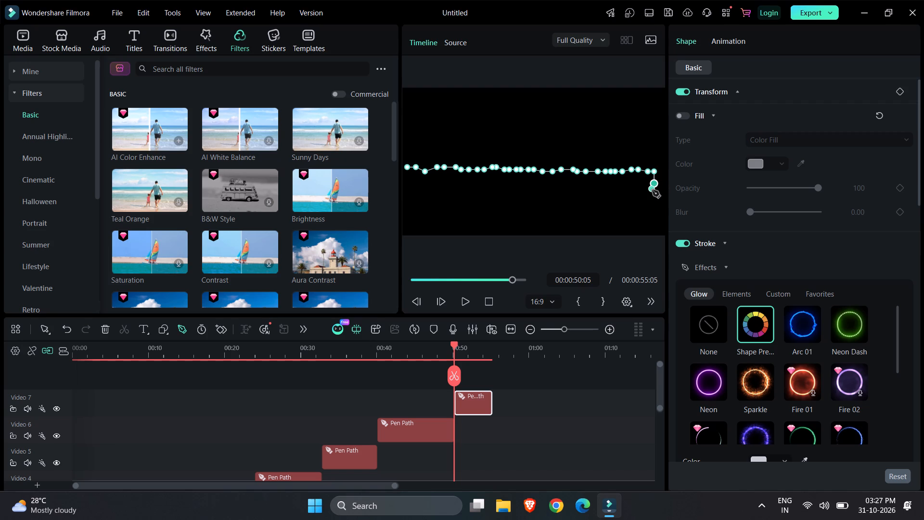
left_click(652, 190)
left_click(652, 198)
left_click(652, 203)
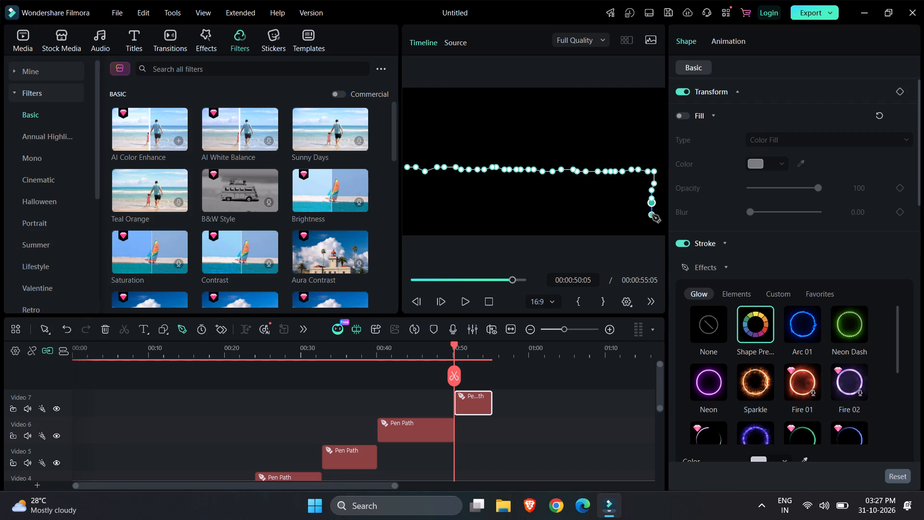
left_click(652, 215)
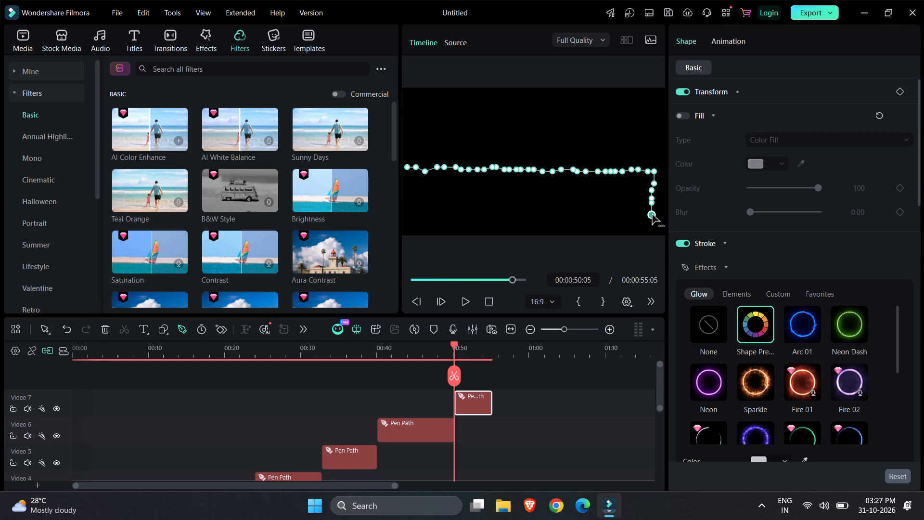
left_click(651, 223)
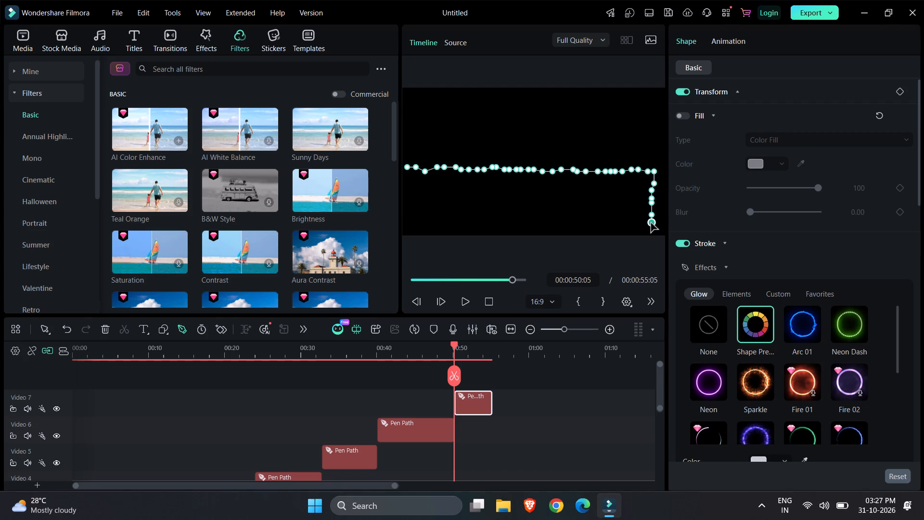
Run the pen path leftward along the bottom of the frame from the lower-right corner to about two-thirds of the width.
left_click(643, 223)
left_click(639, 223)
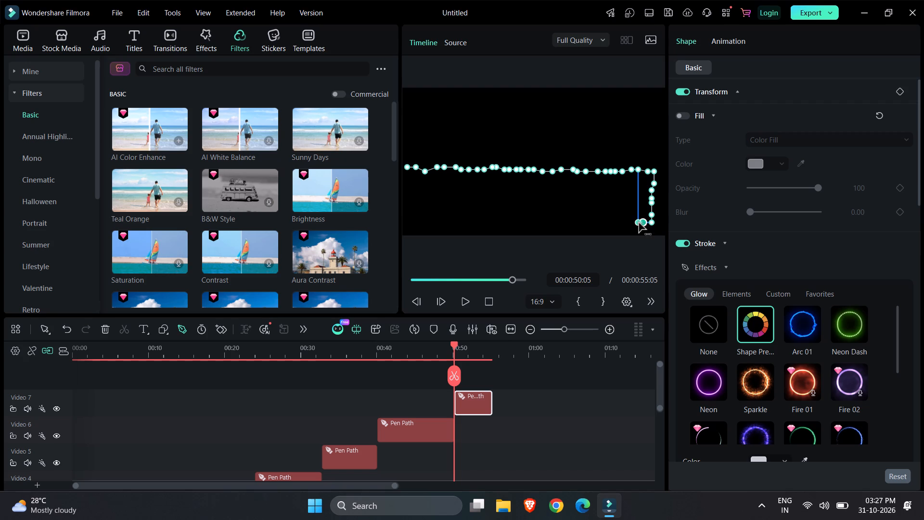
left_click(628, 223)
left_click(622, 223)
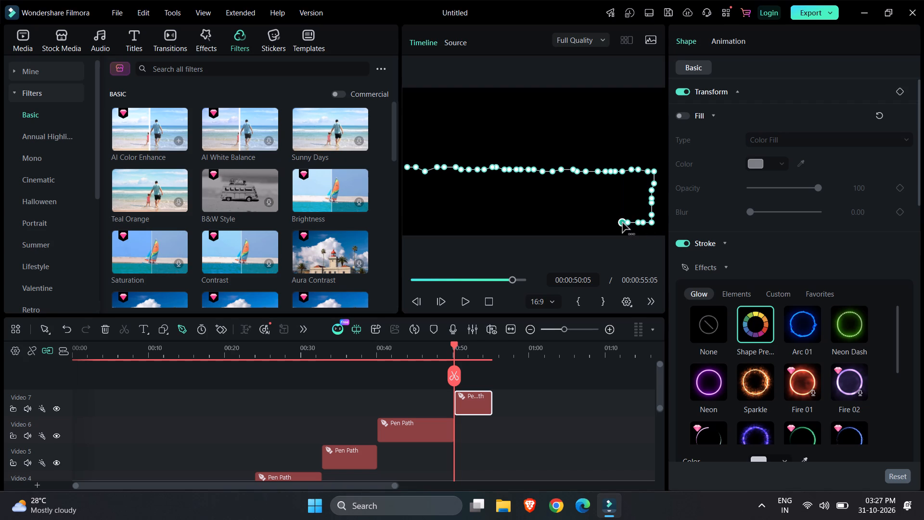
left_click(612, 223)
left_click(602, 223)
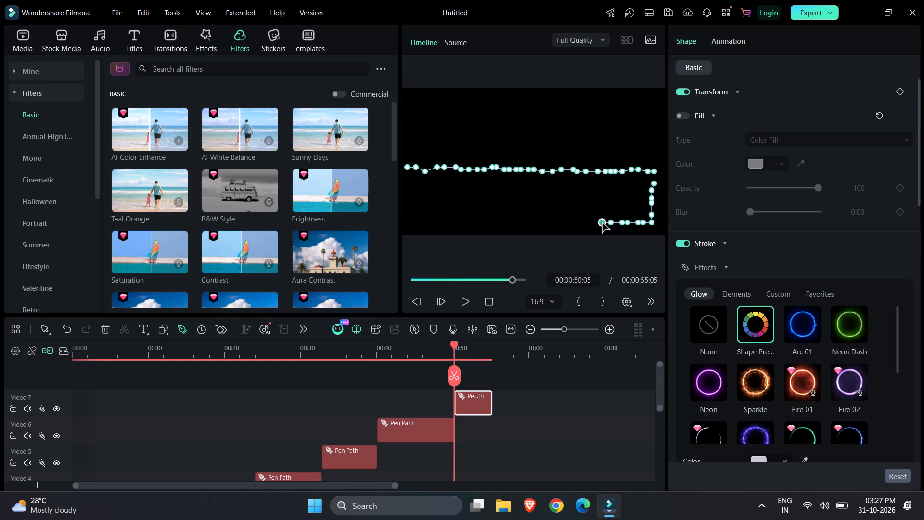
left_click(602, 223)
left_click(602, 223)
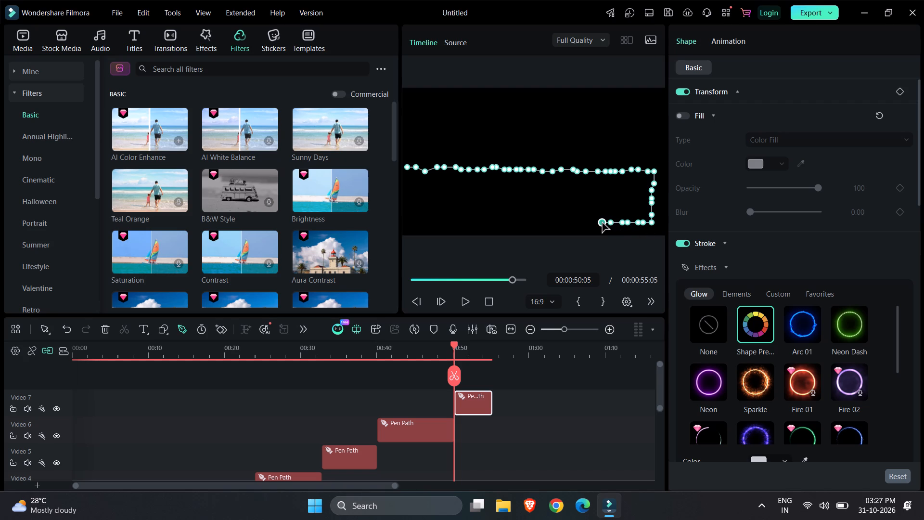
left_click(598, 223)
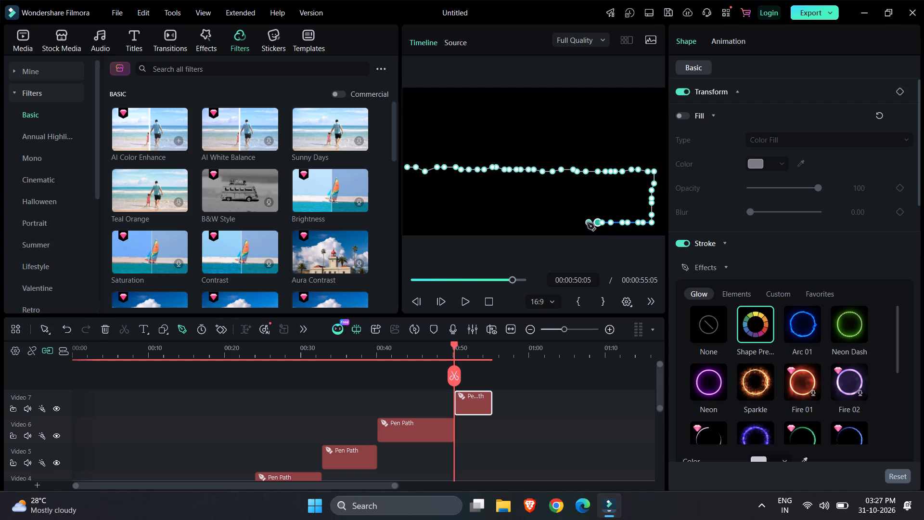
left_click(587, 223)
left_click(582, 223)
left_click(582, 223)
left_click(574, 223)
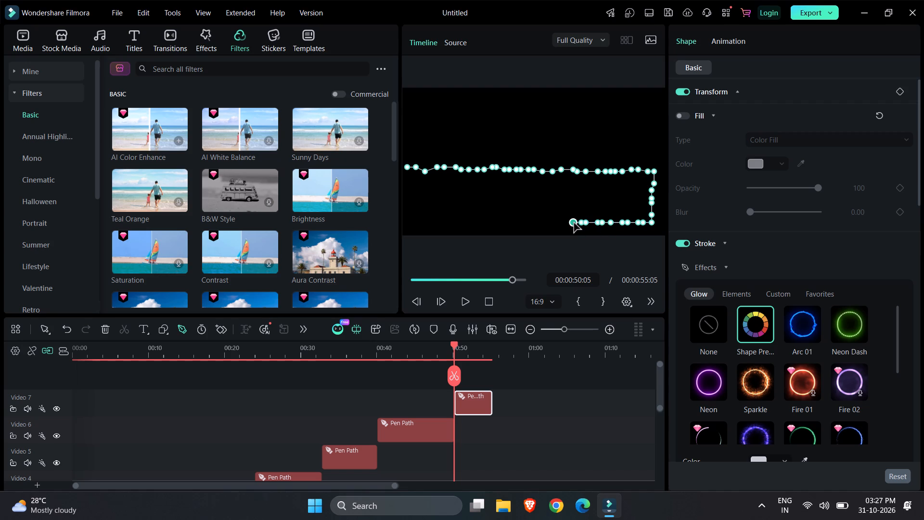
Continue the pen path's bottom row leftward in a nearly level line to about 40% of the frame width.
left_click(571, 223)
left_click(567, 223)
left_click(567, 223)
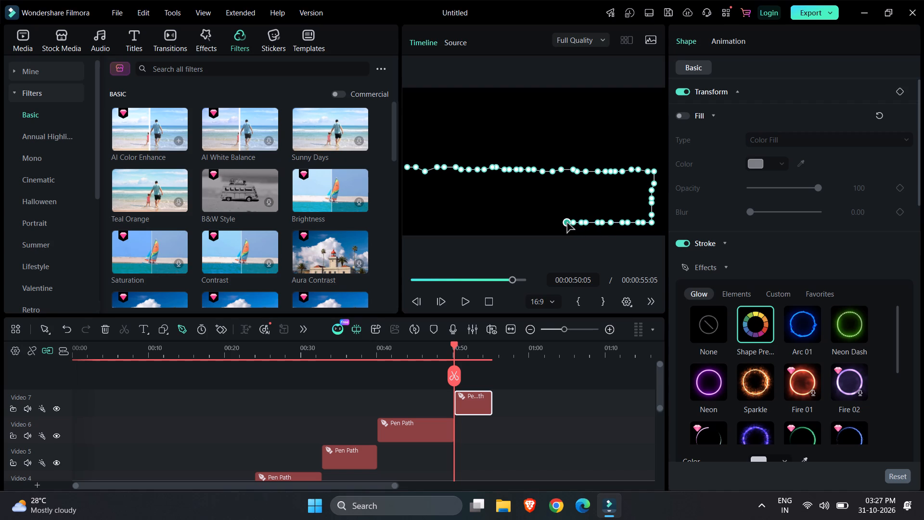
left_click(562, 223)
left_click(562, 223)
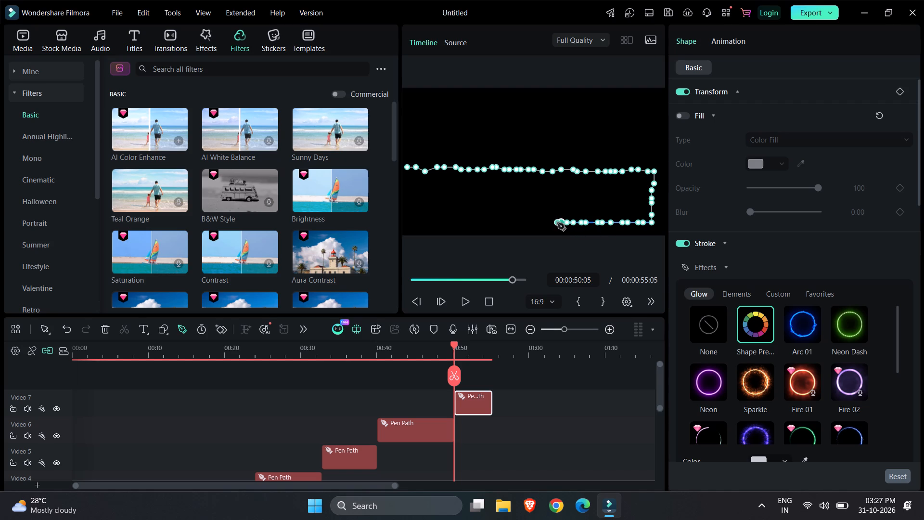
left_click(550, 223)
left_click(543, 223)
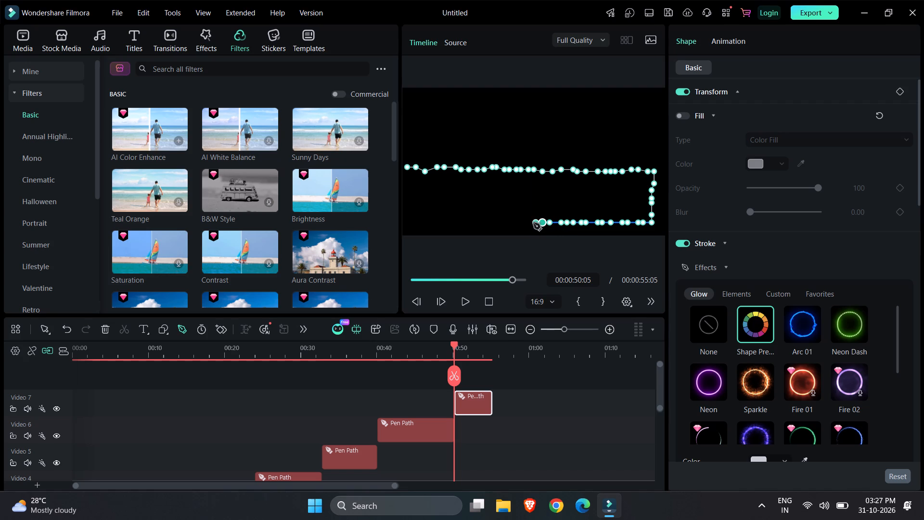
left_click(533, 223)
left_click(522, 223)
left_click(513, 224)
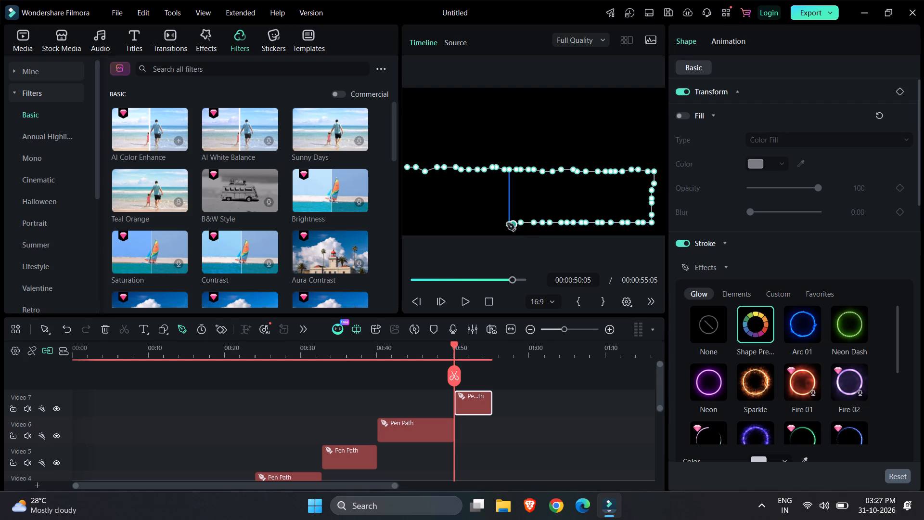
Extend the bottom row leftward with closely spaced points, dipping slightly, to about 20% of the frame width.
left_click(505, 223)
left_click(498, 223)
left_click(497, 223)
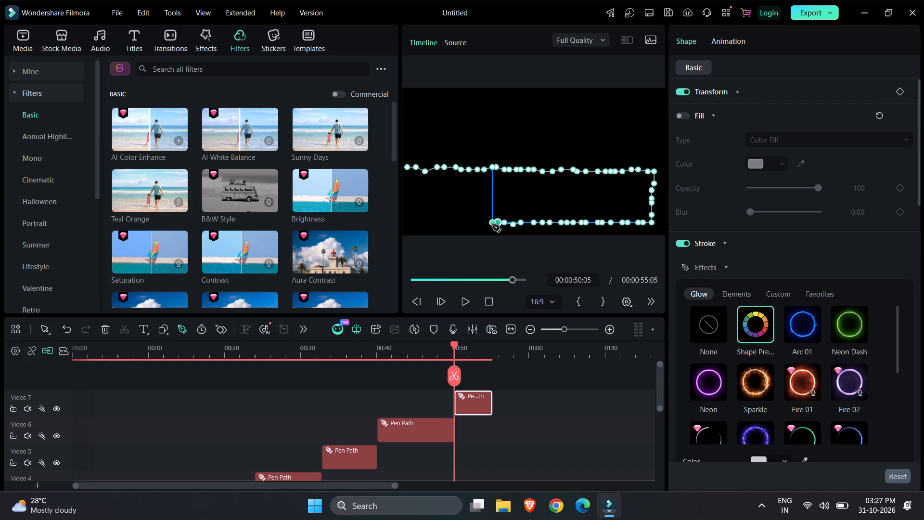
left_click(492, 224)
left_click(488, 224)
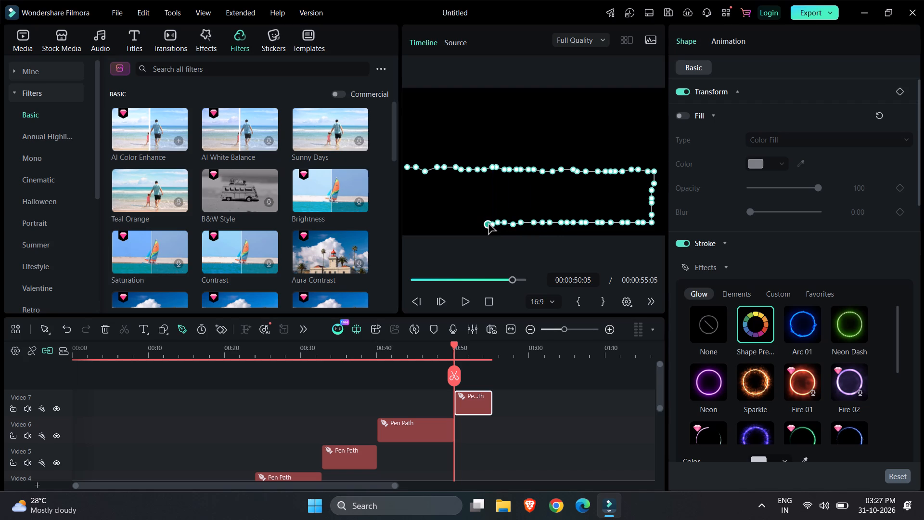
left_click(488, 224)
left_click(485, 227)
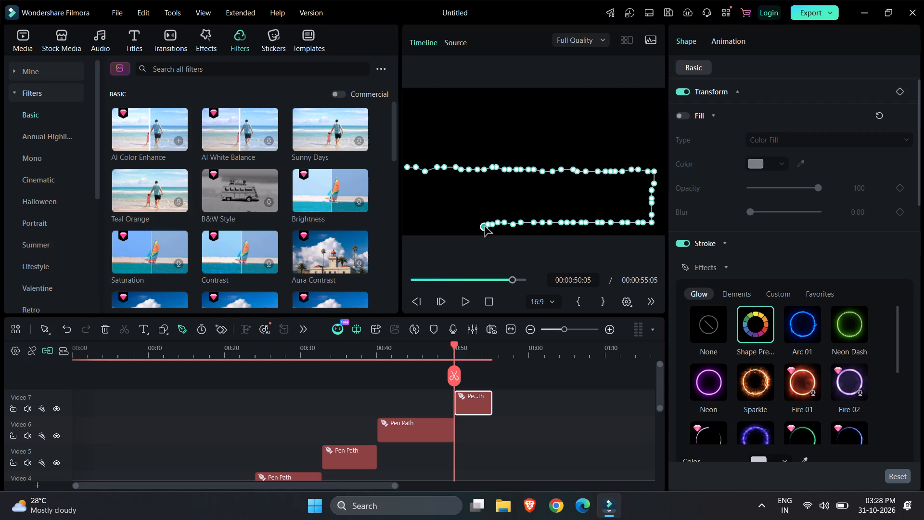
left_click(478, 227)
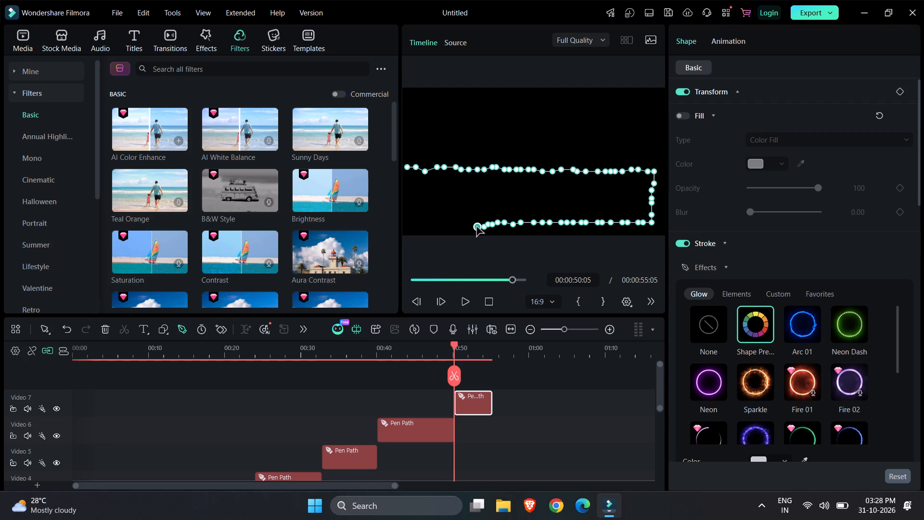
left_click(476, 228)
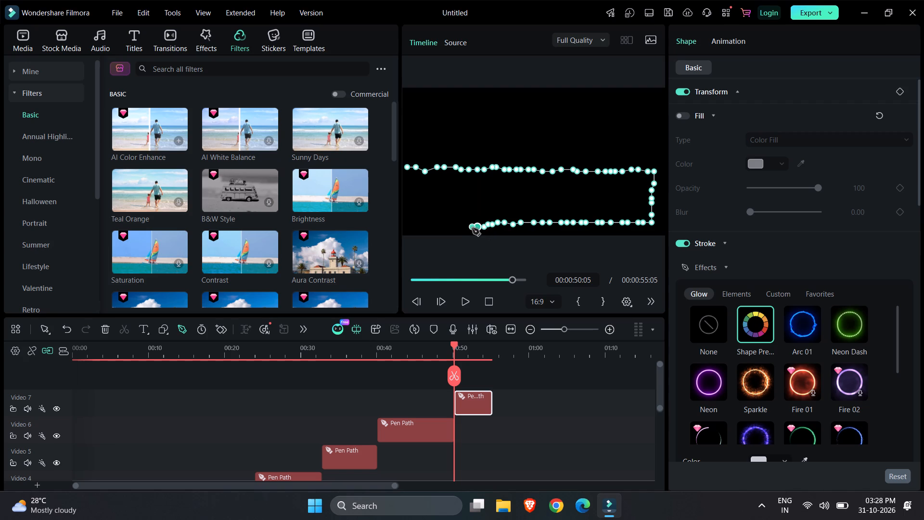
left_click(472, 228)
left_click(468, 228)
left_click(462, 228)
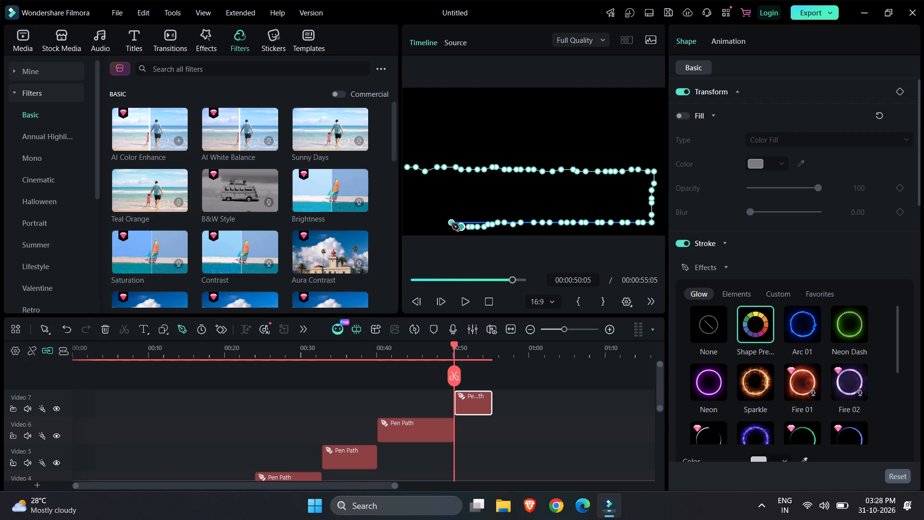
Add a small upward bump to the bottom row and carry the path to the frame's lower-left corner.
left_click(452, 223)
left_click(452, 223)
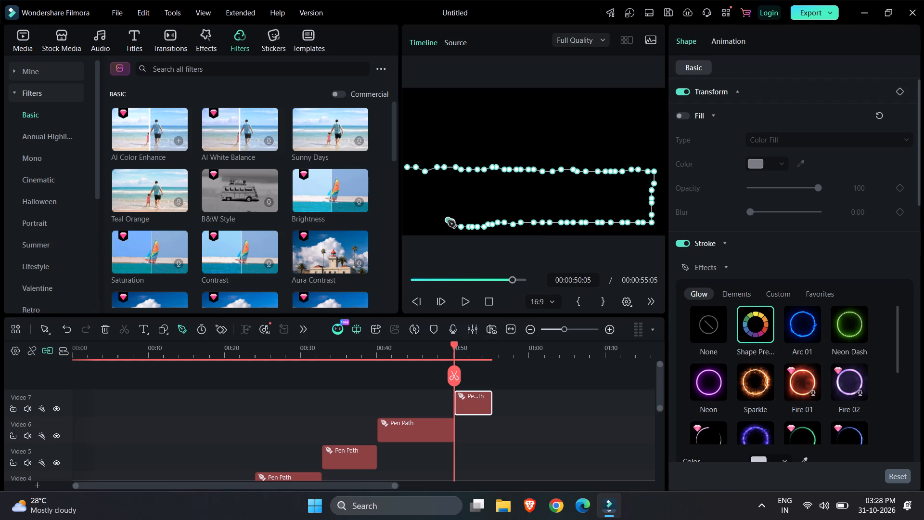
left_click(448, 221)
left_click(433, 227)
left_click(425, 227)
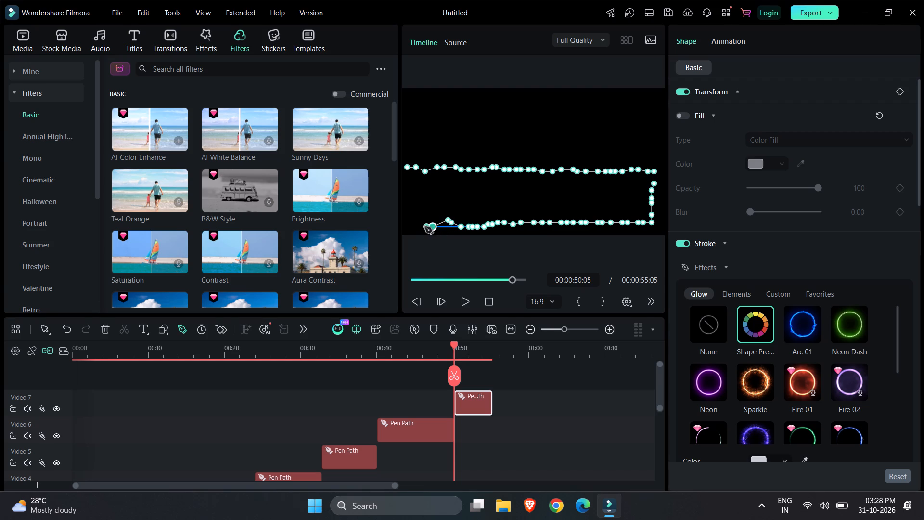
left_click(417, 227)
left_click(411, 228)
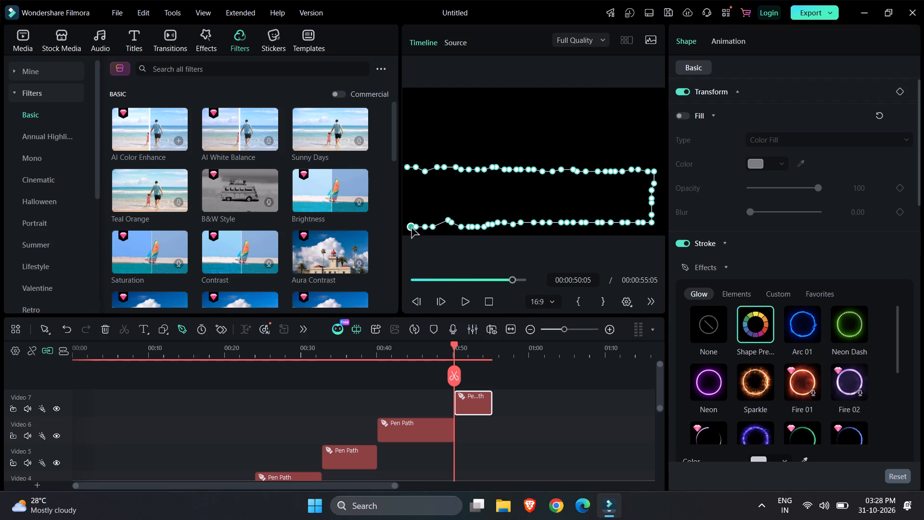
left_click(411, 228)
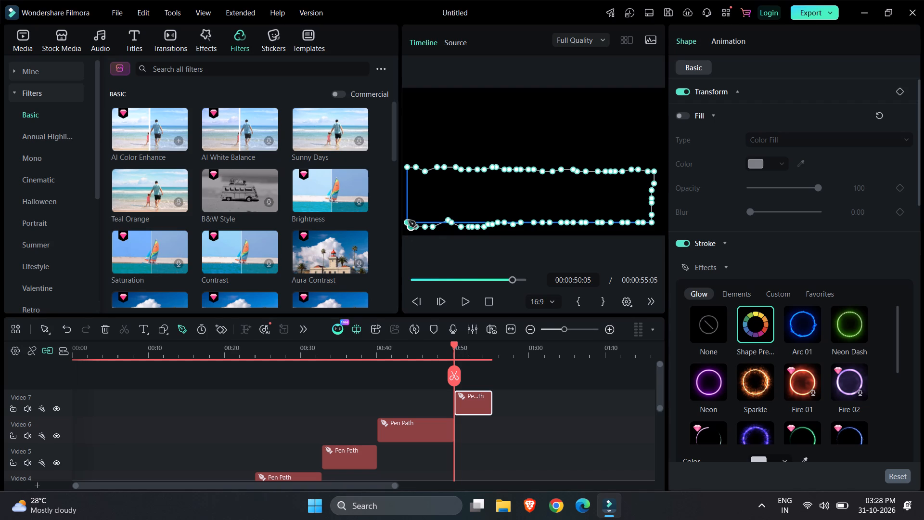
Run the pen path up the frame's left edge, past the start of the middle row, to the upper-left corner.
left_click(409, 221)
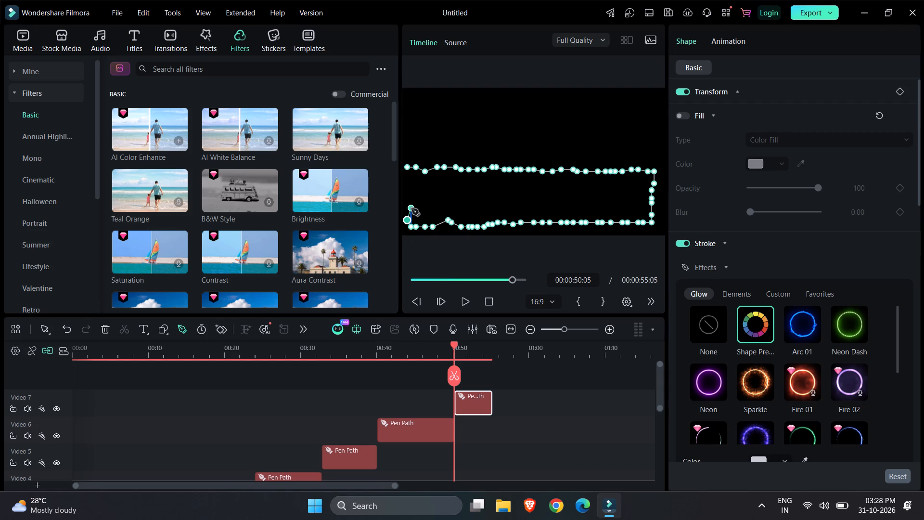
left_click(411, 208)
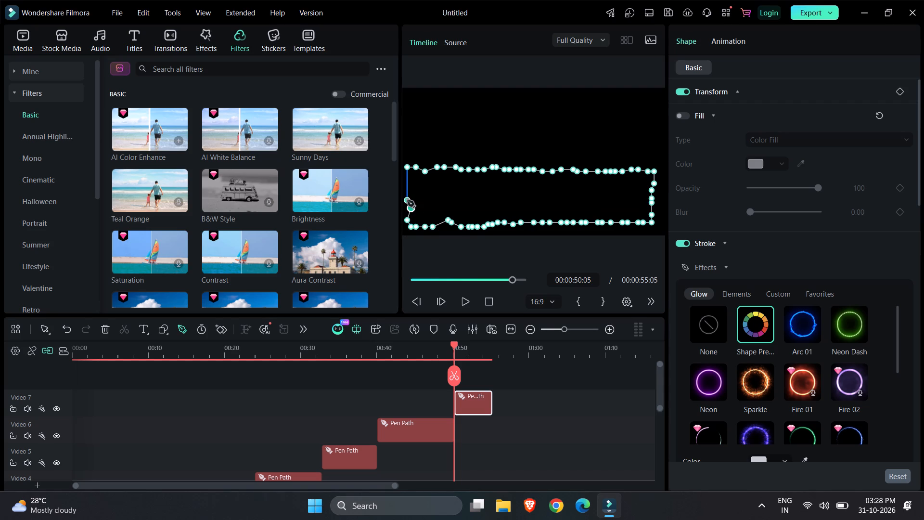
left_click(407, 200)
left_click(408, 192)
left_click(408, 182)
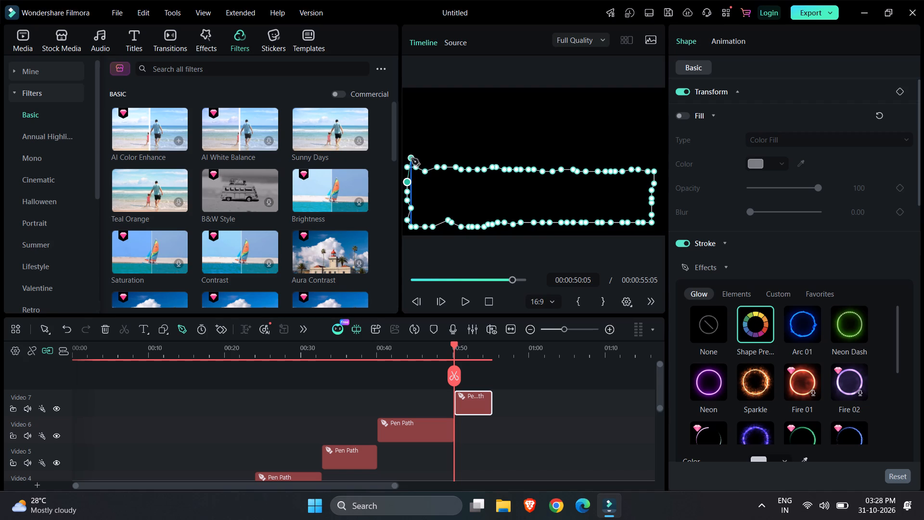
left_click(411, 158)
left_click(411, 150)
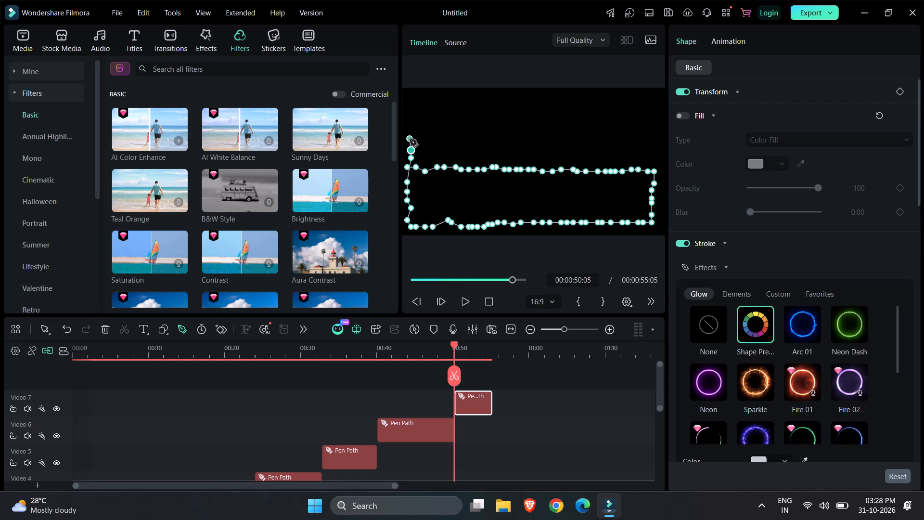
left_click(410, 139)
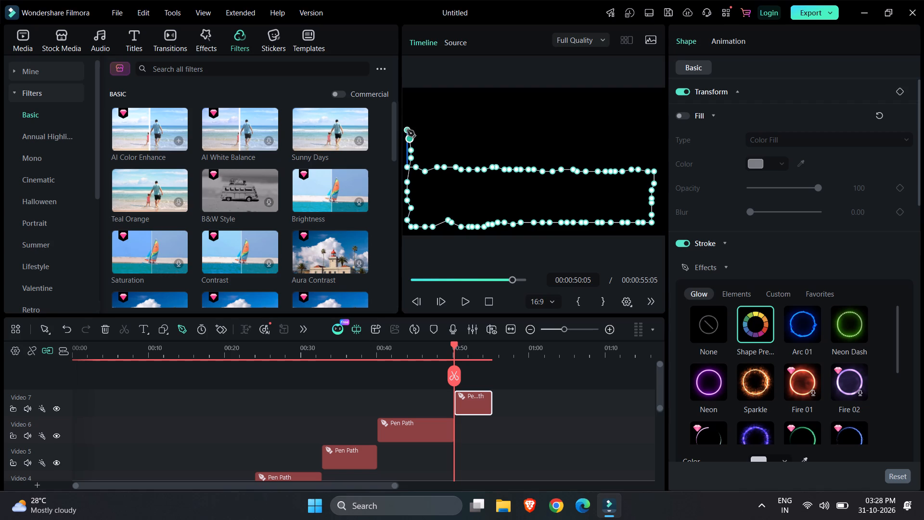
left_click(407, 130)
left_click(407, 119)
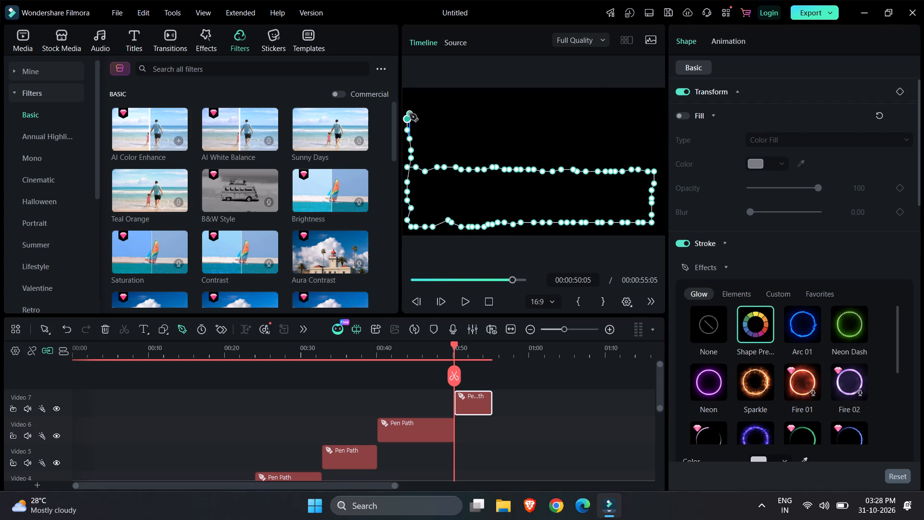
left_click(410, 109)
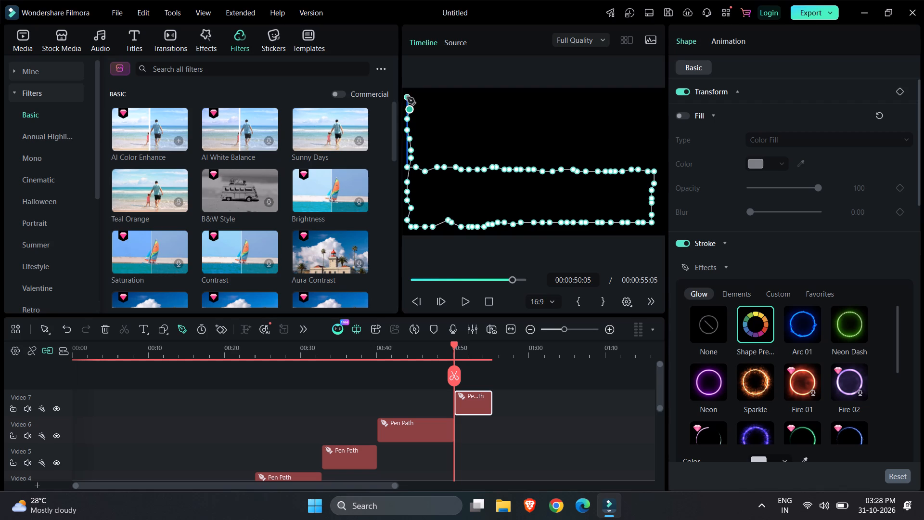
left_click(407, 97)
Run the pen path rightward along the frame's top edge from the upper-left corner to about half the width.
left_click(420, 95)
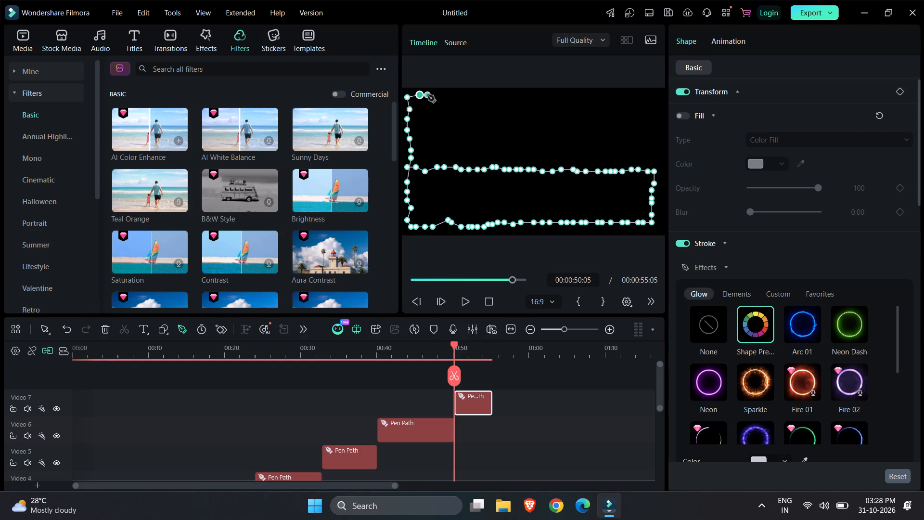
left_click(427, 95)
left_click(435, 95)
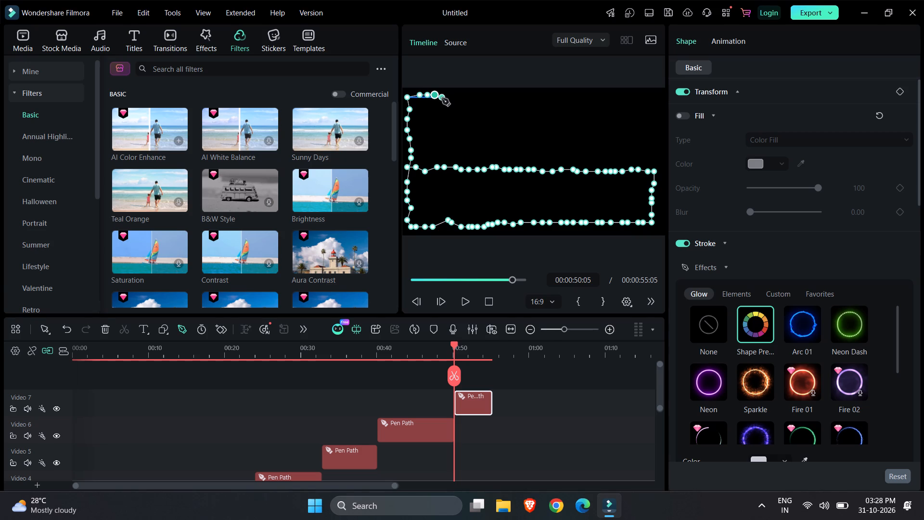
left_click(443, 98)
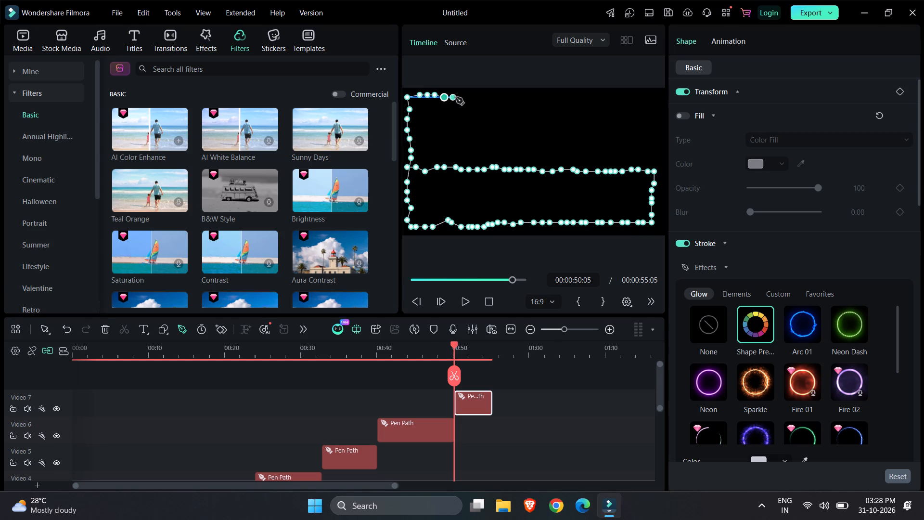
left_click(456, 97)
left_click(463, 97)
left_click(473, 97)
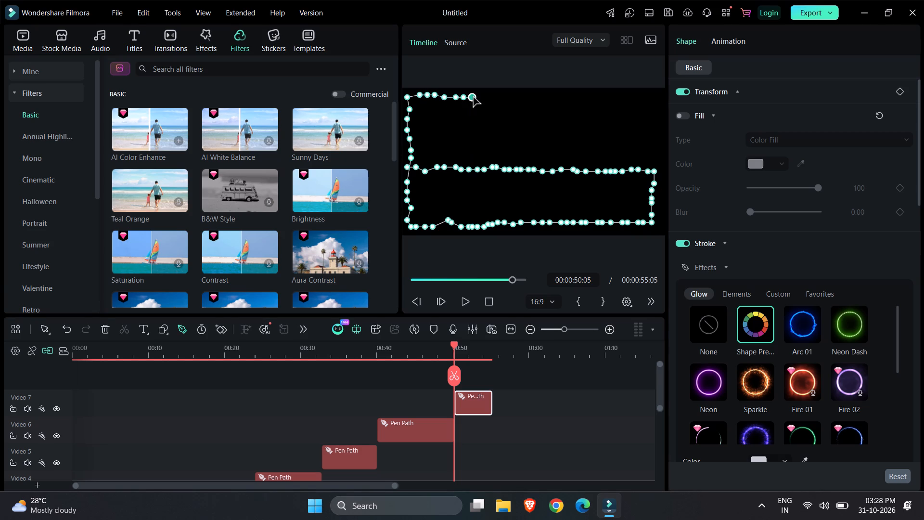
left_click(480, 97)
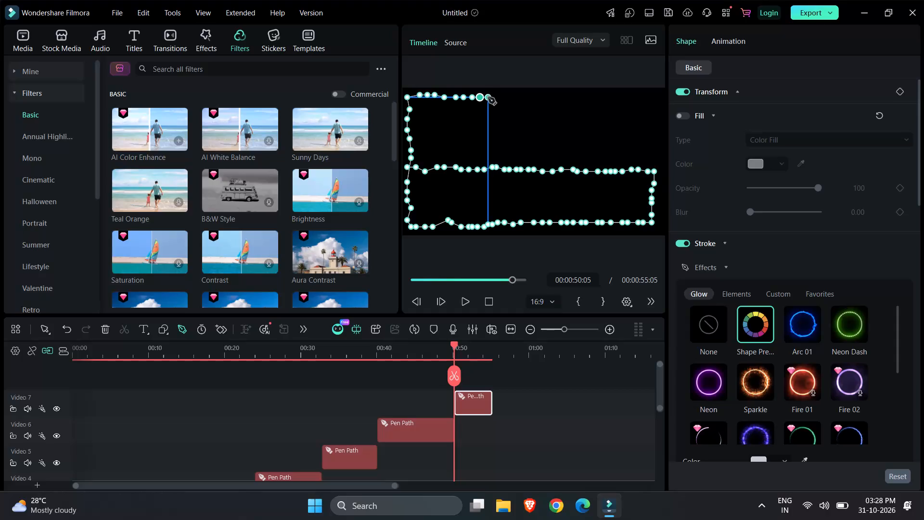
left_click(488, 95)
left_click(500, 98)
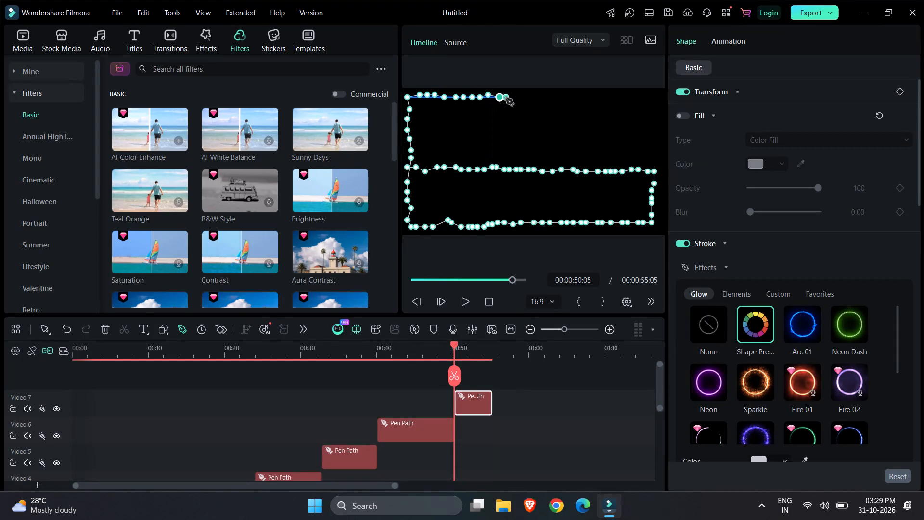
left_click(510, 98)
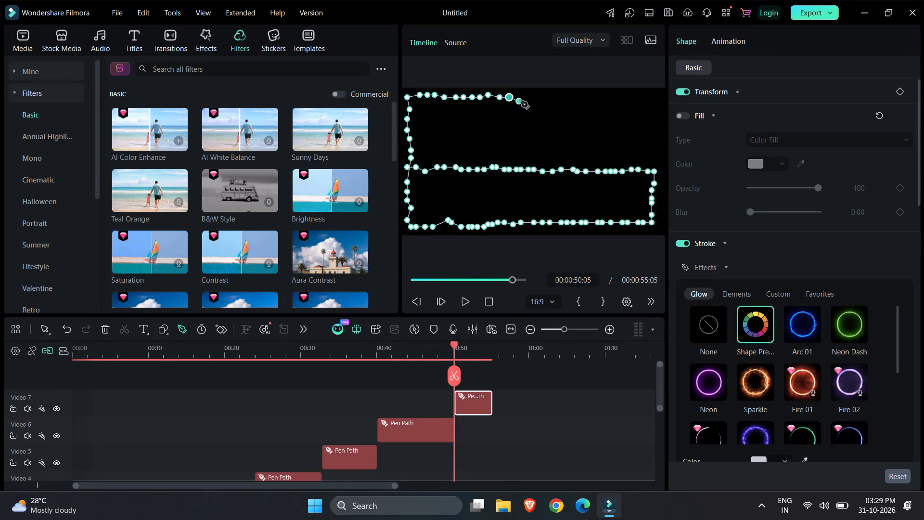
left_click(522, 97)
left_click(530, 97)
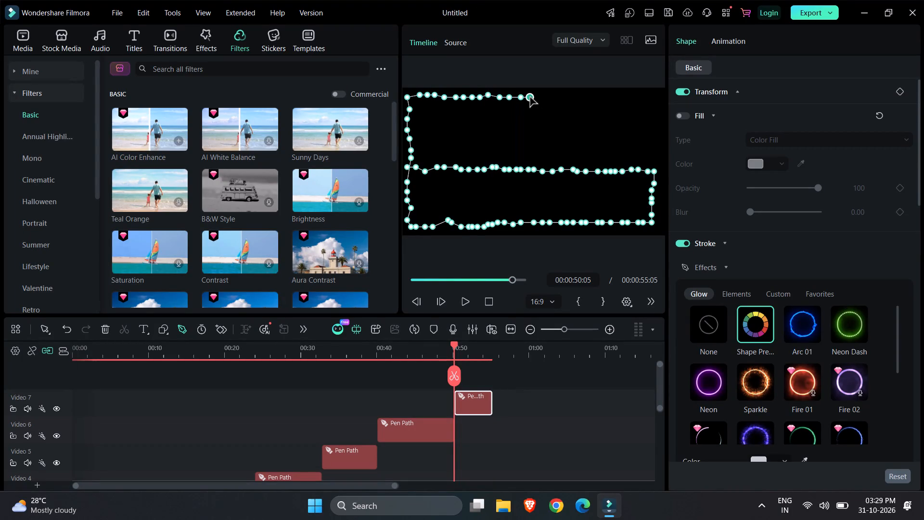
Continue the pen path along the frame's top edge from about half the width to the upper-right corner.
left_click(541, 97)
left_click(550, 97)
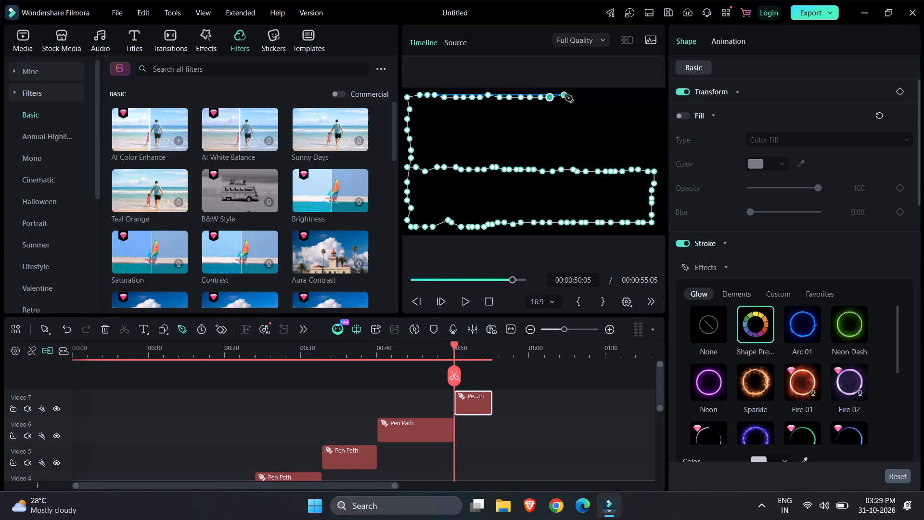
left_click(559, 100)
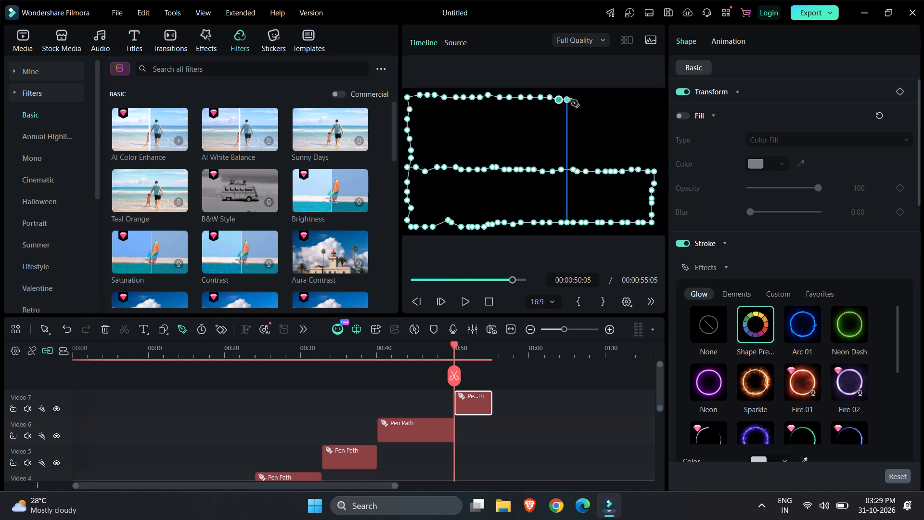
left_click(571, 100)
left_click(577, 99)
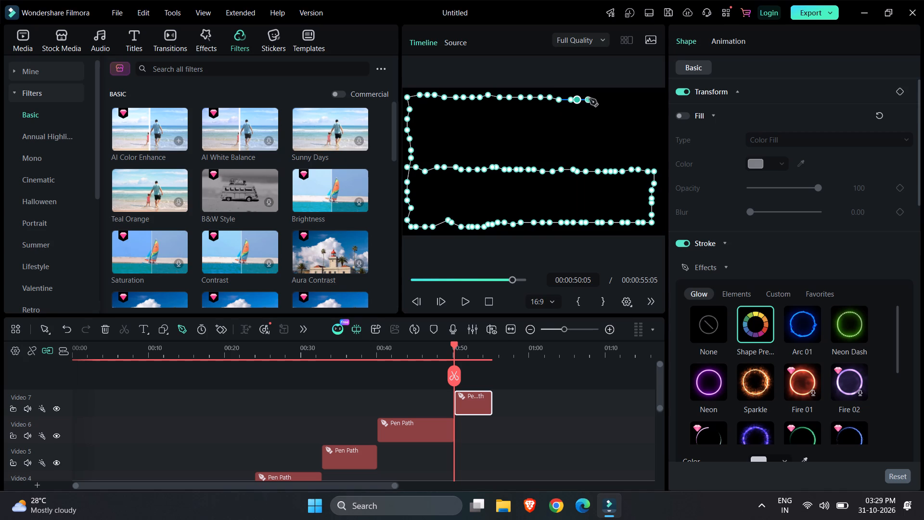
left_click(591, 99)
left_click(599, 99)
left_click(606, 99)
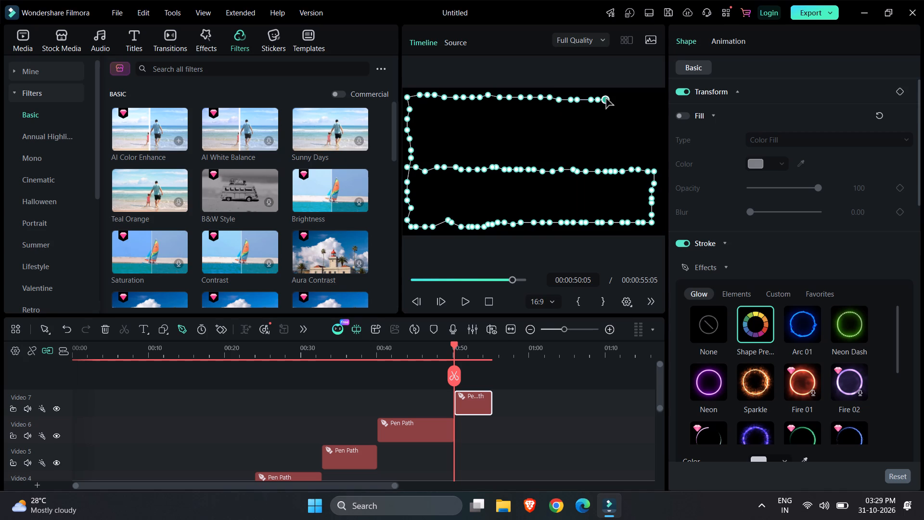
left_click(615, 99)
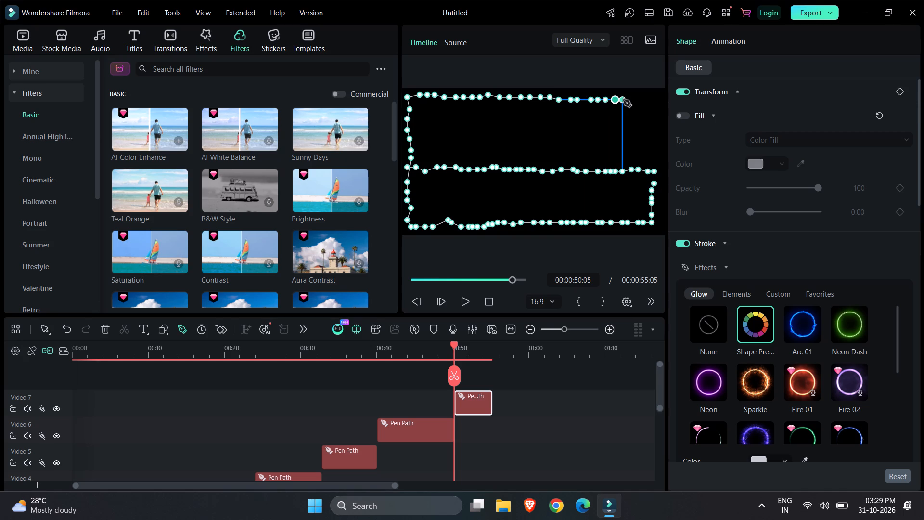
left_click(623, 100)
left_click(631, 102)
left_click(640, 99)
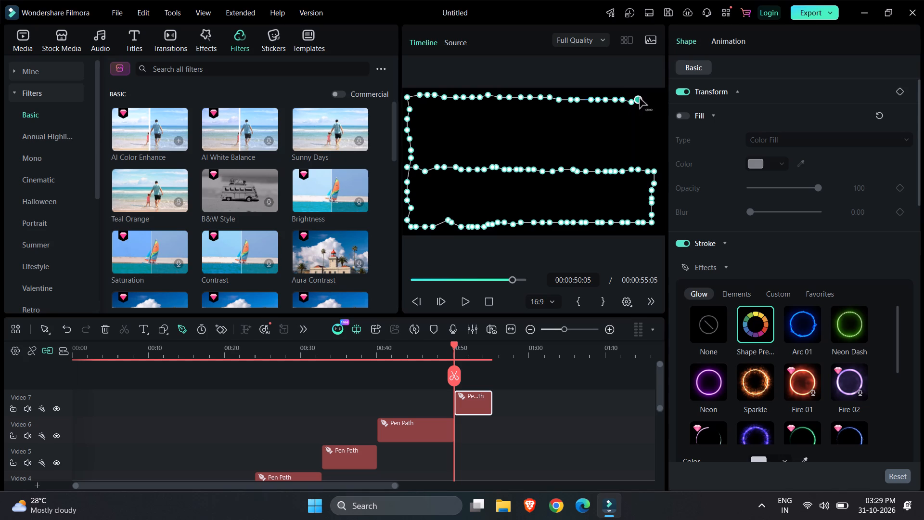
left_click(644, 99)
left_click(651, 99)
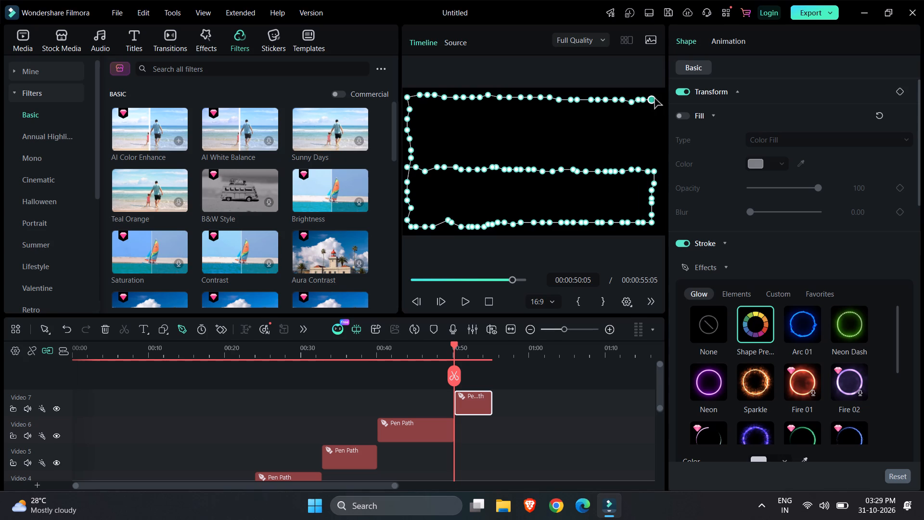
left_click(654, 99)
Run the pen path down the frame's right side, slanting slightly inward, to just above the middle row.
left_click(655, 112)
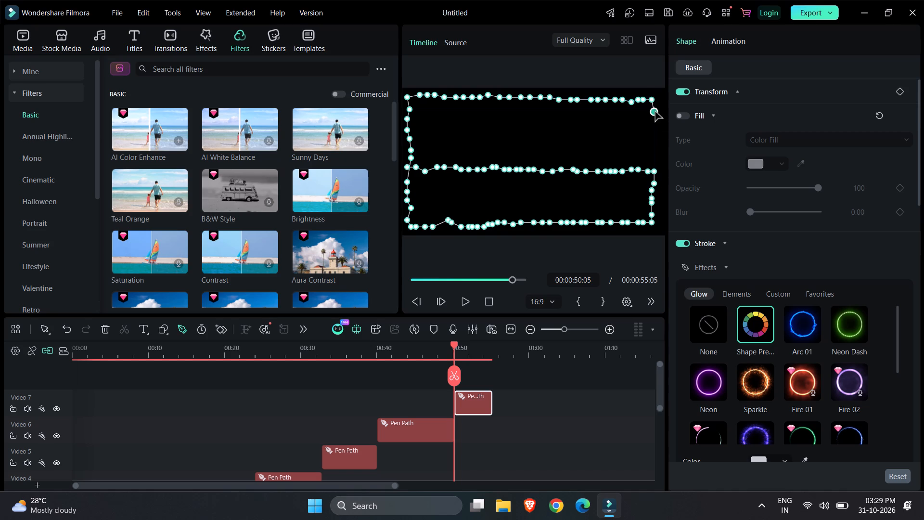
left_click(648, 120)
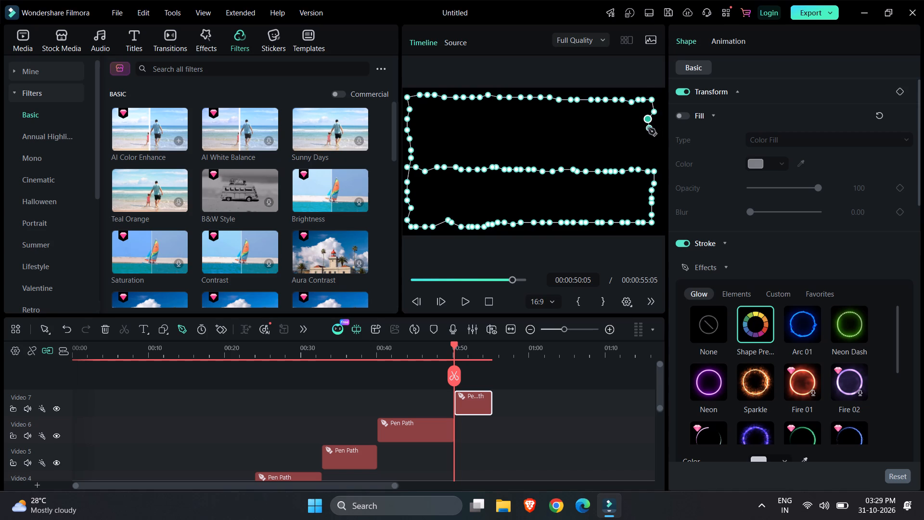
left_click(647, 128)
left_click(643, 140)
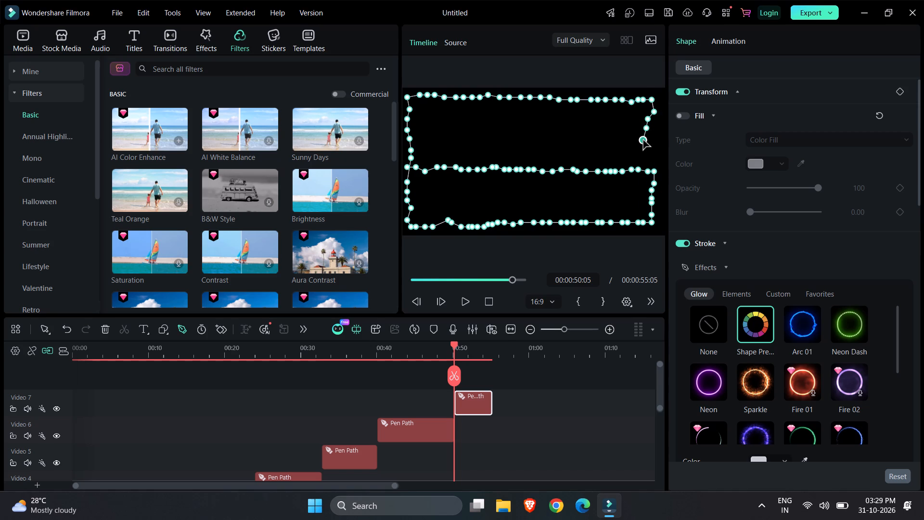
left_click(643, 150)
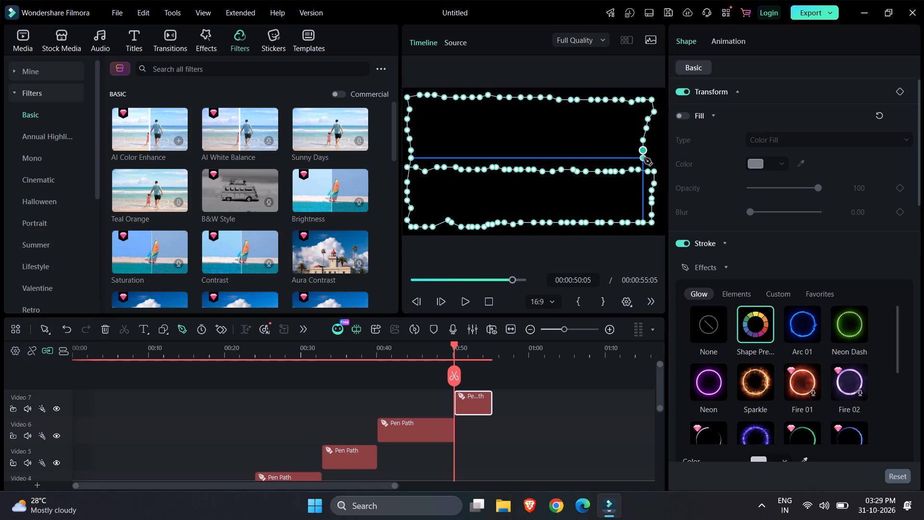
left_click(644, 158)
Run the pen path leftward just above the middle row, with closely spaced points, to about 58% of the frame width.
left_click(635, 158)
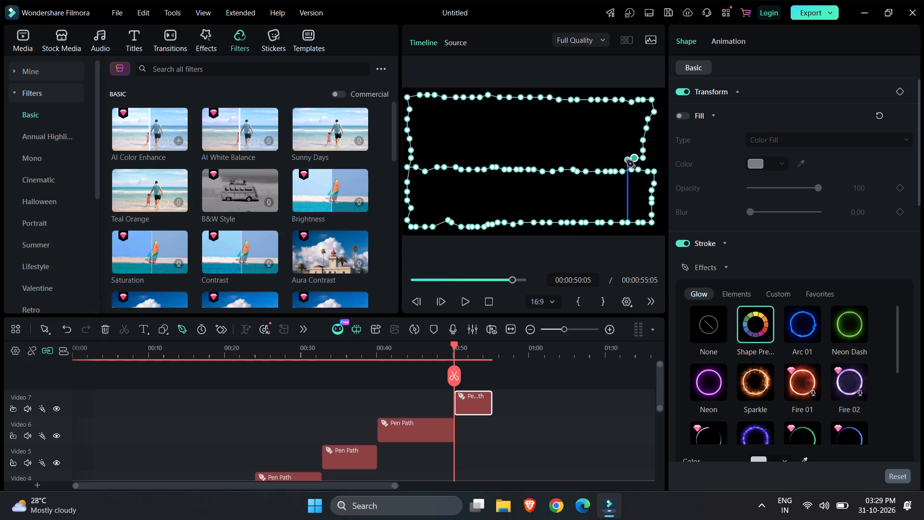
left_click(627, 160)
left_click(616, 162)
left_click(612, 162)
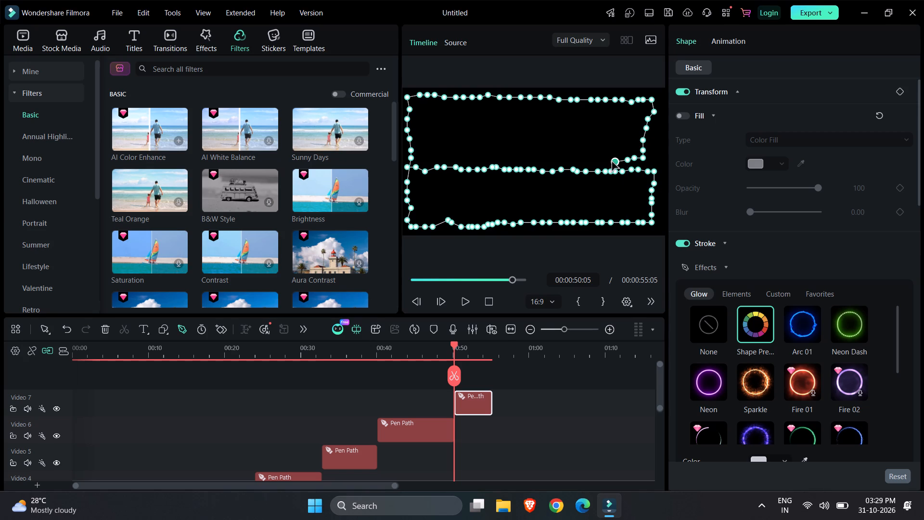
left_click(608, 162)
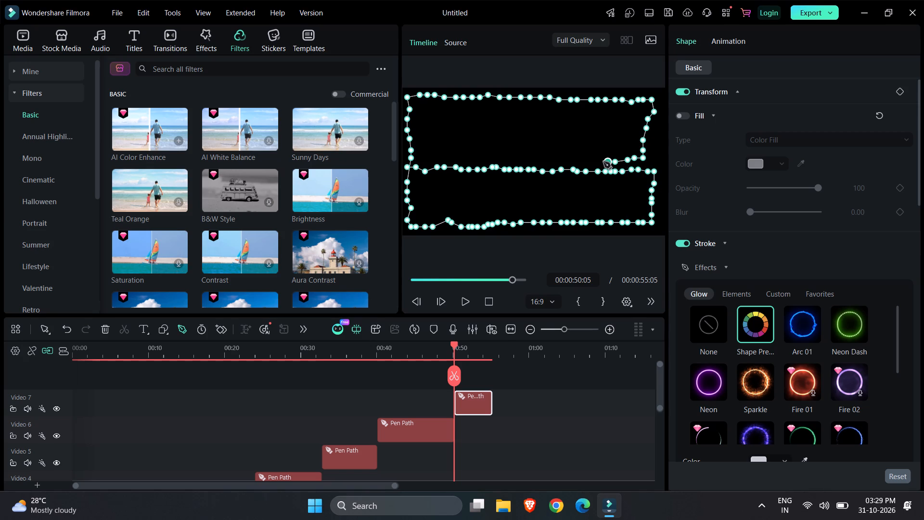
left_click(603, 162)
left_click(595, 162)
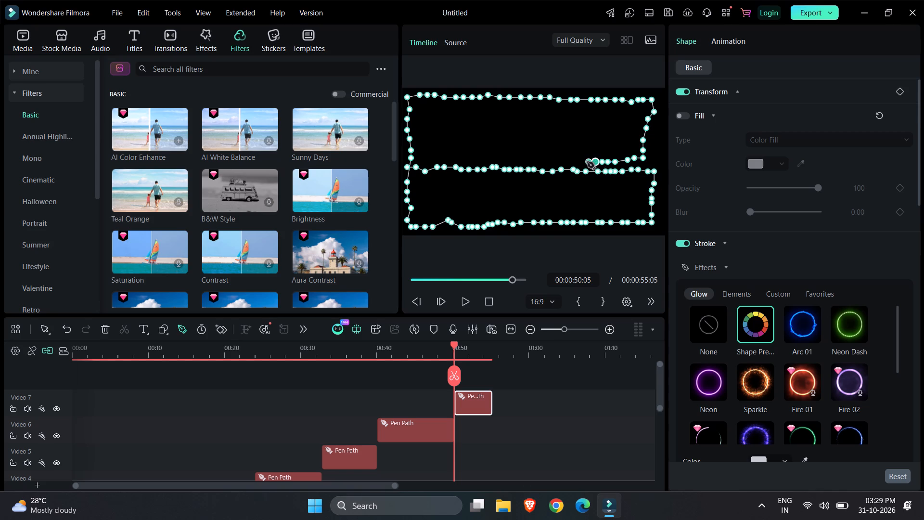
left_click(586, 162)
left_click(578, 162)
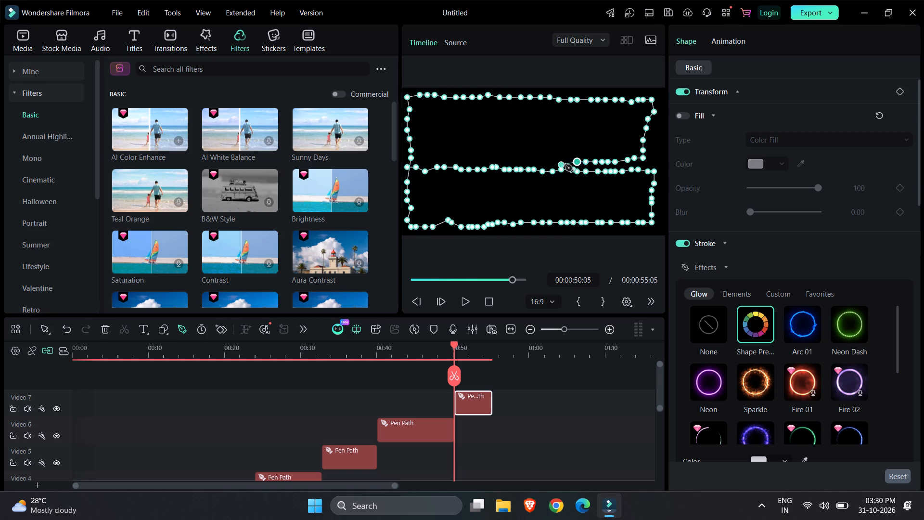
left_click(566, 162)
left_click(565, 162)
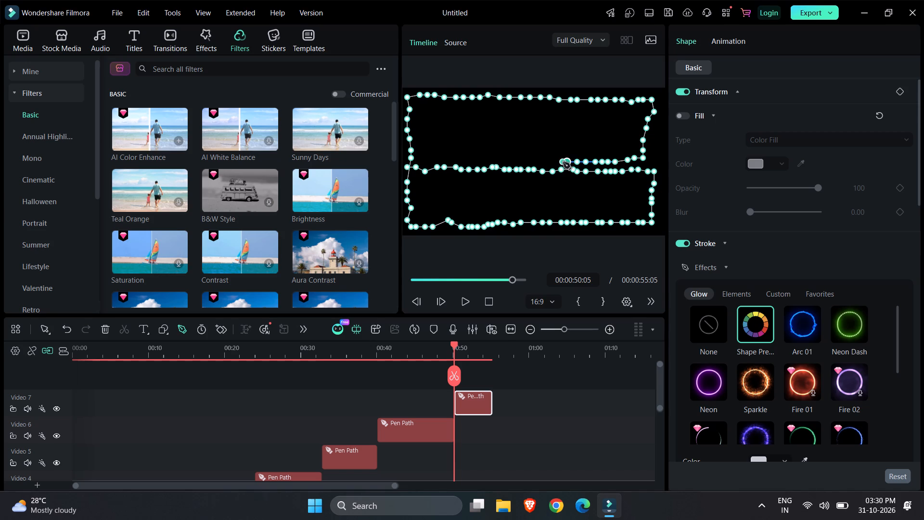
left_click(563, 162)
left_click(555, 161)
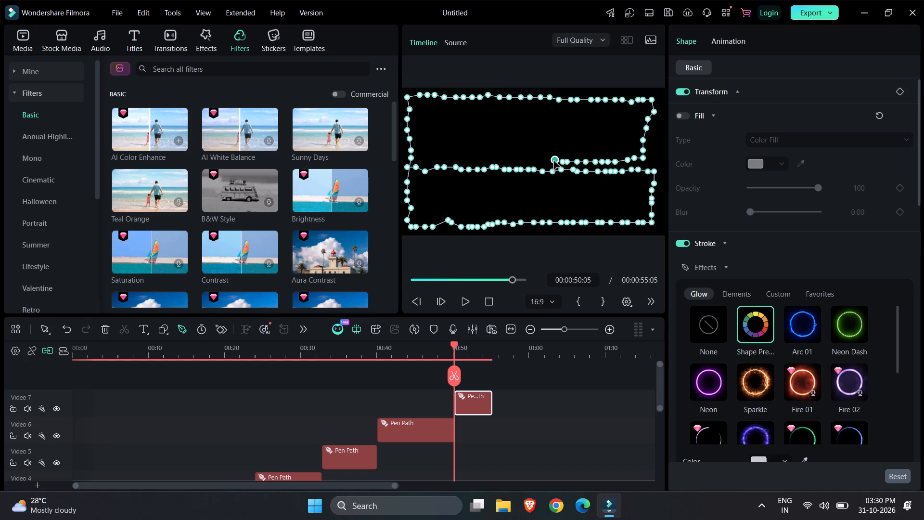
Extend the row above the middle row leftward, rising gently, to about 20% of the frame width.
left_click(553, 161)
left_click(550, 158)
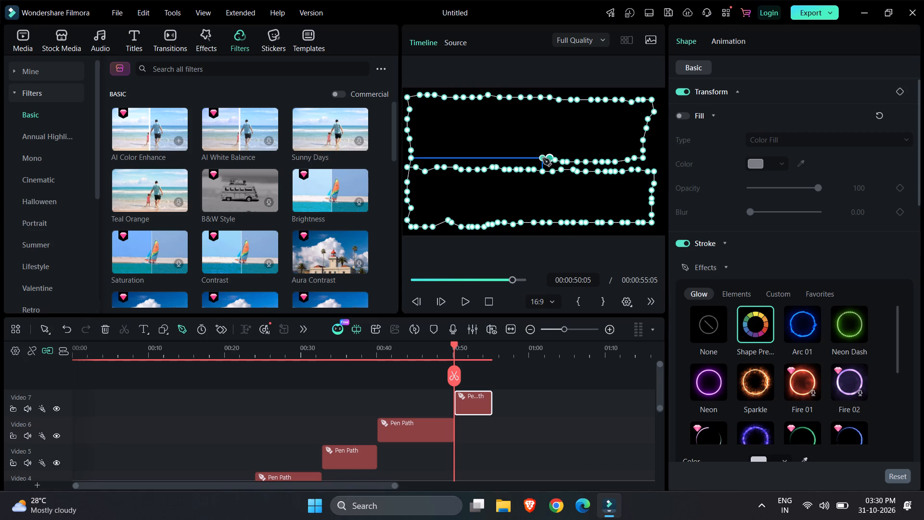
left_click(543, 158)
left_click(535, 157)
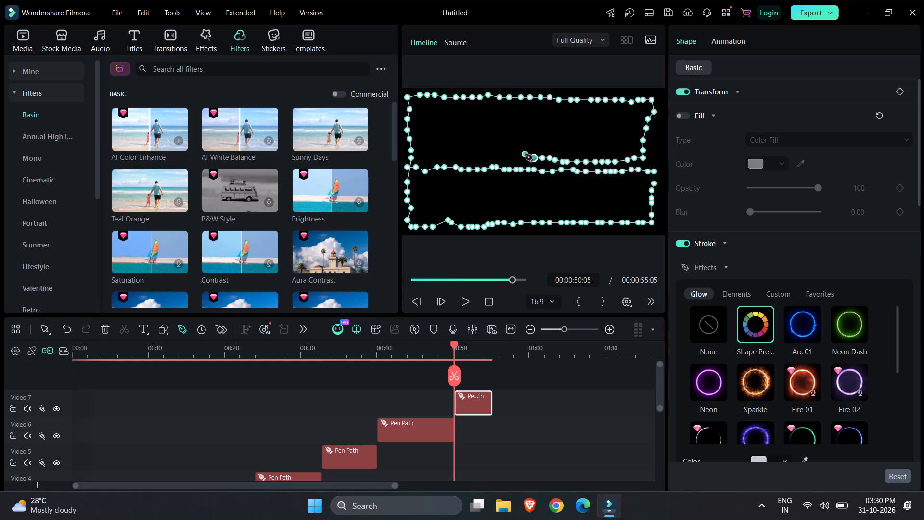
left_click(525, 154)
left_click(517, 154)
left_click(506, 154)
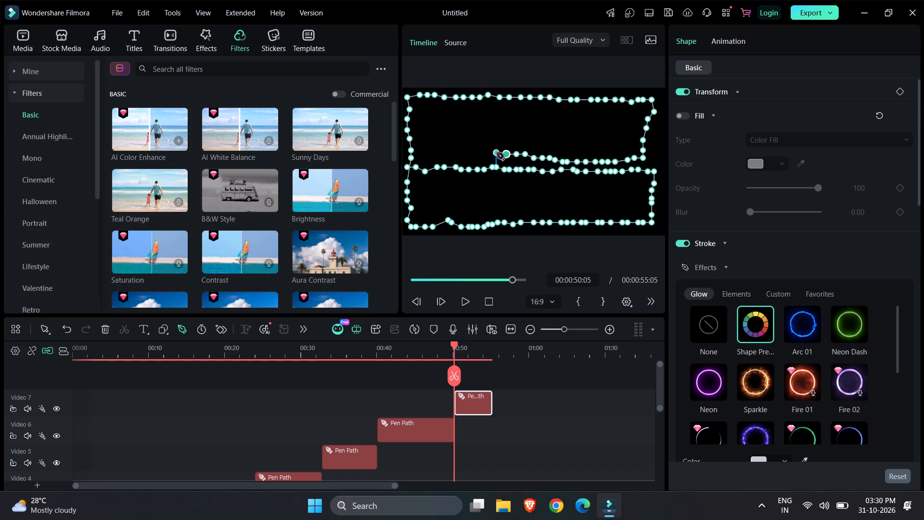
left_click(497, 153)
left_click(483, 153)
left_click(479, 153)
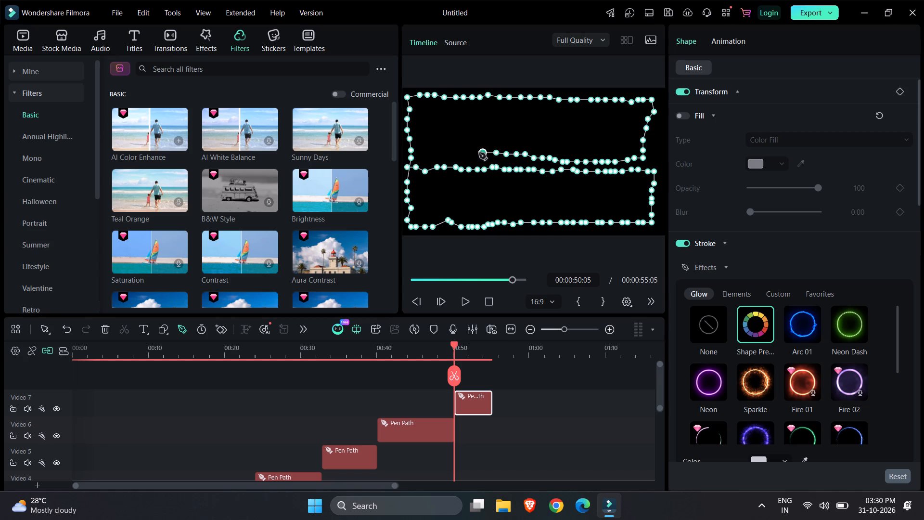
left_click(474, 153)
left_click(463, 153)
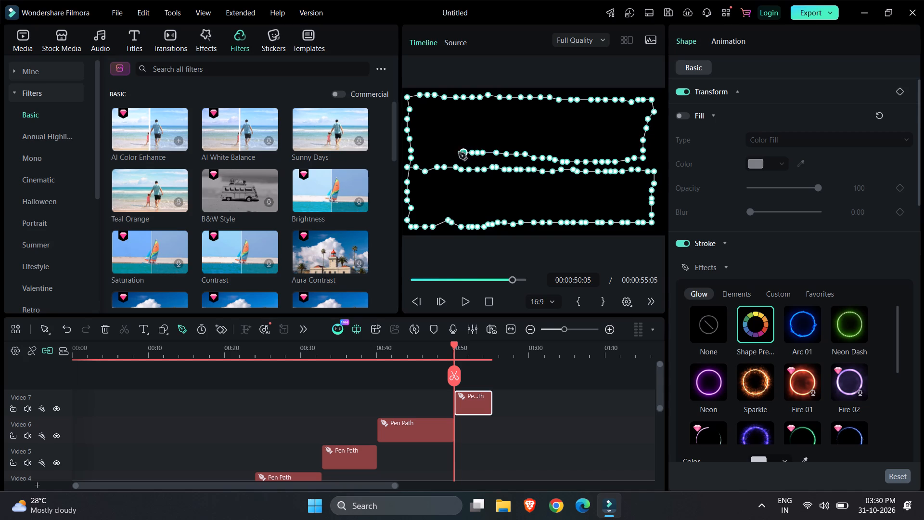
left_click(457, 153)
Dip the row slightly and carry it leftward to just inside the path's left side.
left_click(441, 156)
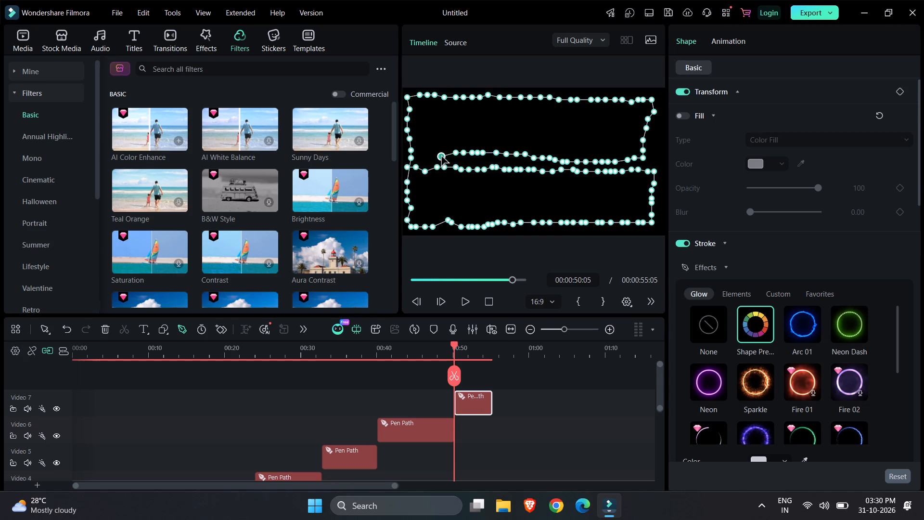
left_click(437, 156)
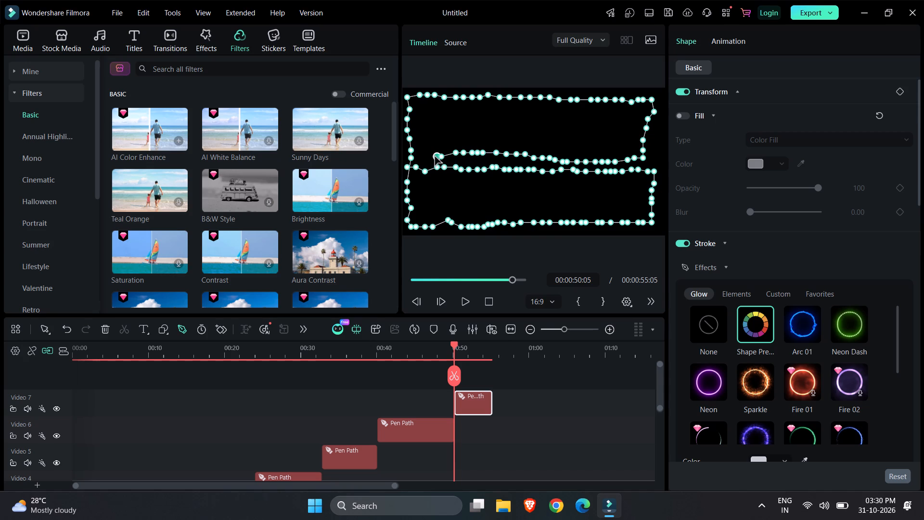
left_click(435, 156)
left_click(429, 156)
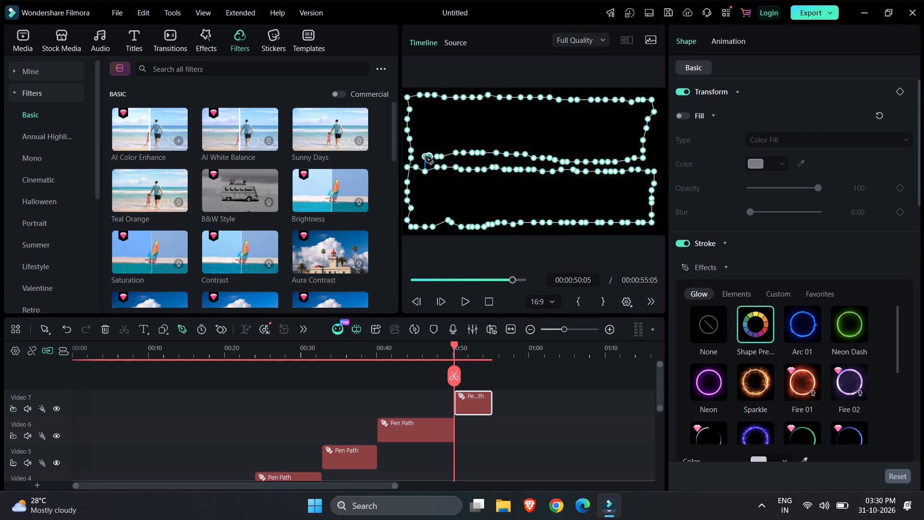
left_click(422, 158)
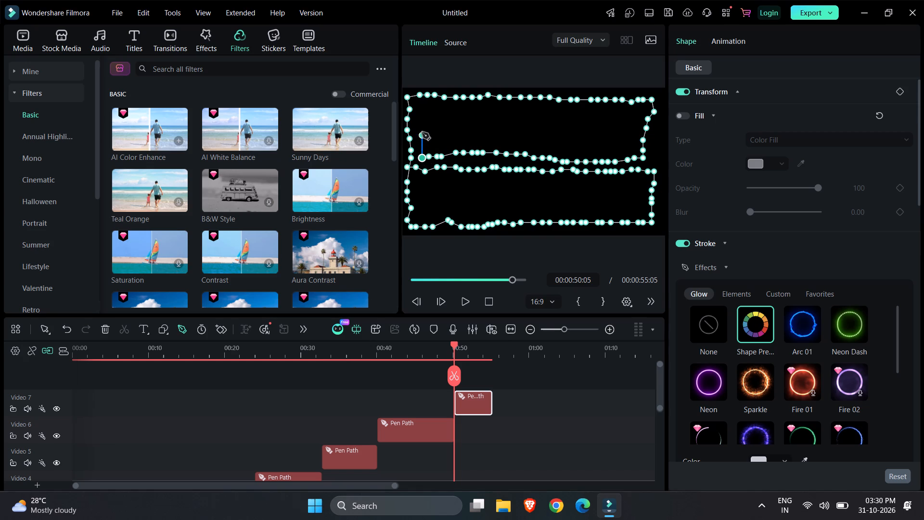
Raise the pen path inside its left side to the middle of the upper half and run it rightward to about 36% of the frame width.
left_click(421, 131)
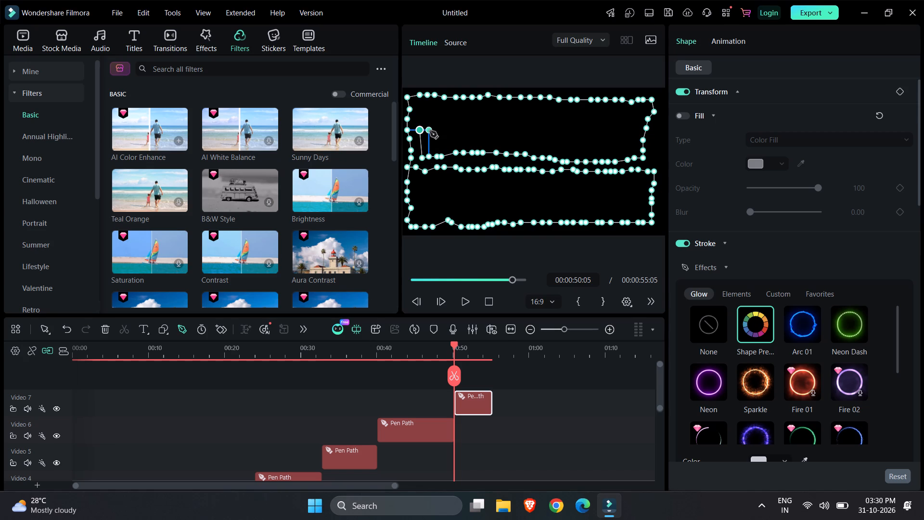
left_click(430, 131)
left_click(441, 130)
left_click(450, 127)
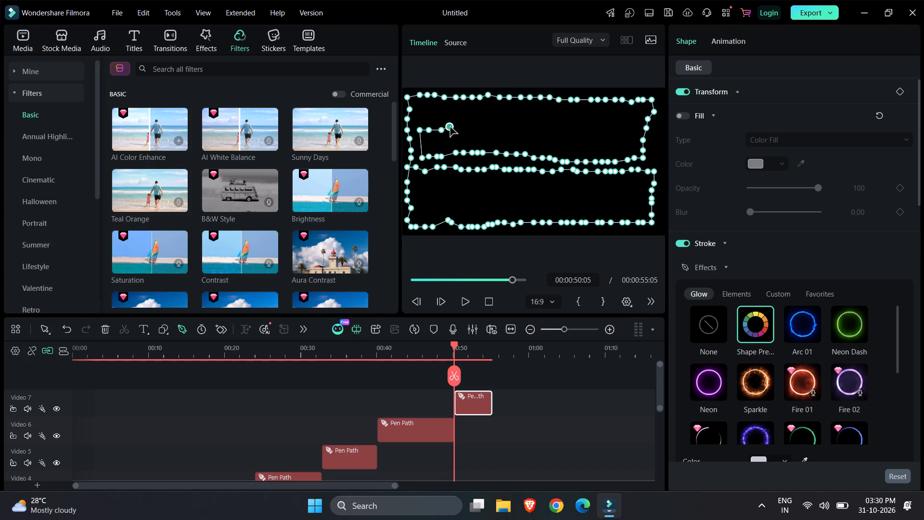
left_click(457, 126)
left_click(461, 123)
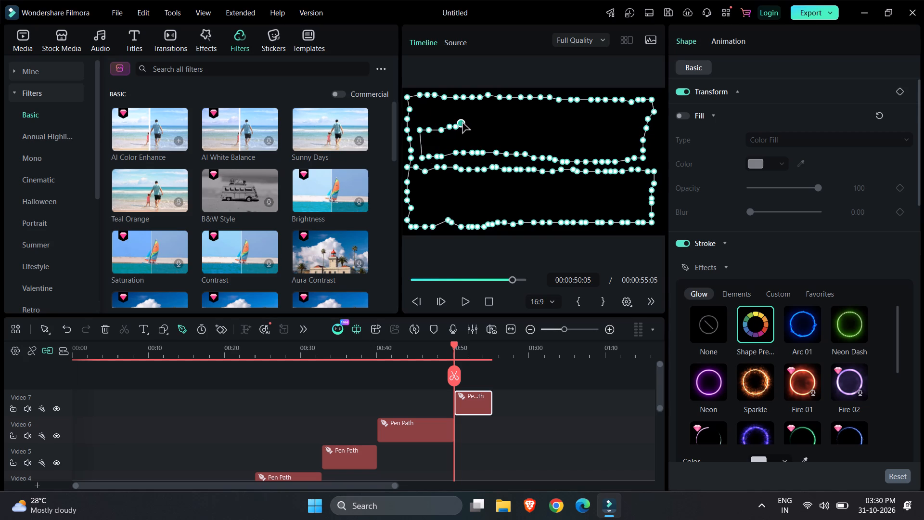
left_click(467, 127)
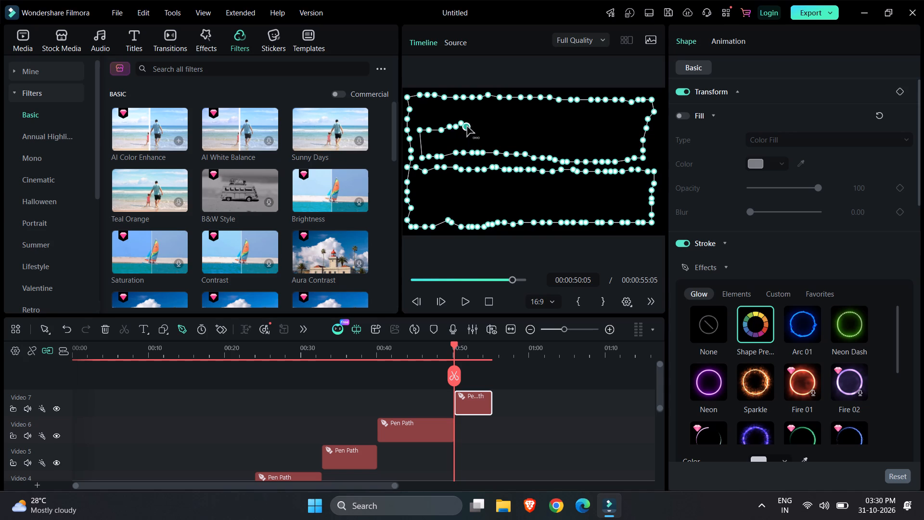
left_click(475, 127)
left_click(481, 127)
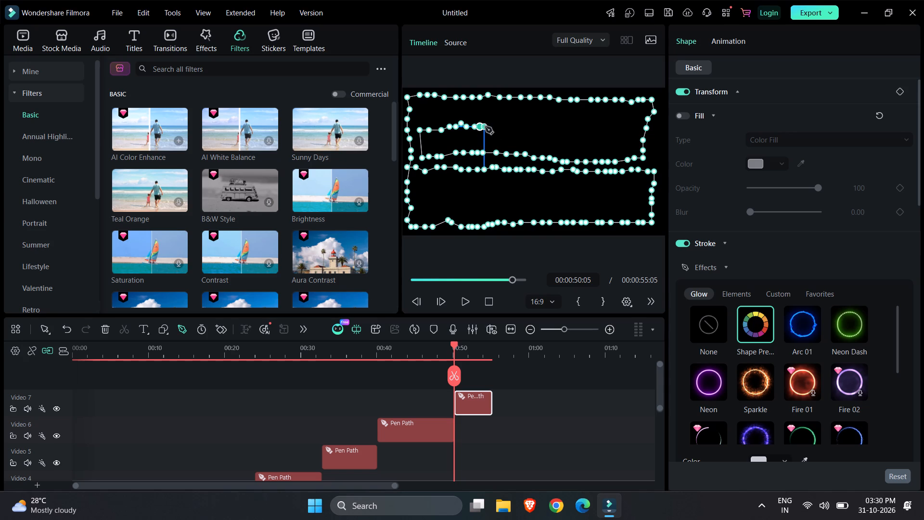
left_click(489, 127)
left_click(498, 127)
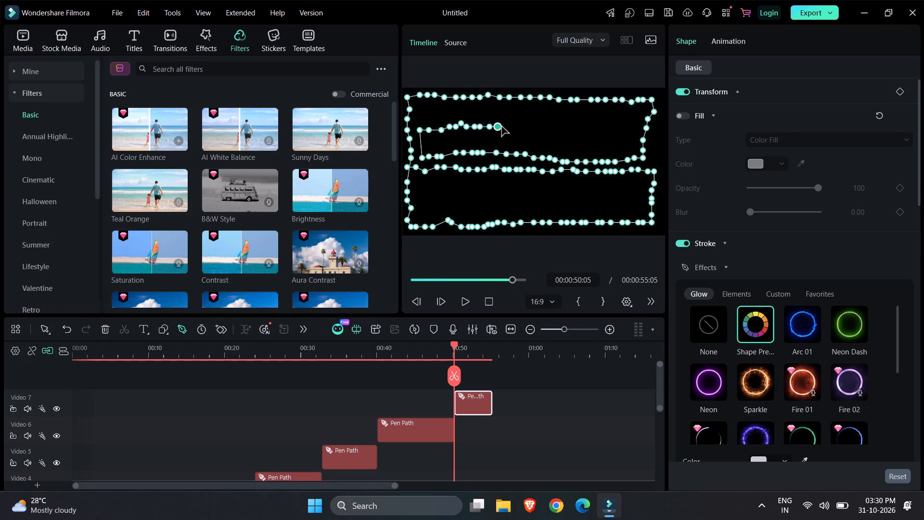
Extend the upper inner row rightward, dipping slightly past the frame's centre, to about 70% of the frame width.
left_click(506, 126)
left_click(514, 126)
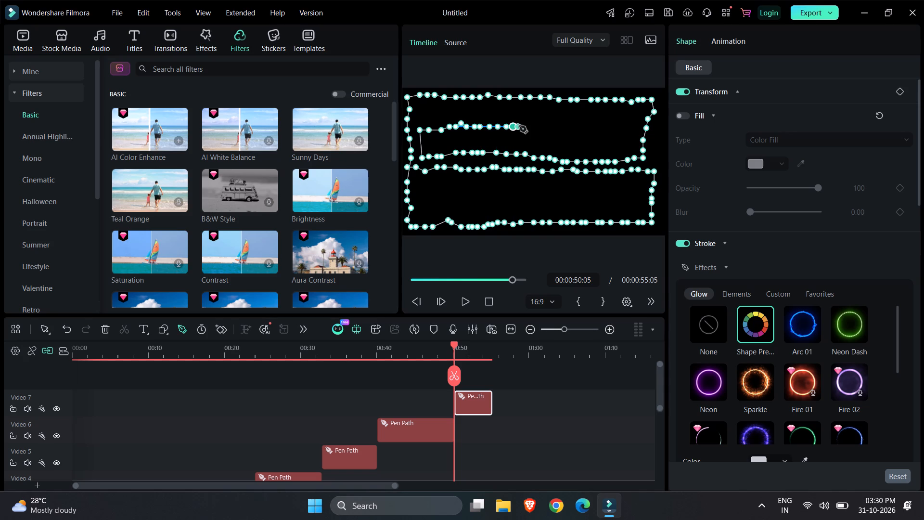
left_click(519, 126)
left_click(531, 127)
left_click(539, 130)
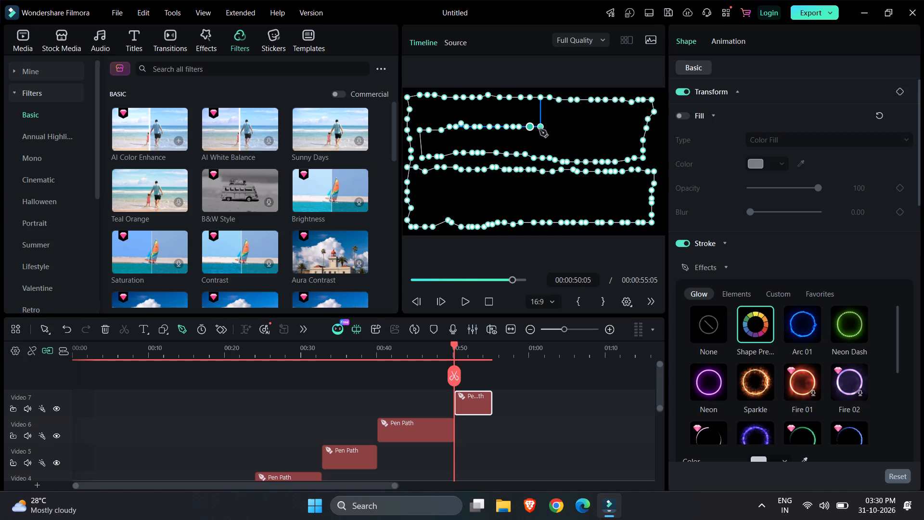
left_click(548, 130)
left_click(556, 131)
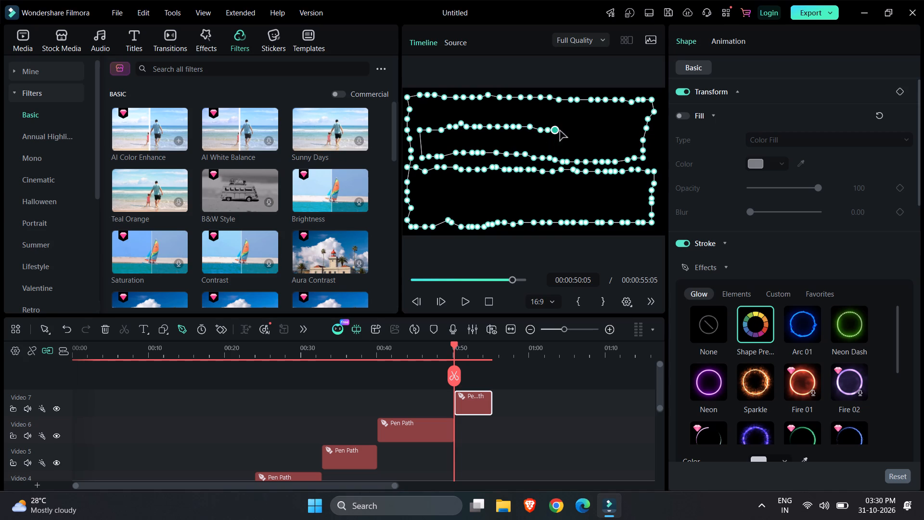
left_click(564, 130)
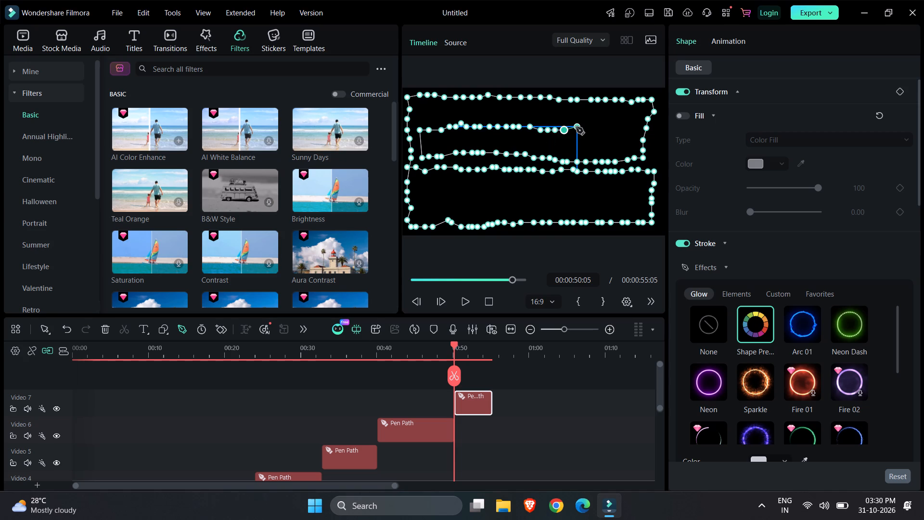
left_click(576, 128)
left_click(587, 128)
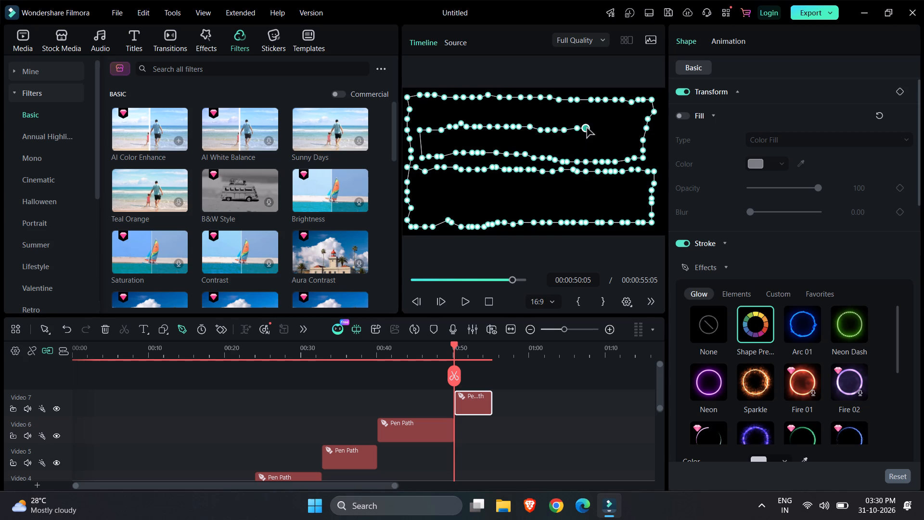
Carry the upper inner row rightward, nearly level, to just inside the path's right side.
left_click(595, 128)
left_click(601, 128)
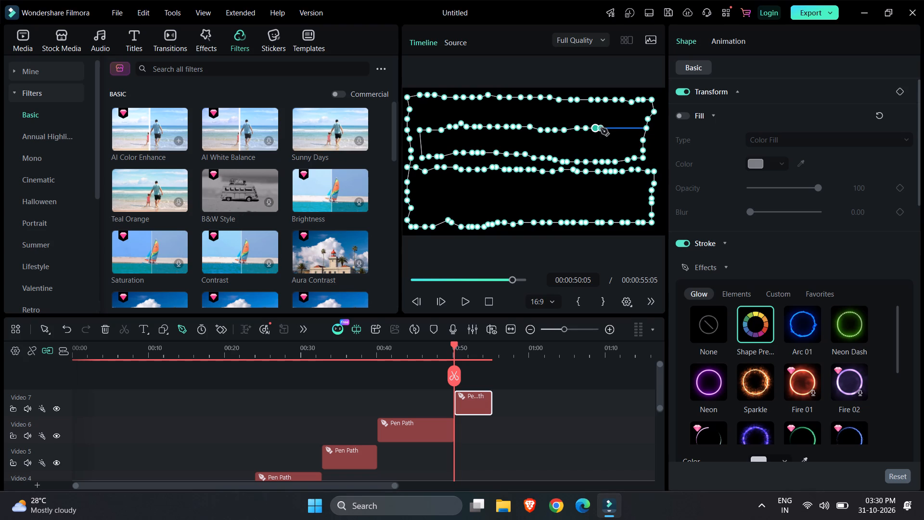
left_click(611, 126)
left_click(616, 126)
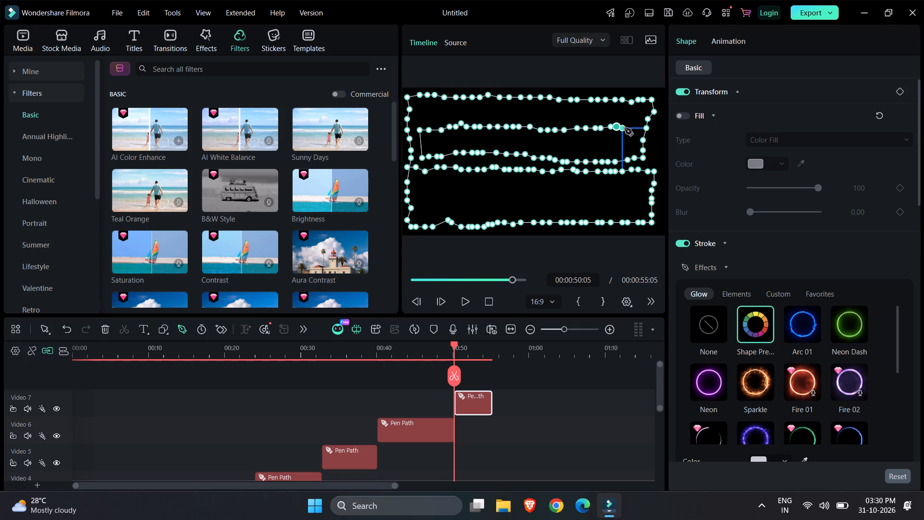
left_click(625, 128)
left_click(629, 130)
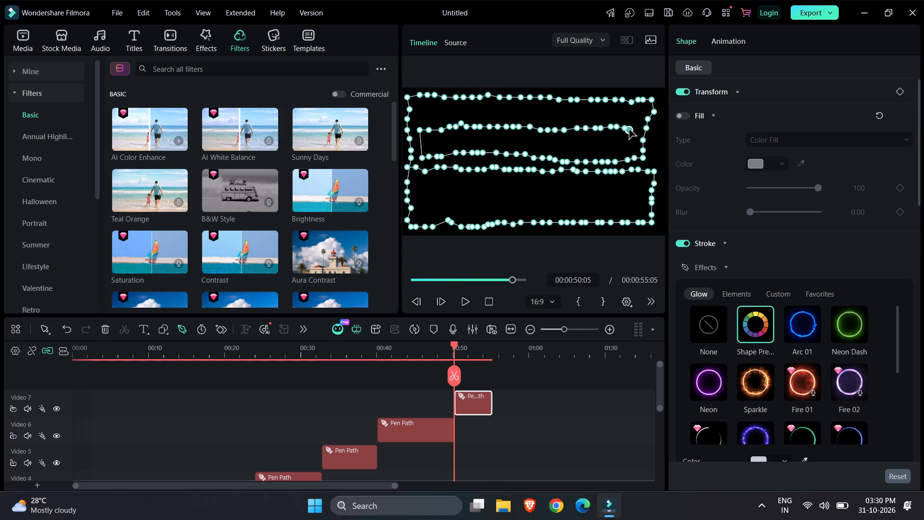
left_click(640, 130)
Drop the pen path steeply across the middle rows into the lower half and run it leftward to about 66% of the frame width.
left_click(644, 207)
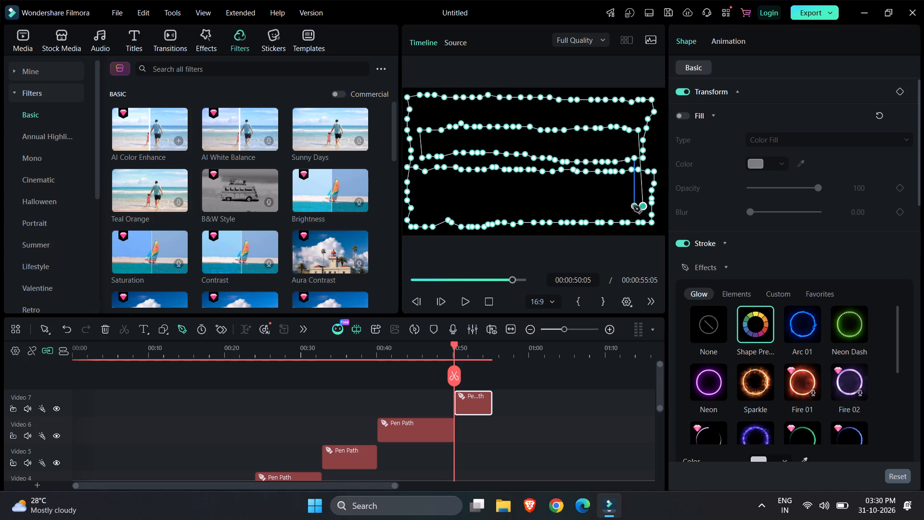
left_click(633, 206)
left_click(624, 203)
left_click(616, 203)
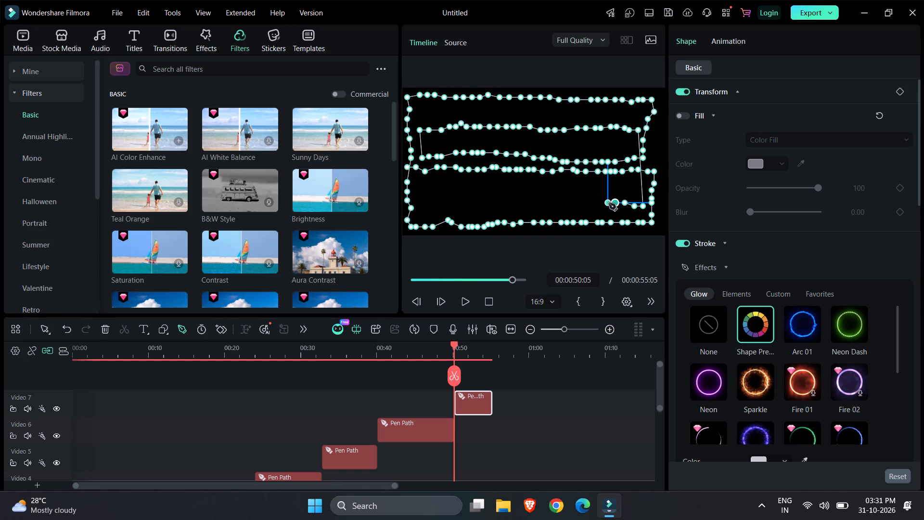
left_click(608, 202)
left_click(600, 202)
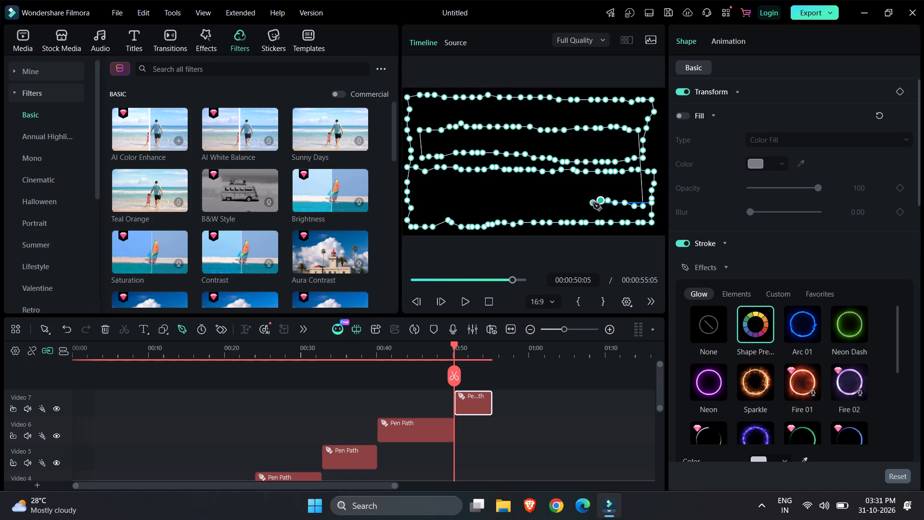
left_click(593, 203)
left_click(589, 203)
left_click(577, 203)
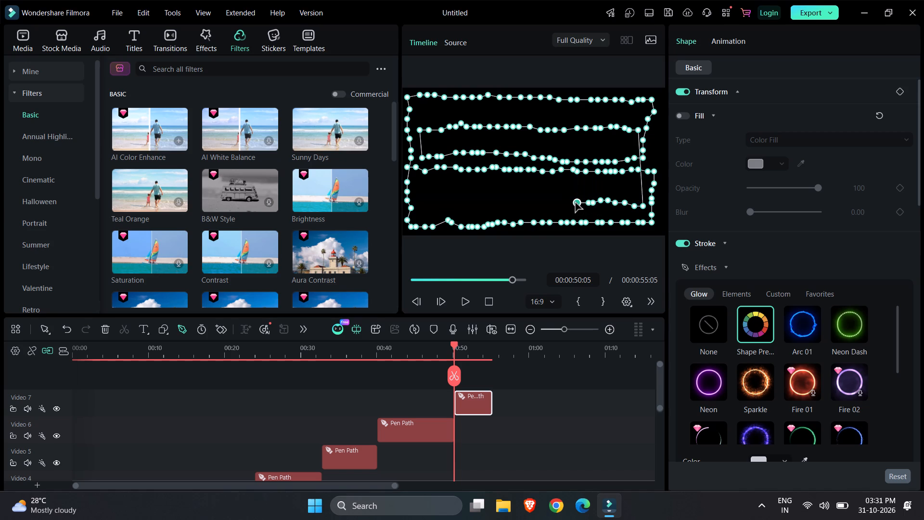
Extend the lower inner row leftward, stepping up slightly just past the frame's centre, to about 32% of the frame width.
left_click(575, 203)
left_click(571, 203)
left_click(560, 203)
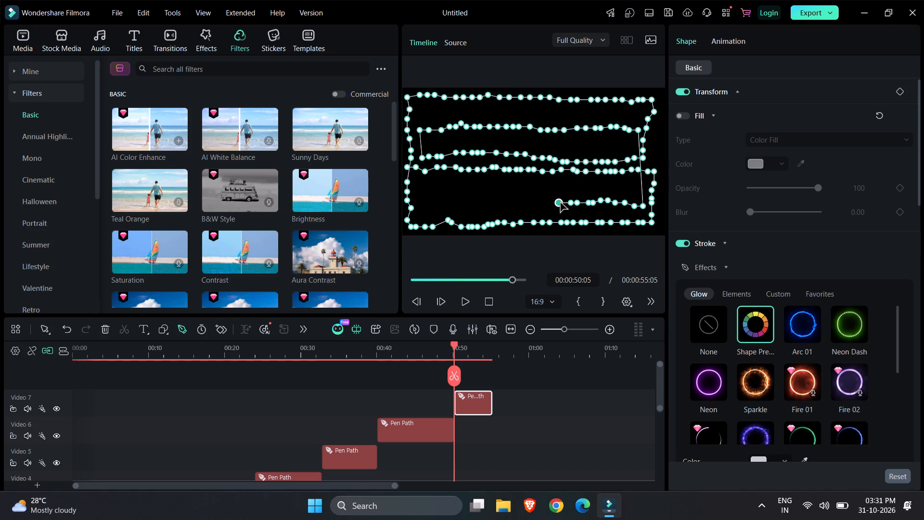
left_click(552, 203)
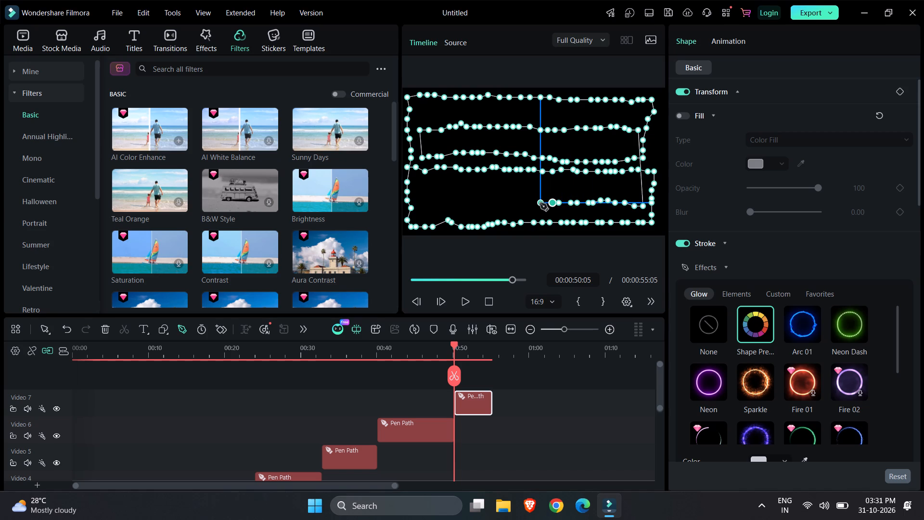
left_click(540, 203)
left_click(535, 203)
left_click(530, 199)
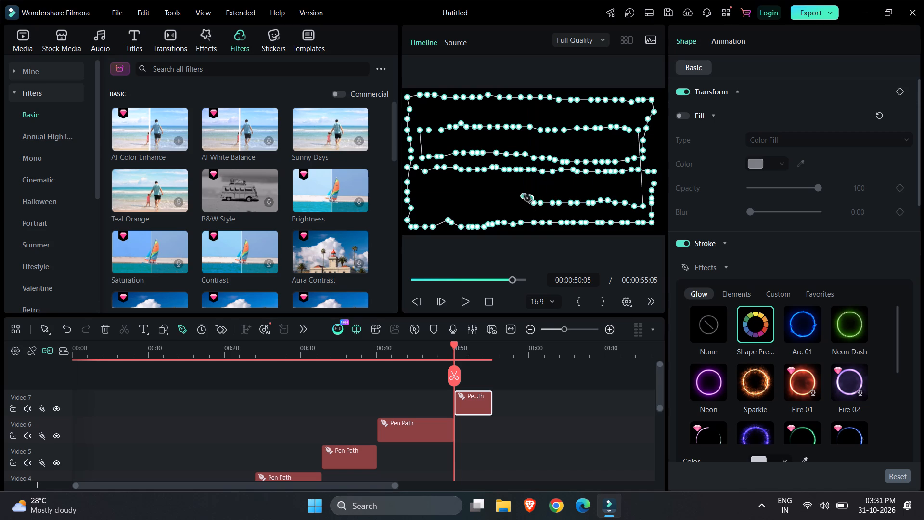
left_click(524, 195)
left_click(514, 195)
left_click(506, 194)
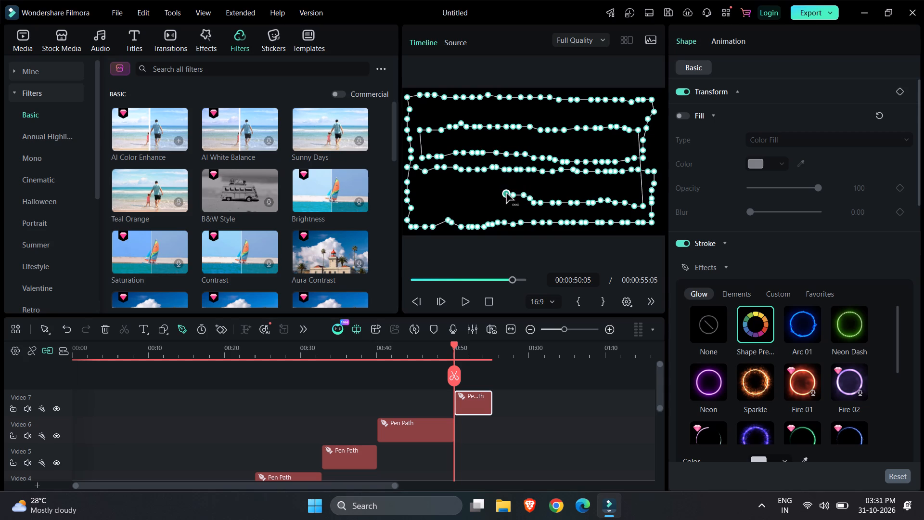
left_click(502, 195)
left_click(495, 195)
left_click(487, 197)
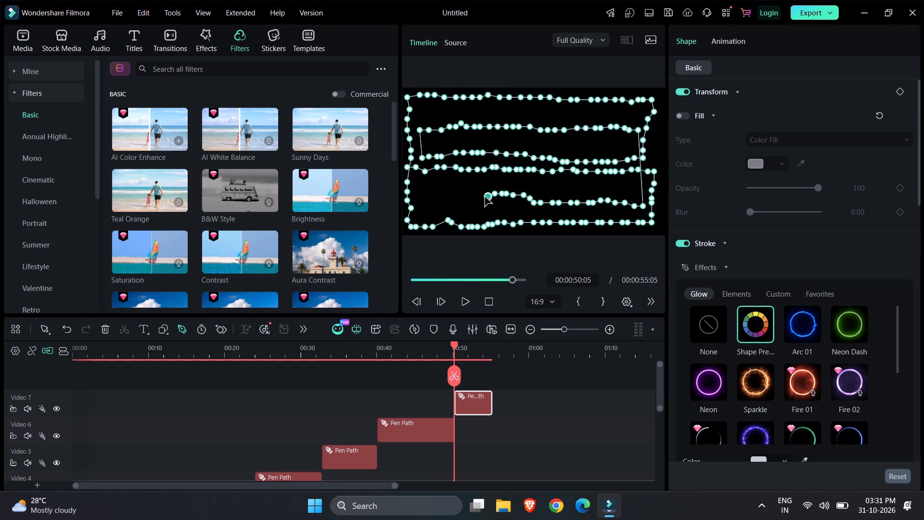
Carry the lower inner row leftward, rising gently and dipping at its end, to just inside the path's left side.
left_click(479, 198)
left_click(471, 198)
left_click(457, 195)
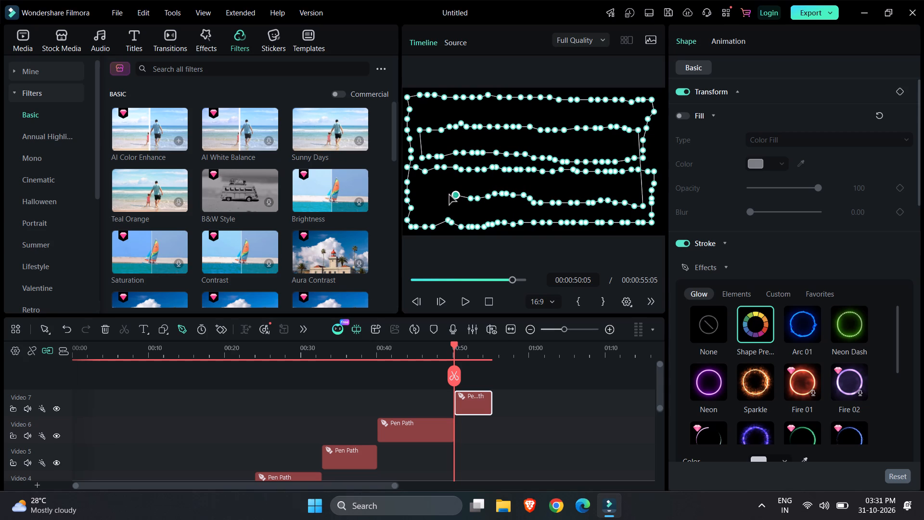
left_click(449, 195)
left_click(441, 194)
left_click(435, 194)
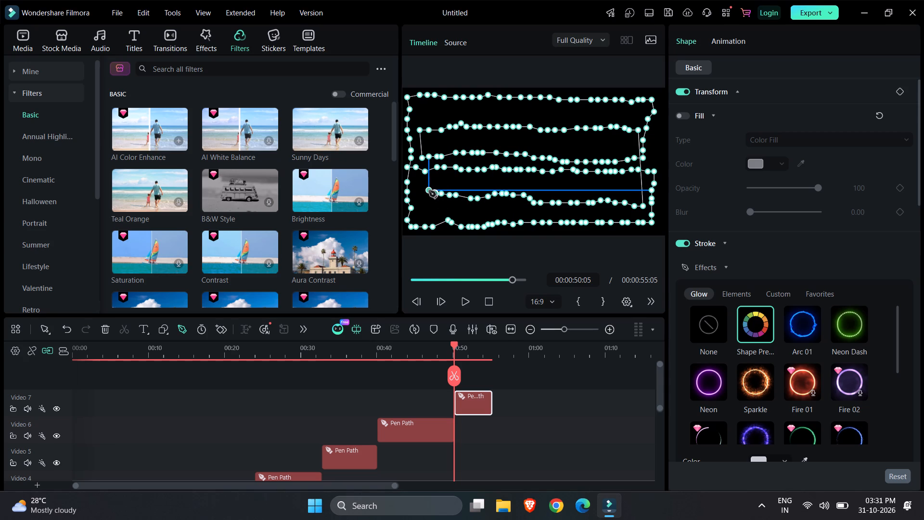
left_click(426, 191)
left_click(414, 197)
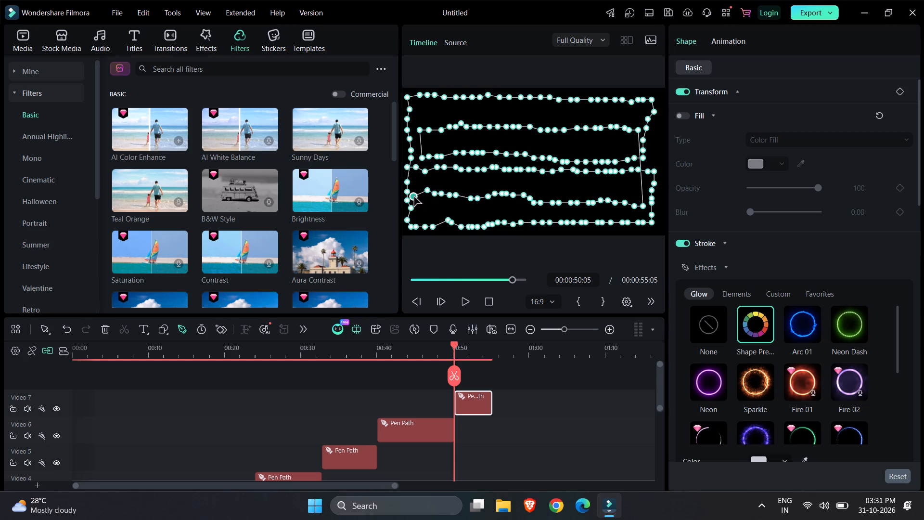
left_click(414, 197)
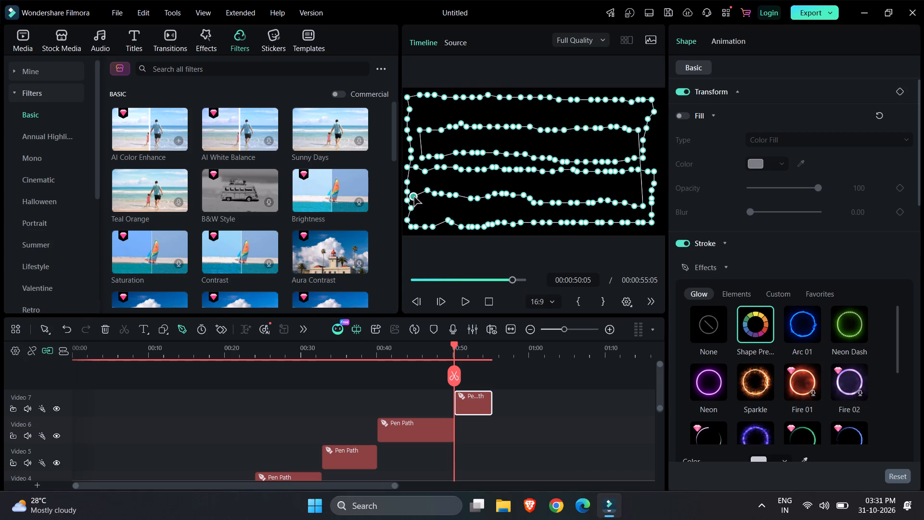
left_click(414, 197)
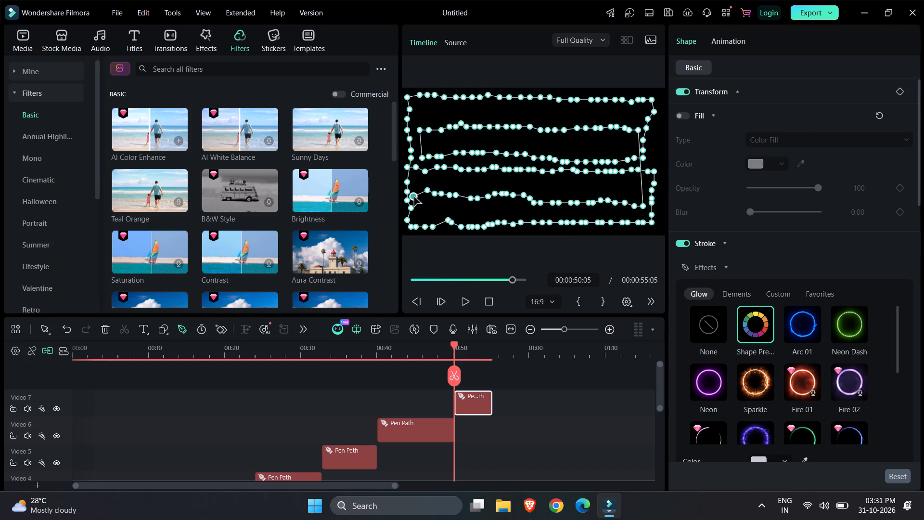
Turn the pen path back rightward just beneath the lower inner row, dipping and rising again, to about 33% of the frame width.
left_click(422, 201)
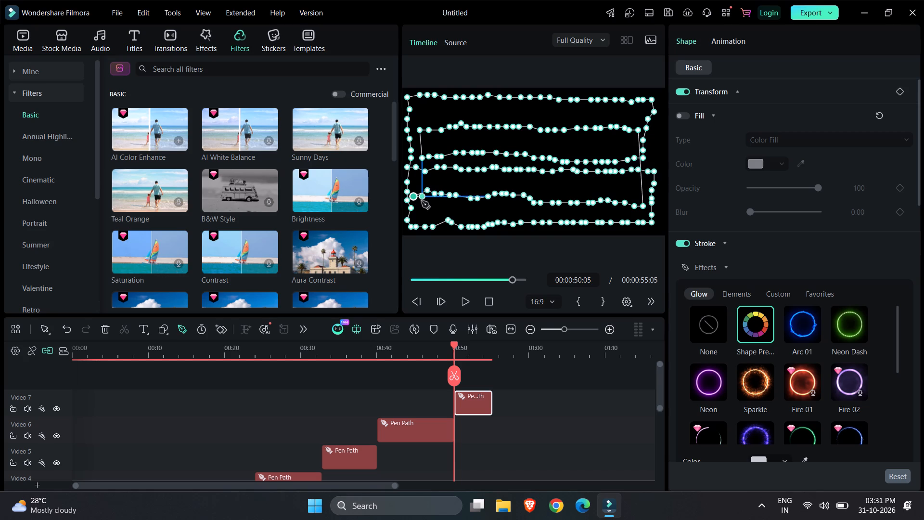
left_click(430, 201)
left_click(441, 201)
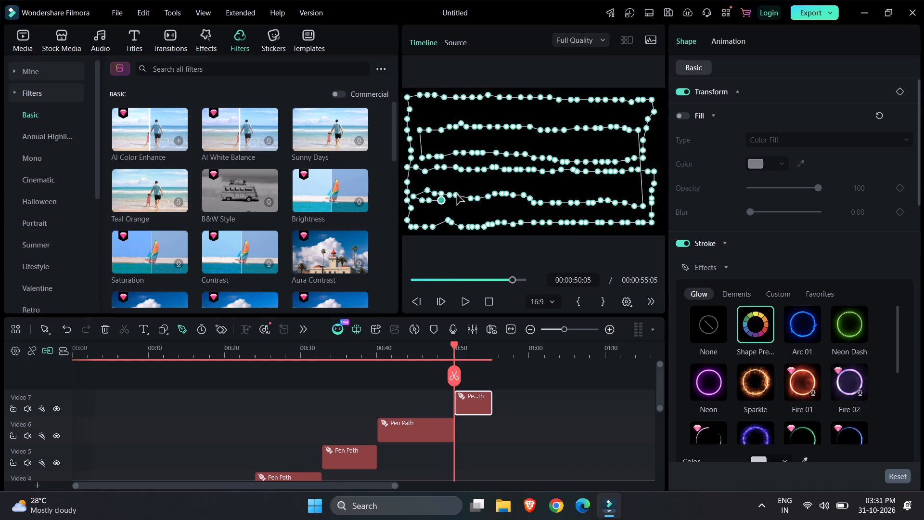
left_click(456, 205)
left_click(465, 205)
left_click(473, 205)
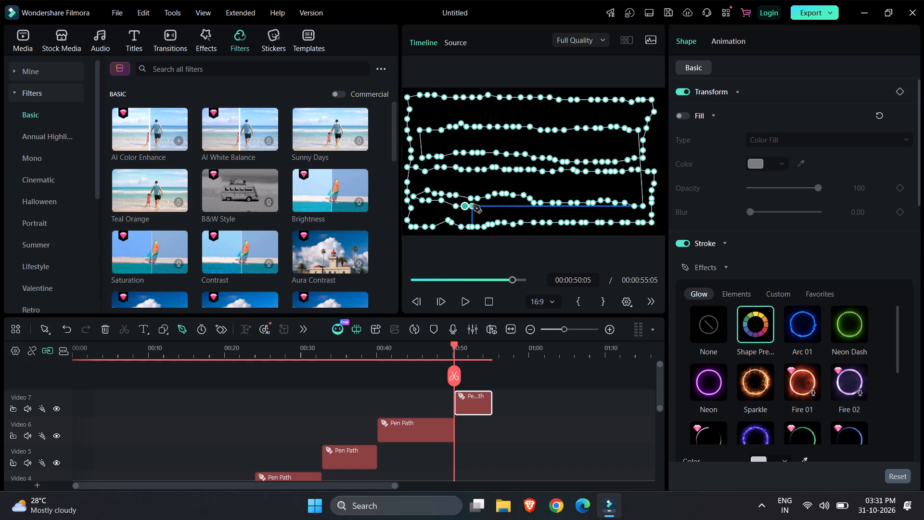
left_click(488, 202)
left_click(488, 202)
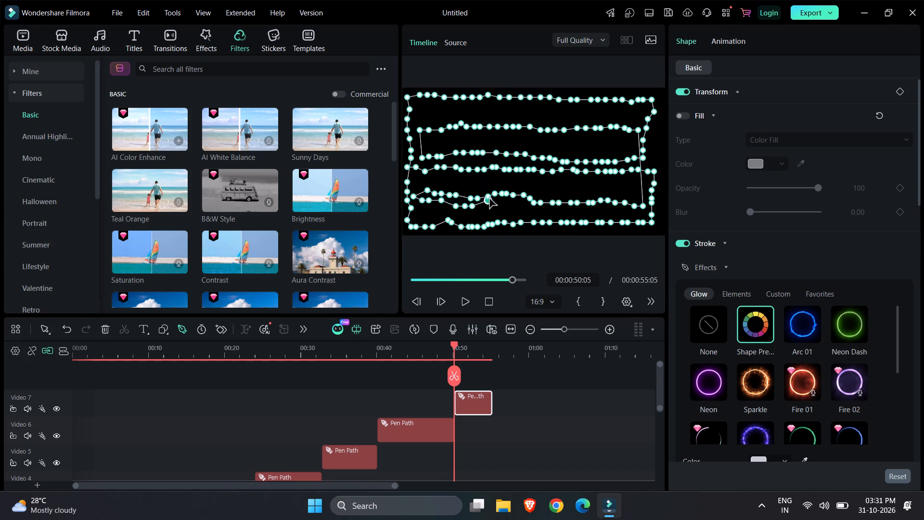
left_click(489, 199)
left_click(493, 199)
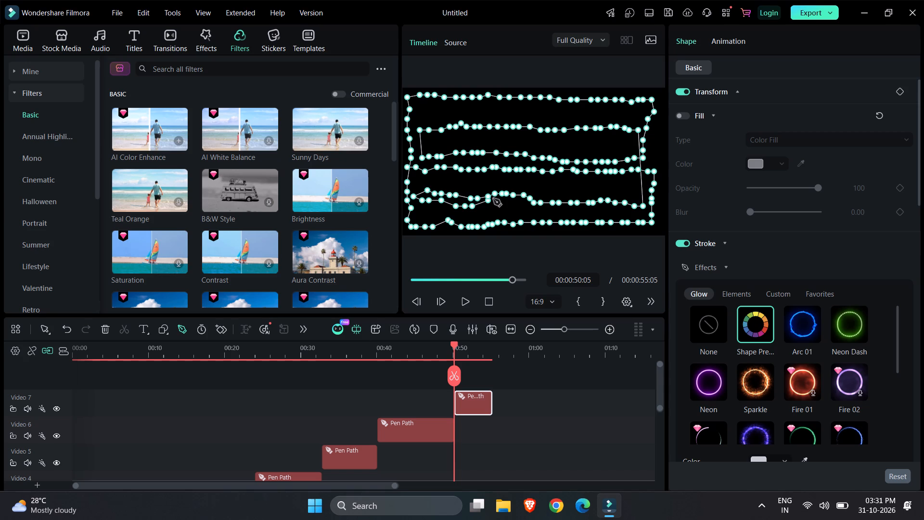
left_click(490, 207)
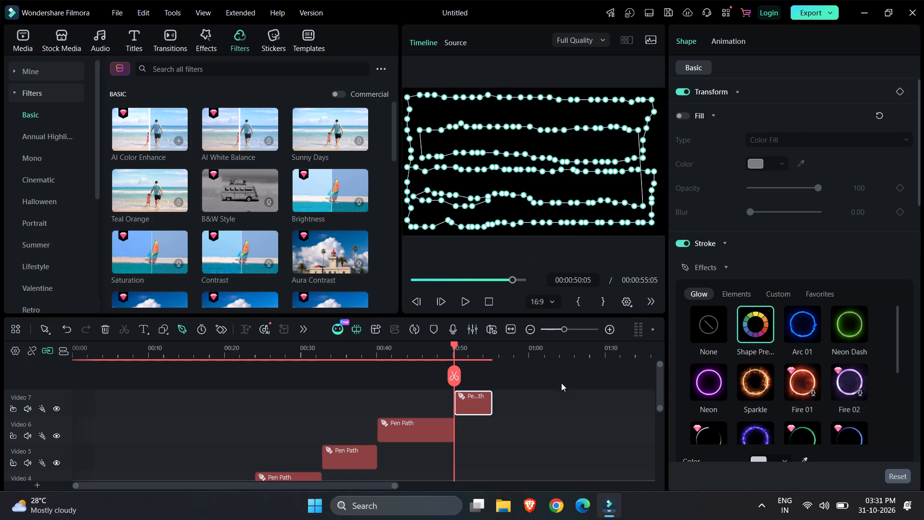
Finish the seventh pen path and apply the Arc 01 glow, replacing it with Neon Dash.
left_click(561, 383)
left_click(471, 403)
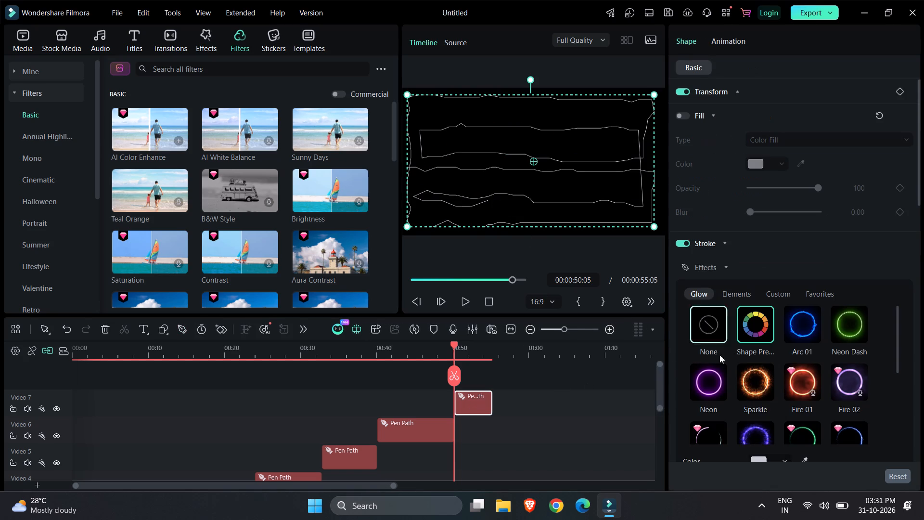
left_click(792, 326)
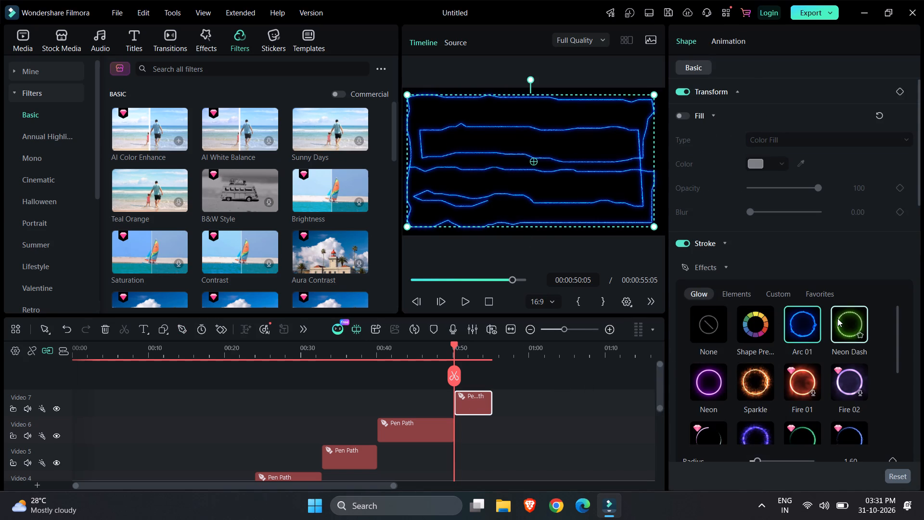
left_click(839, 318)
Extend the Video 7 pen-path clip to end at 00:01:00:02 and move the playhead to its end.
left_click_drag(488, 404, 500, 404)
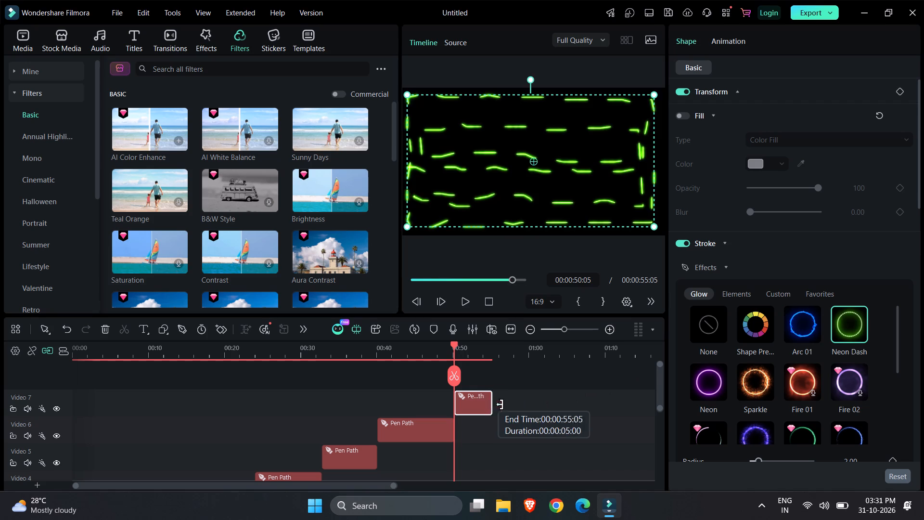
left_click_drag(500, 404, 510, 402)
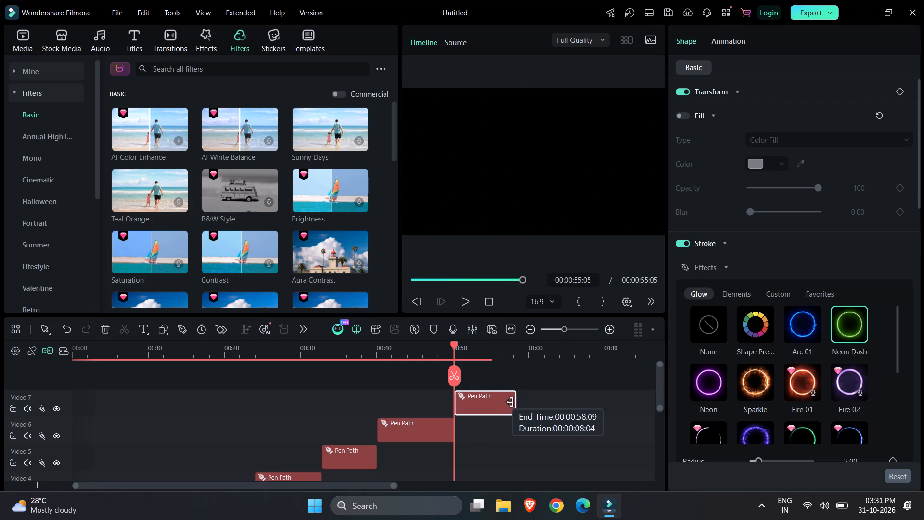
left_click_drag(510, 402, 522, 402)
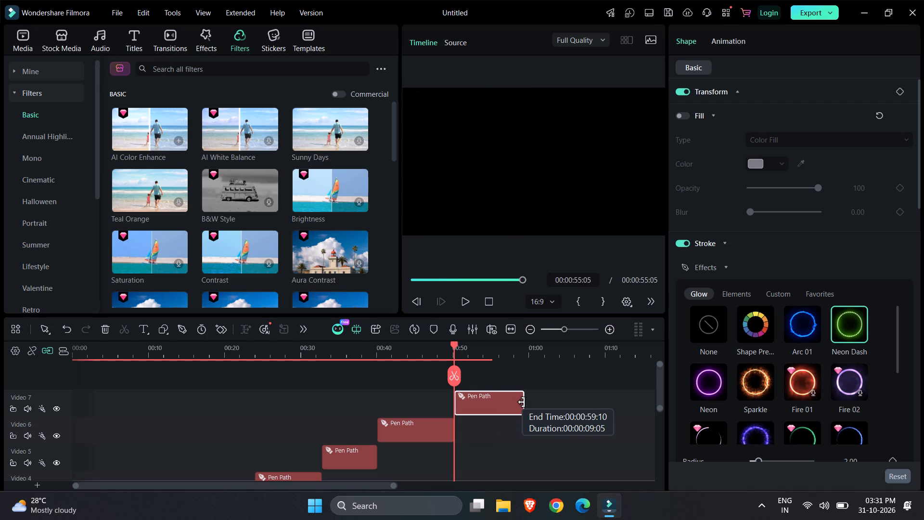
left_click_drag(522, 402, 525, 402)
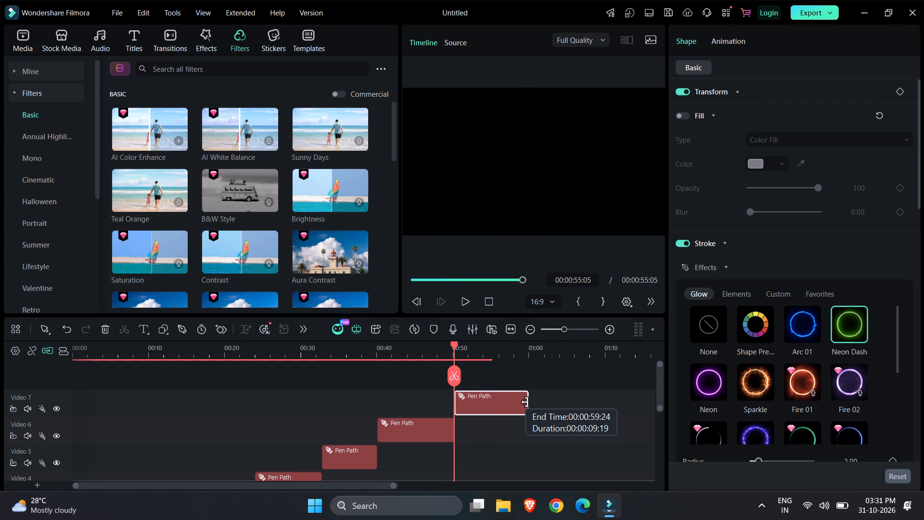
left_click_drag(525, 402, 526, 402)
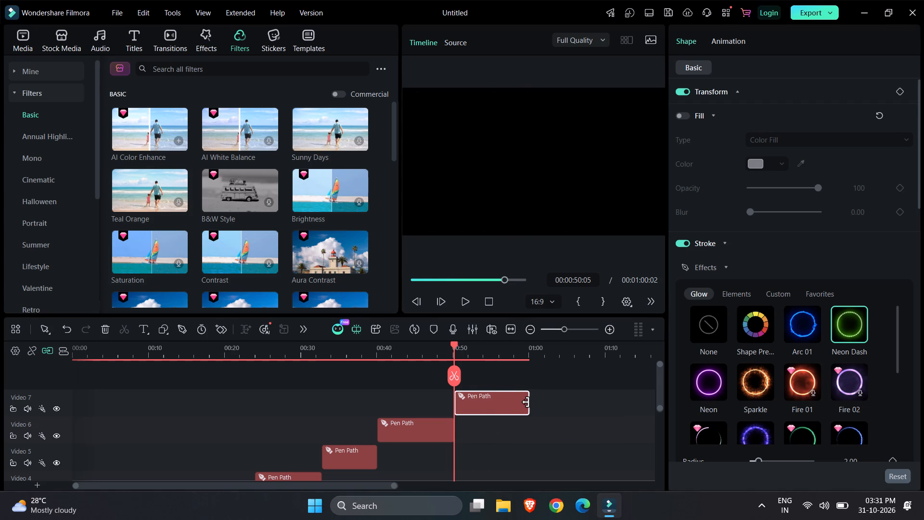
left_click_drag(452, 374, 526, 369)
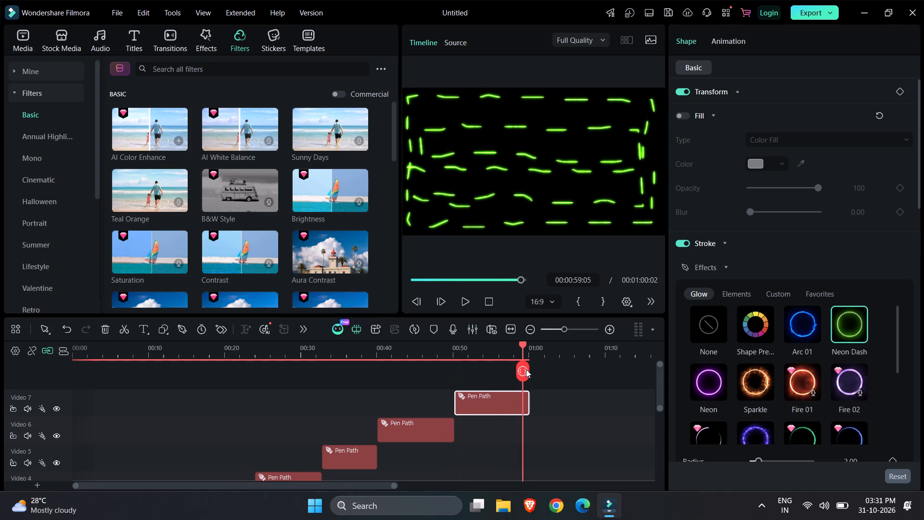
left_click_drag(526, 369, 541, 372)
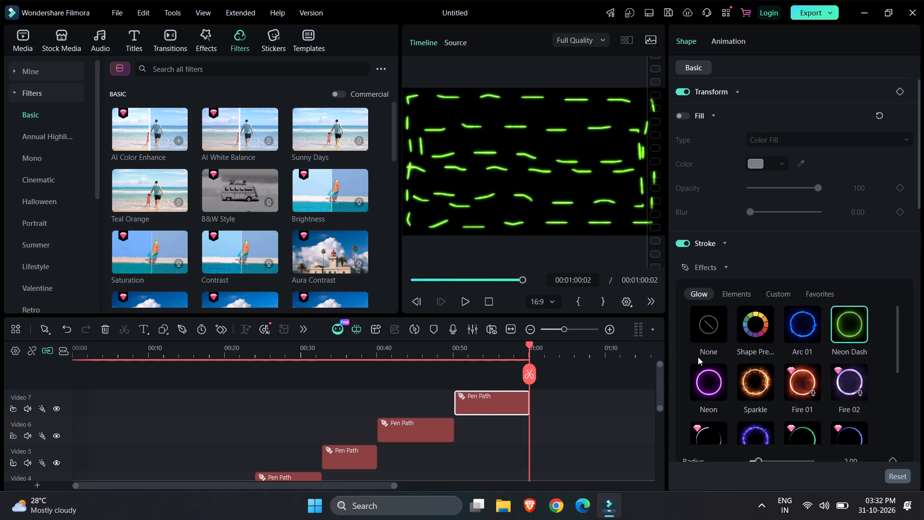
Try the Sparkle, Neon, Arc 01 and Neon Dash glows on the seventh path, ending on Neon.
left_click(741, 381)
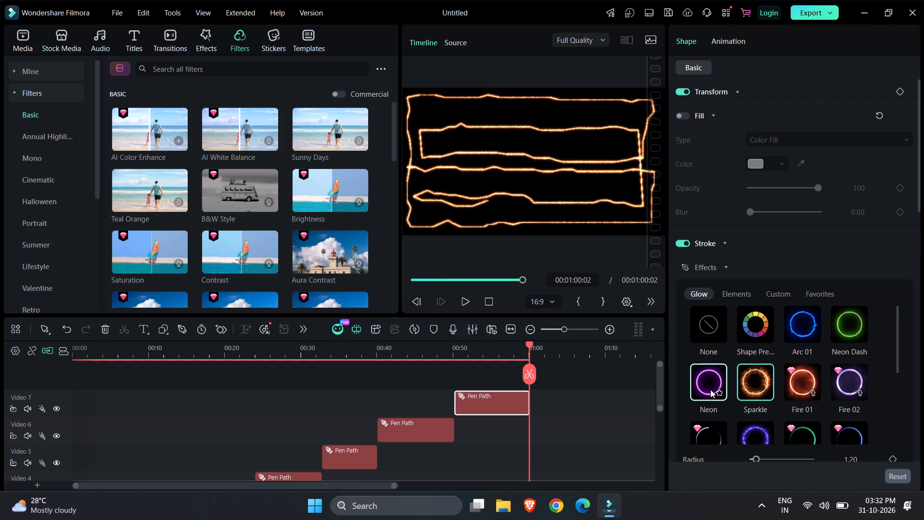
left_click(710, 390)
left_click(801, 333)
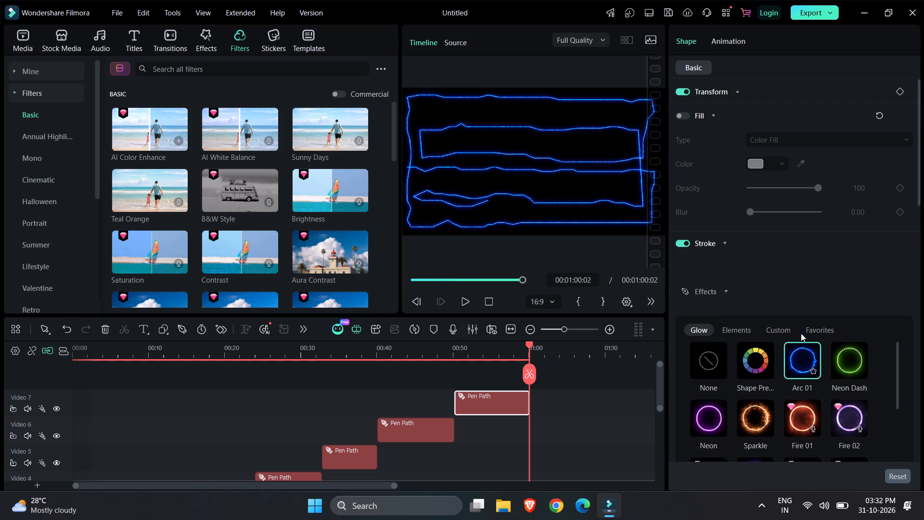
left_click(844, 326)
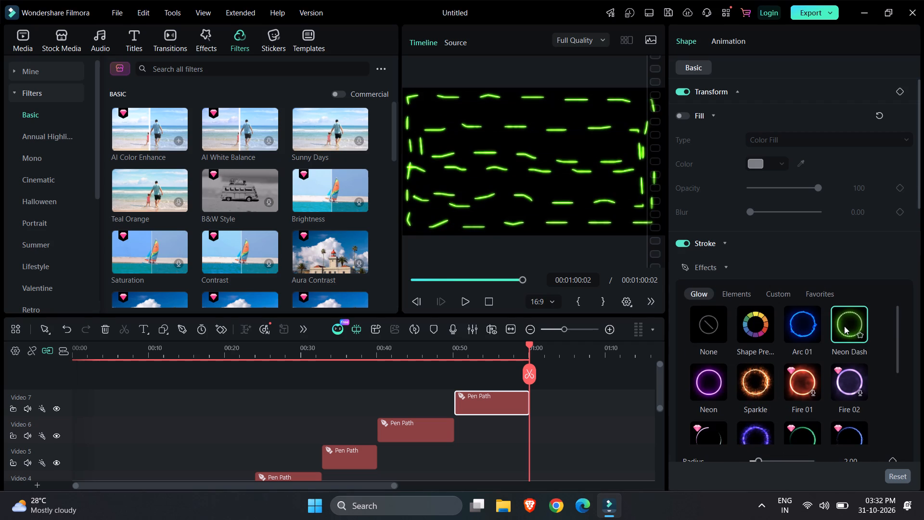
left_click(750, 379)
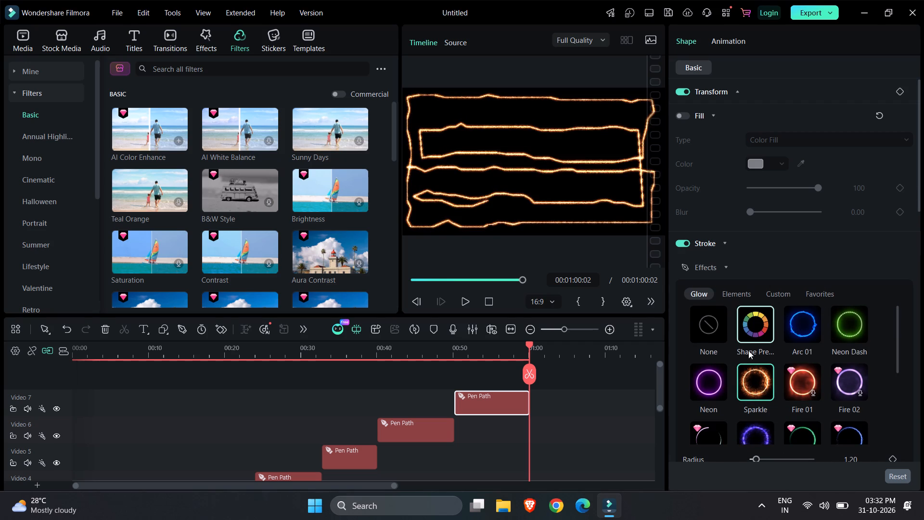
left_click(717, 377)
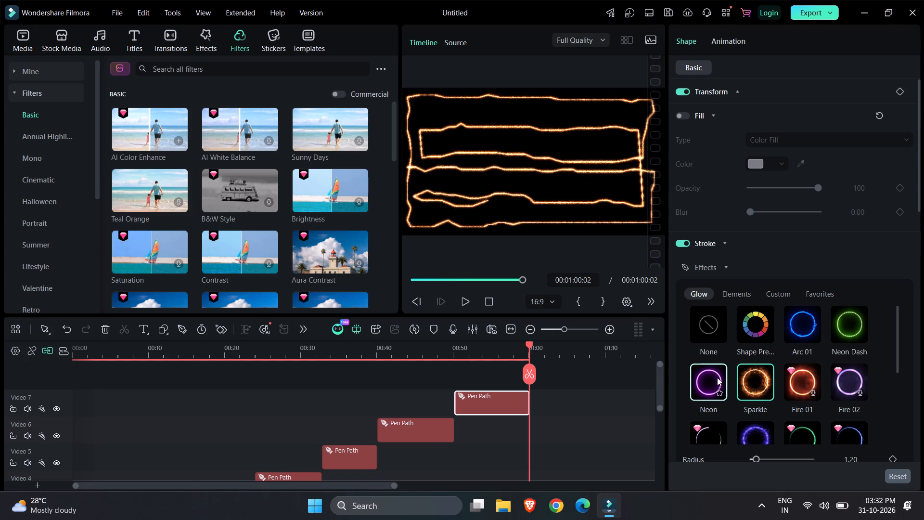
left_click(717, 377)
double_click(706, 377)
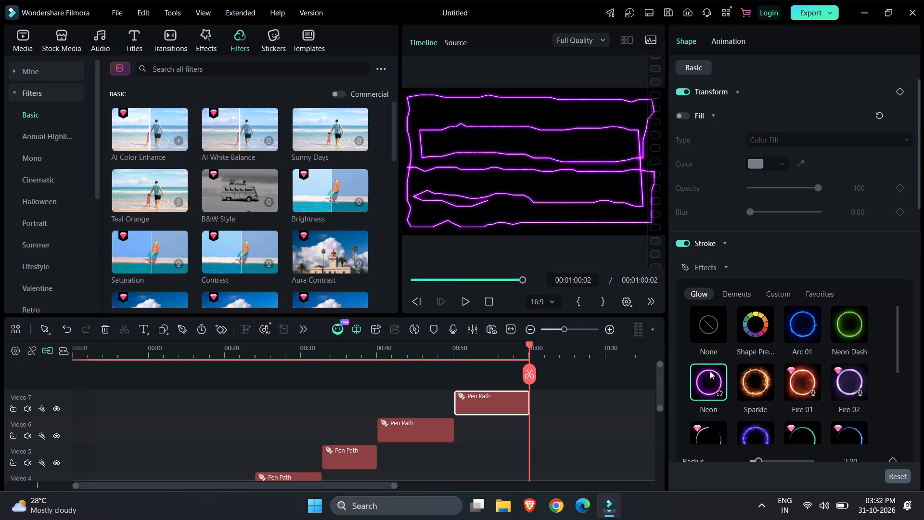
Browse the Basic and Annual Highlights filter collections for a suitable look.
scroll(272, 221, "up", 2)
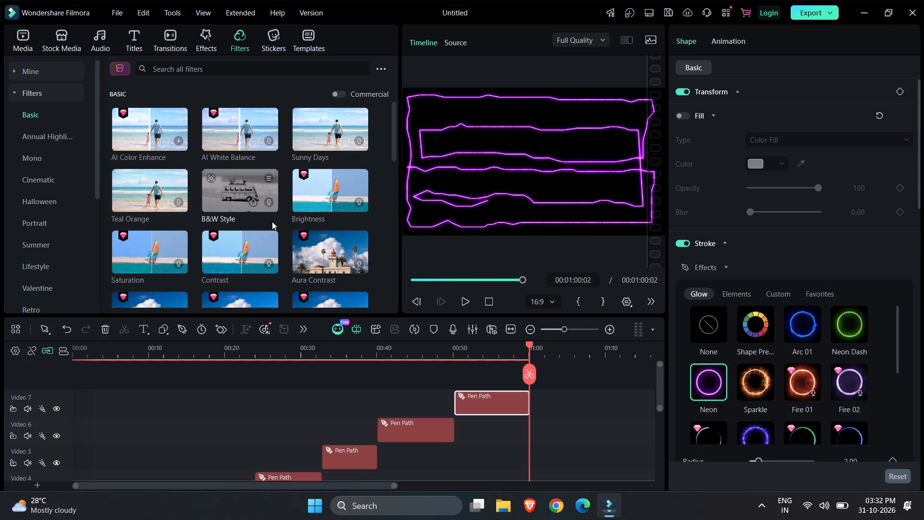
scroll(270, 221, "down", 2)
left_click(58, 137)
scroll(227, 175, "down", 1)
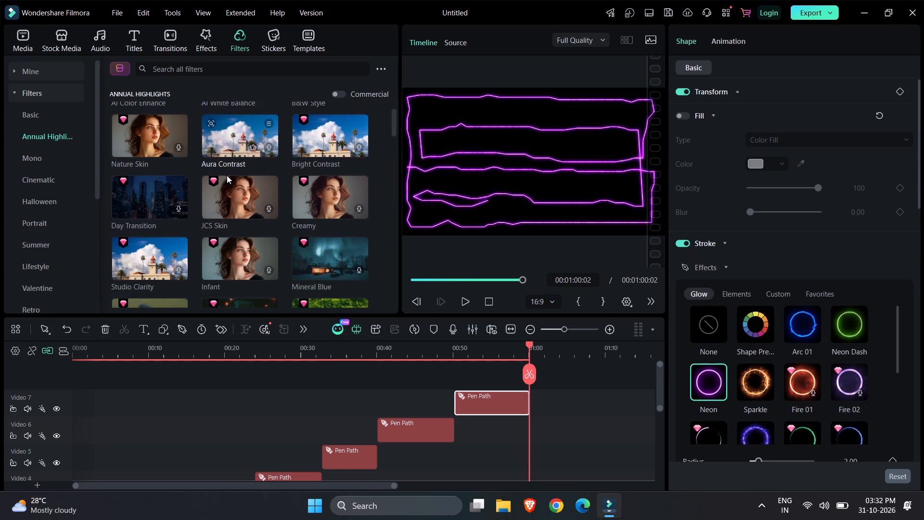
scroll(227, 175, "down", 3)
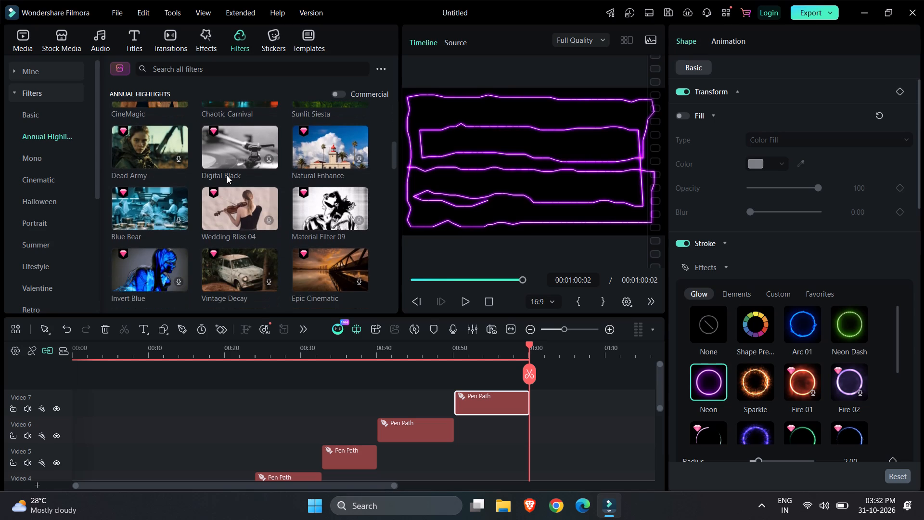
scroll(228, 178, "down", 4)
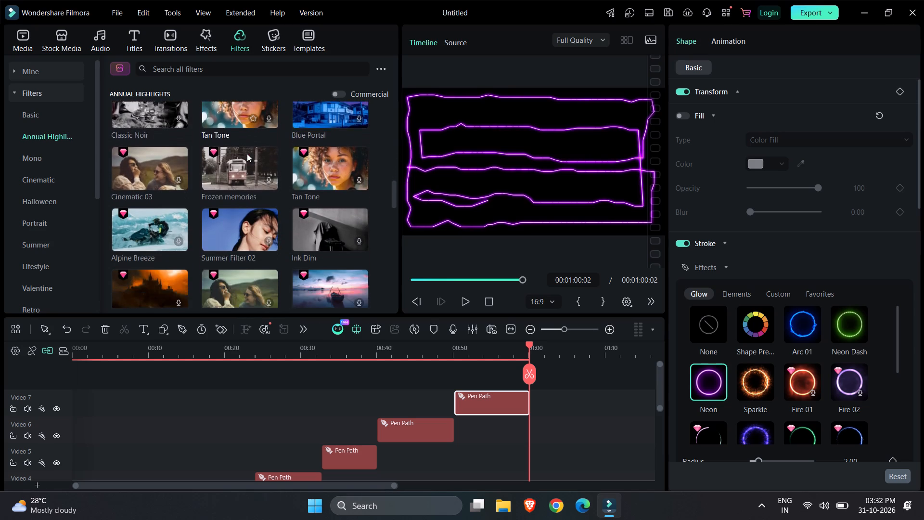
scroll(247, 154, "down", 9)
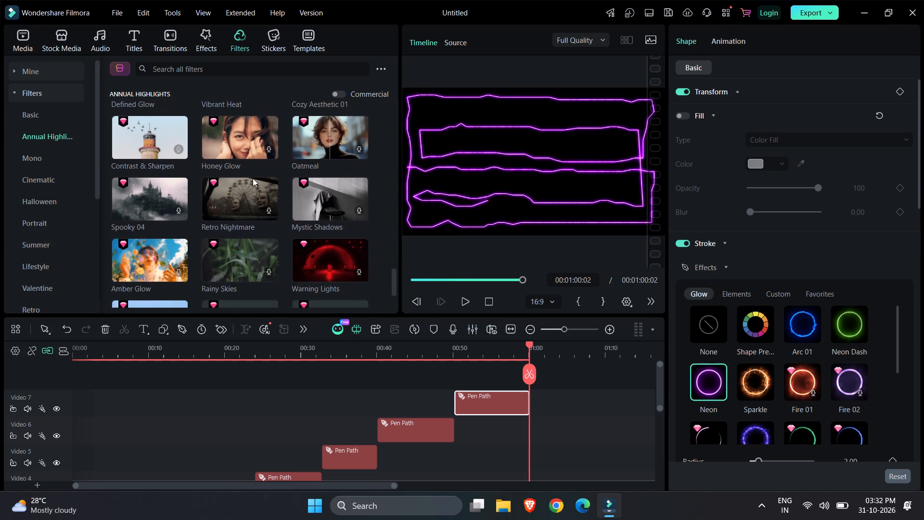
scroll(253, 178, "up", 14)
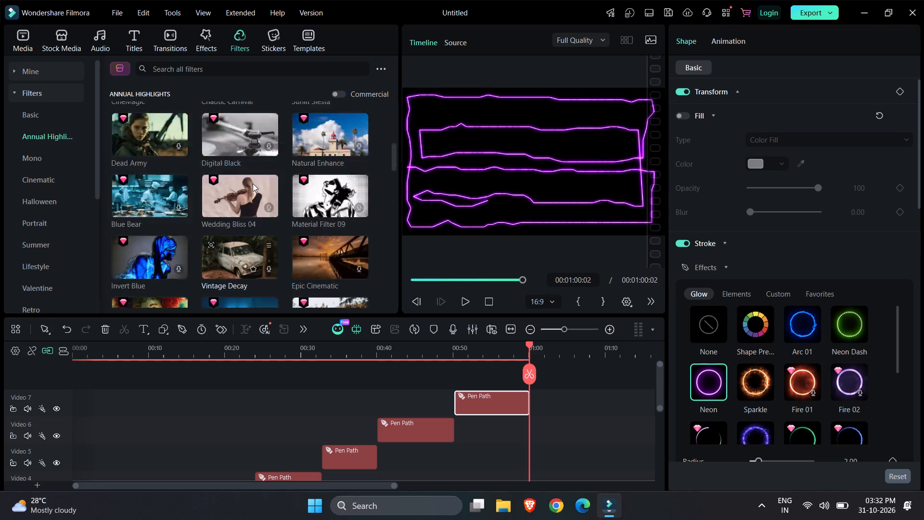
scroll(253, 183, "up", 20)
scroll(253, 183, "up", 4)
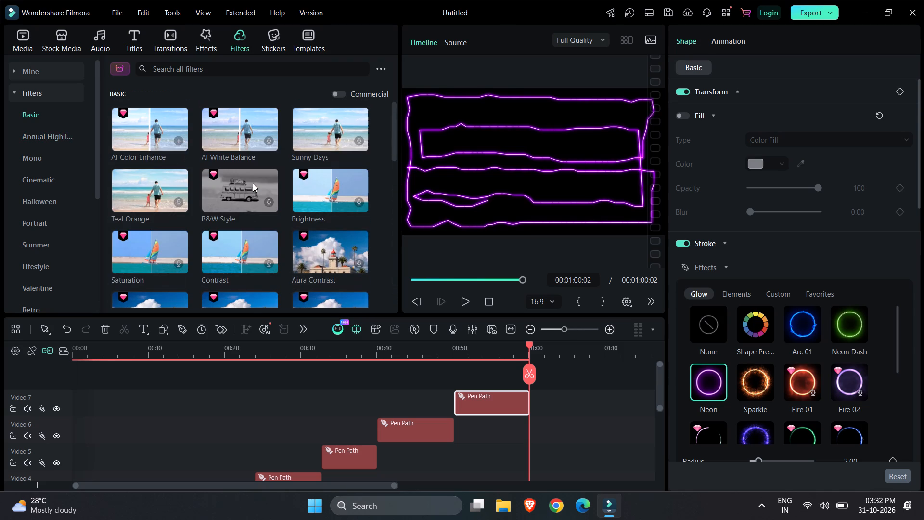
scroll(253, 183, "up", 9)
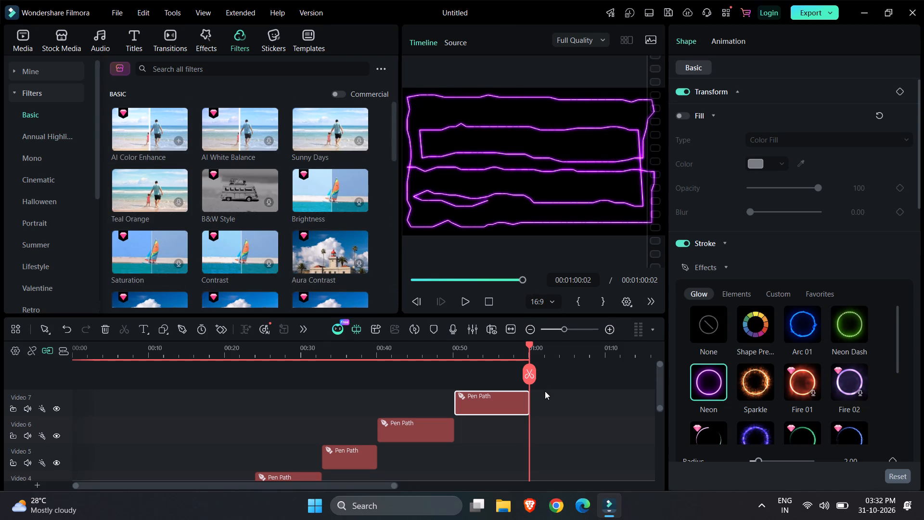
Apply the Sparkle glow to the seventh pen path and deselect its clip.
left_click(545, 391)
left_click(551, 179)
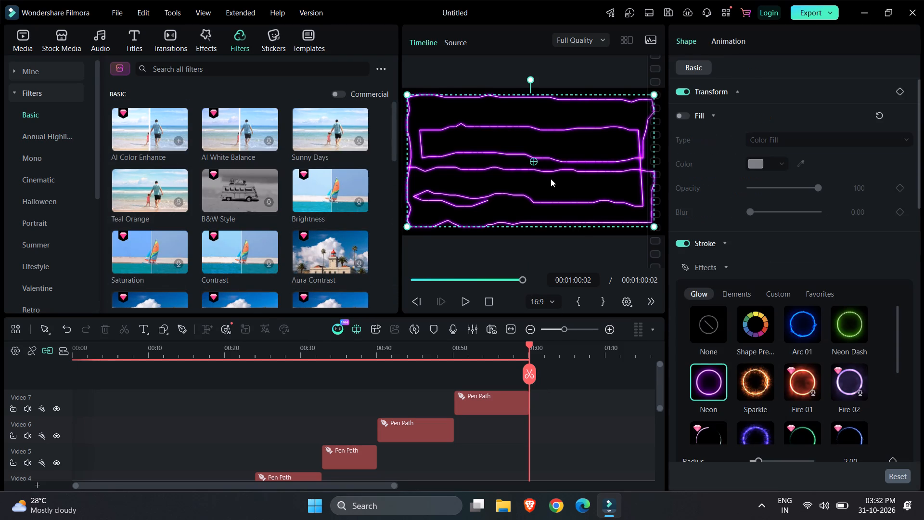
left_click(751, 376)
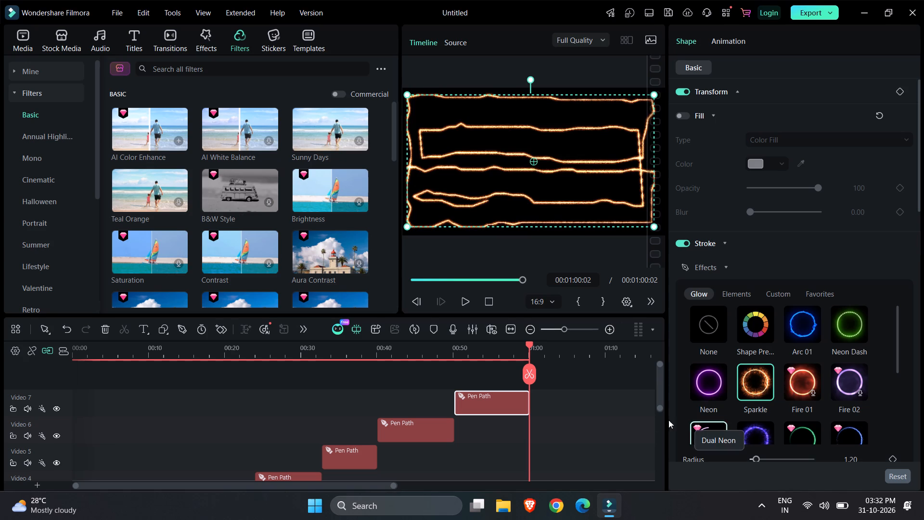
left_click(595, 431)
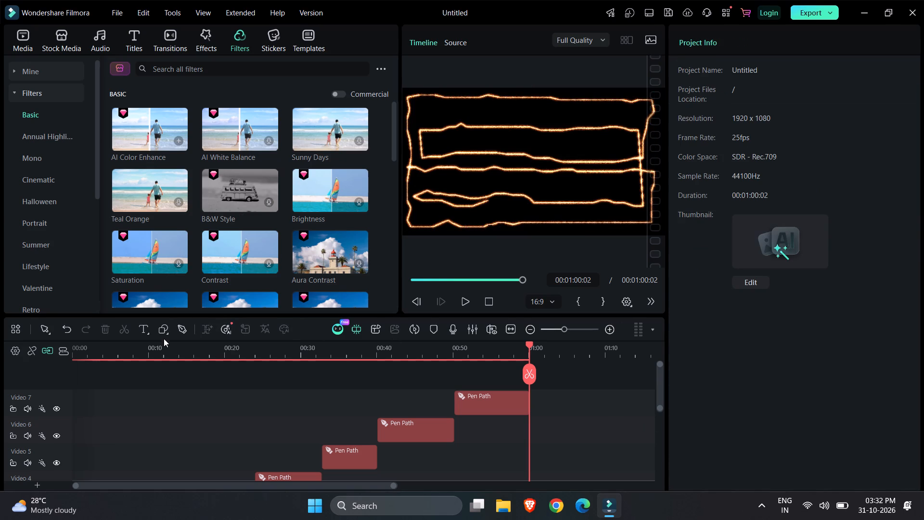
Start a new pen path at 00:01:00:02 from the frame's bottom-left corner, curving up to about 13% of the width, just below mid-height.
left_click(177, 333)
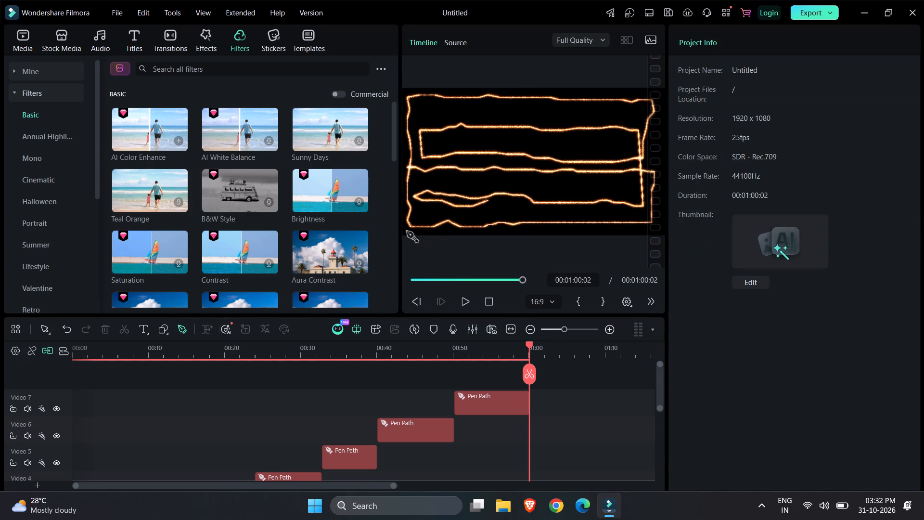
left_click(407, 232)
left_click(415, 225)
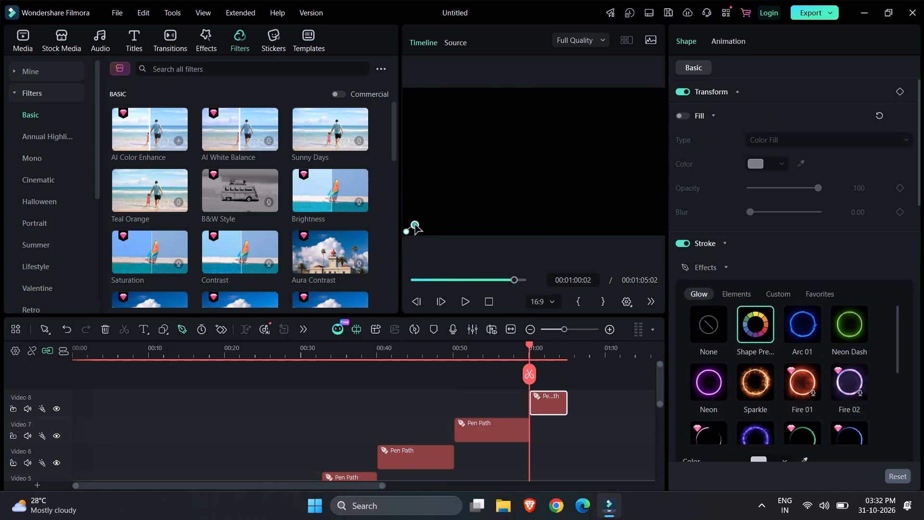
left_click(424, 221)
left_click(427, 217)
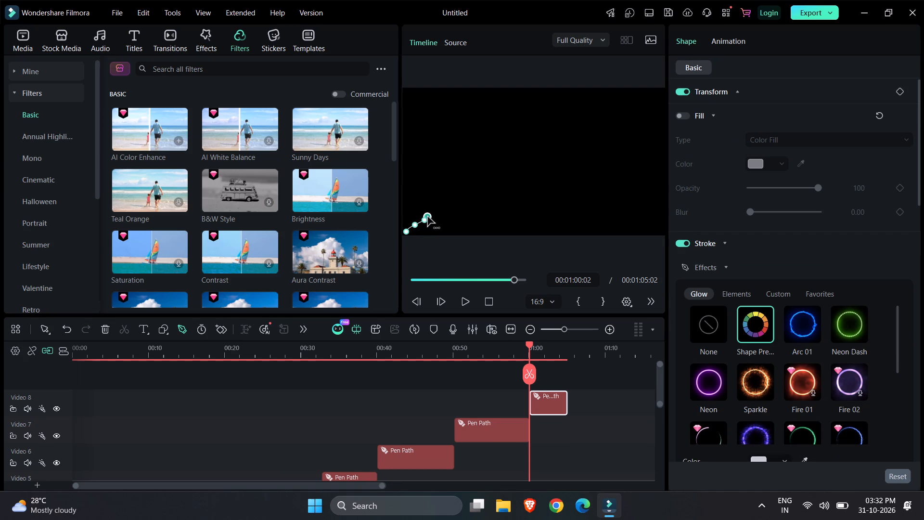
left_click(431, 207)
left_click(435, 196)
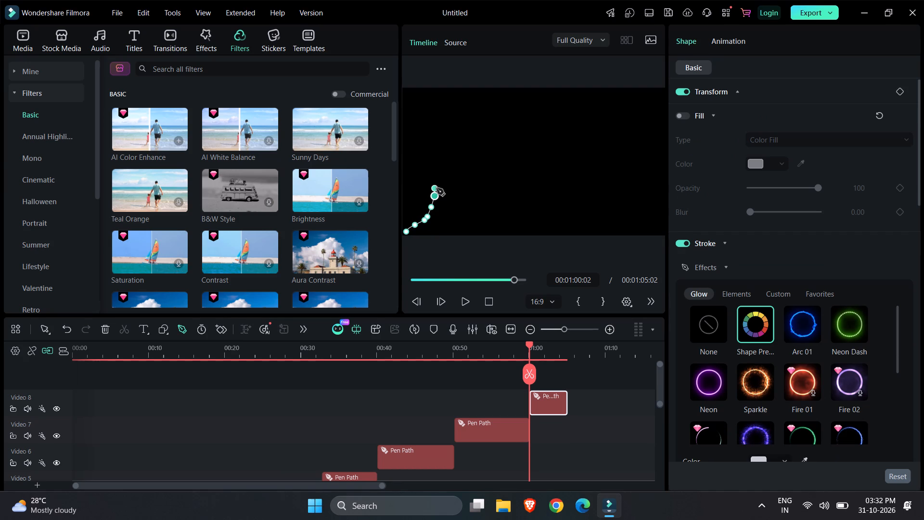
left_click(436, 188)
left_click(436, 176)
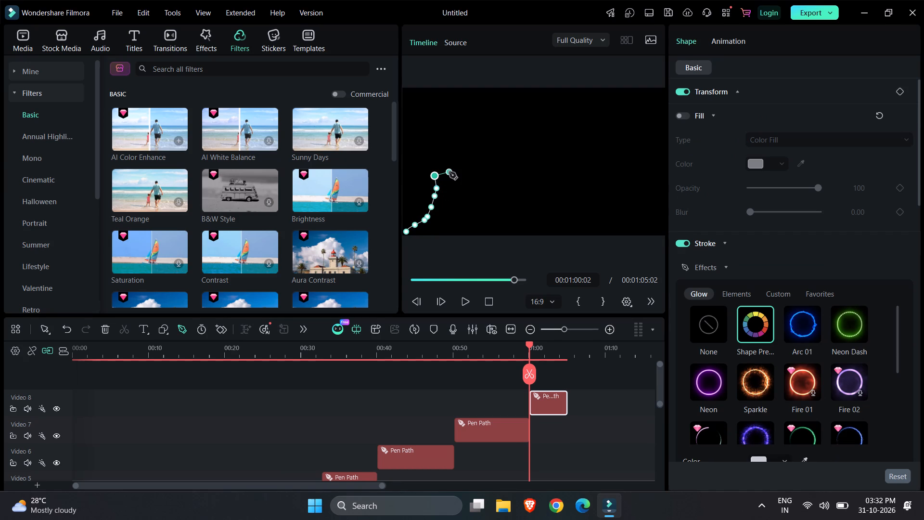
Extend the eighth pen path nearly horizontally, just below mid-height, to about 53% of the frame's width.
left_click(449, 172)
left_click(460, 174)
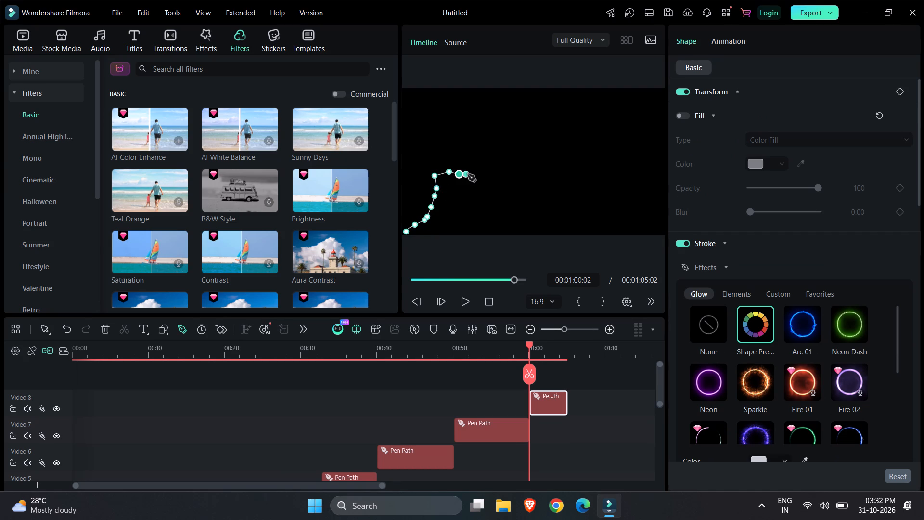
left_click(468, 174)
left_click(477, 174)
left_click(488, 174)
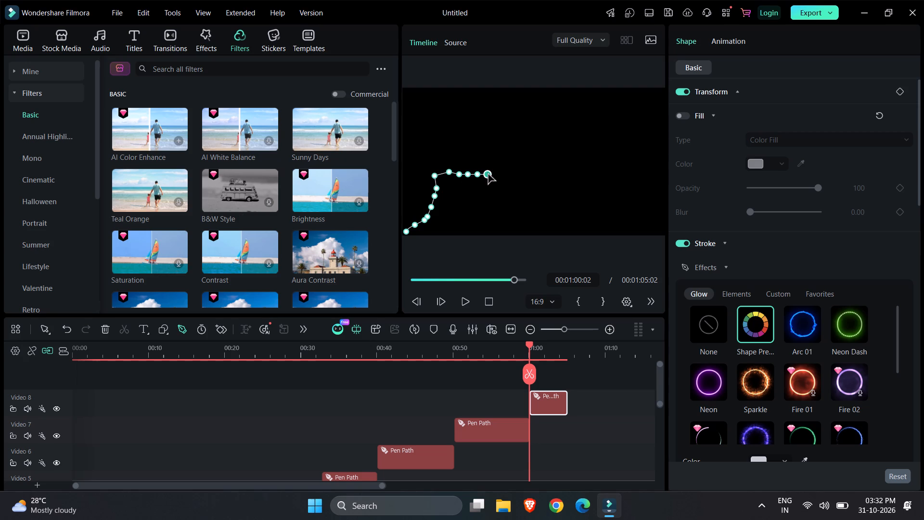
left_click(496, 174)
left_click(510, 172)
left_click(518, 172)
left_click(530, 175)
left_click(542, 175)
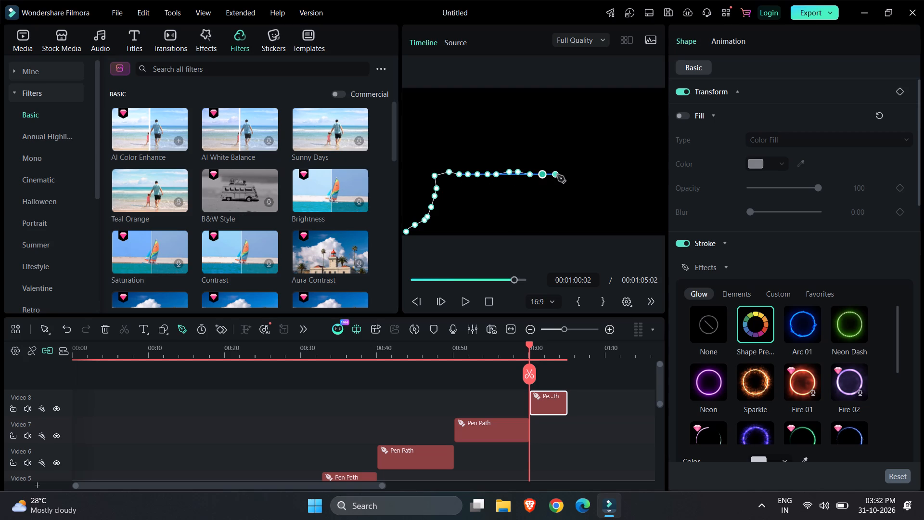
Continue the eighth path's horizontal run at the same height to about 81% of the frame's width.
left_click(557, 175)
left_click(566, 174)
left_click(575, 174)
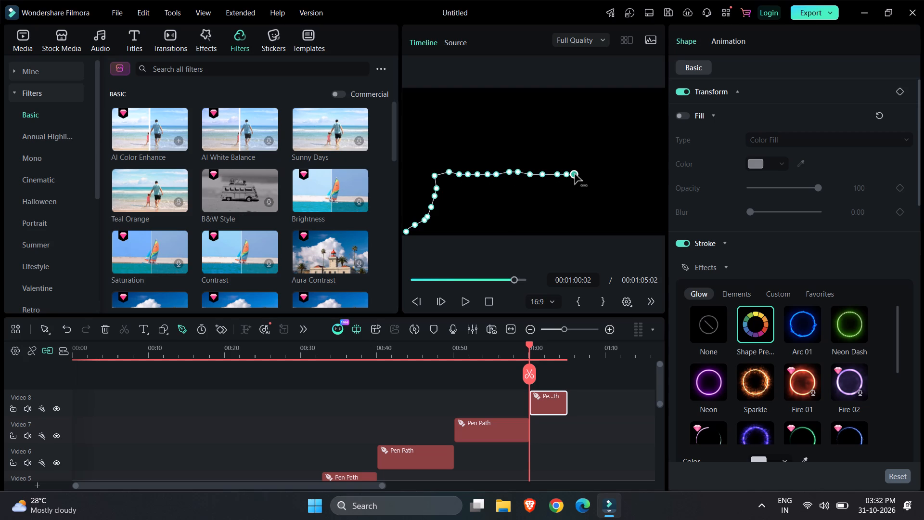
left_click(581, 174)
left_click(586, 172)
left_click(602, 174)
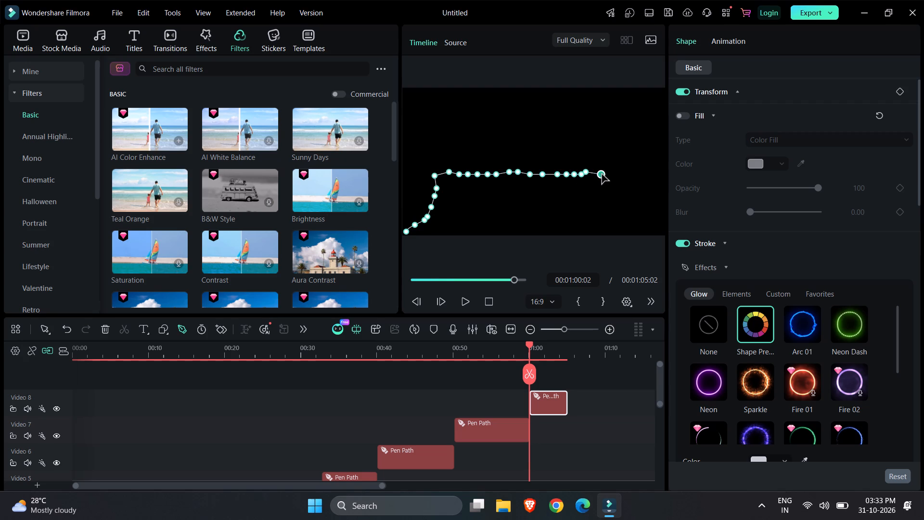
left_click(606, 174)
left_click(615, 174)
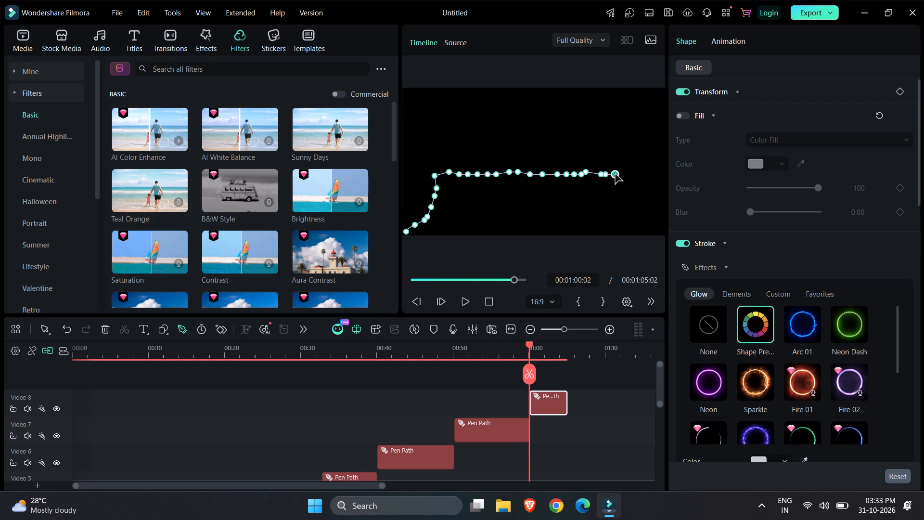
Finish the eighth path by stepping it down and outward to the frame's bottom-right corner, leaving its clip deselected.
left_click(608, 182)
left_click(610, 190)
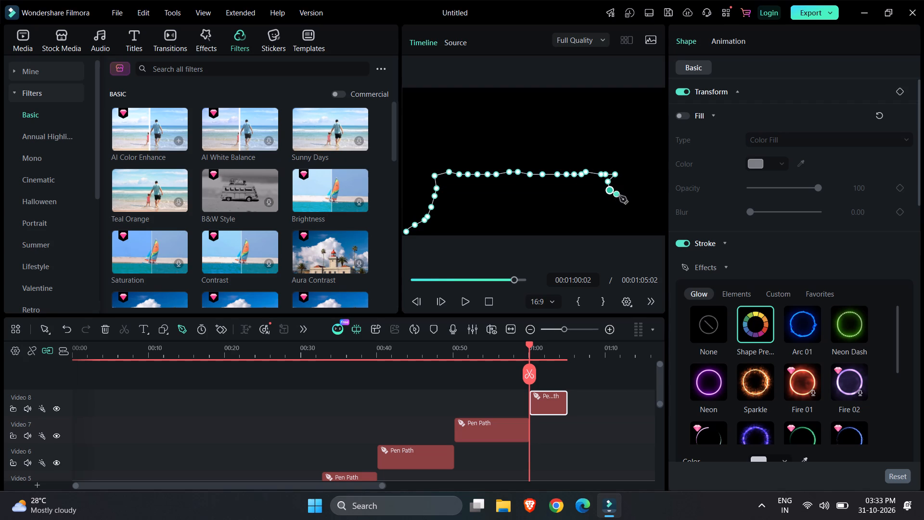
left_click(619, 196)
left_click(626, 204)
left_click(634, 216)
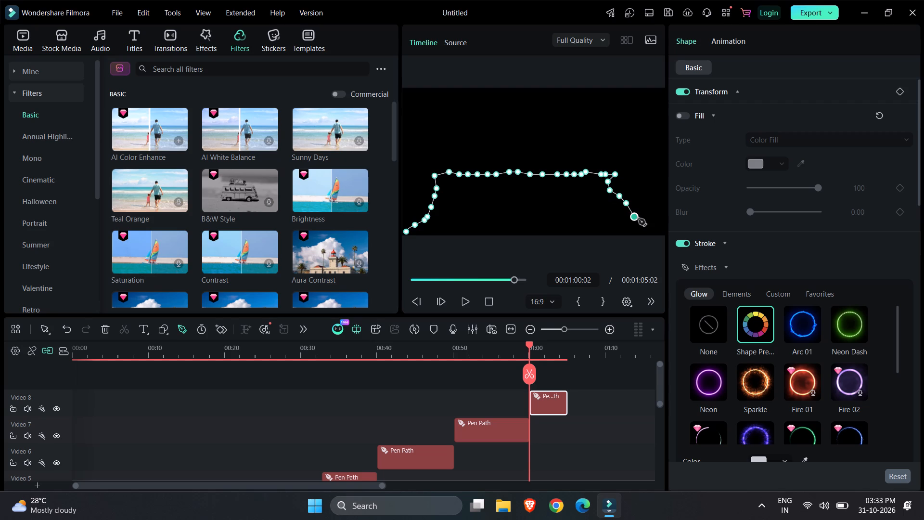
left_click(638, 219)
left_click(644, 220)
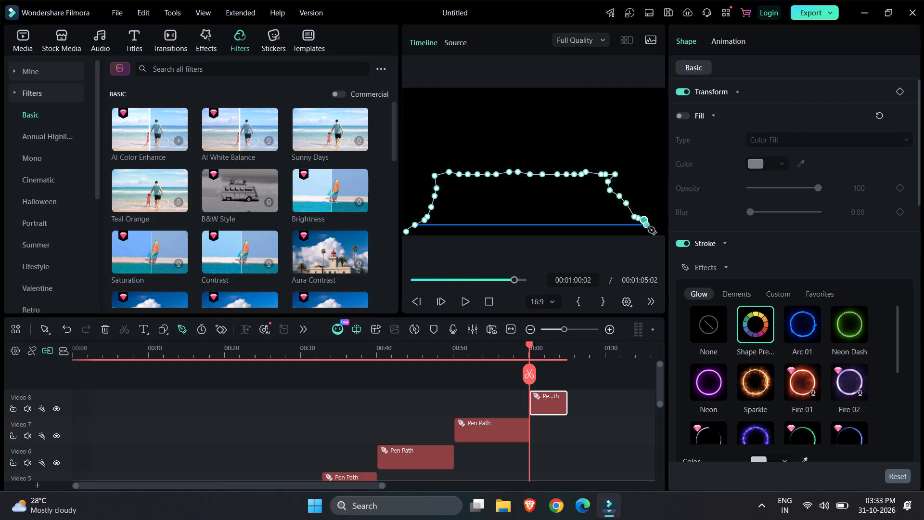
left_click(652, 227)
left_click(660, 231)
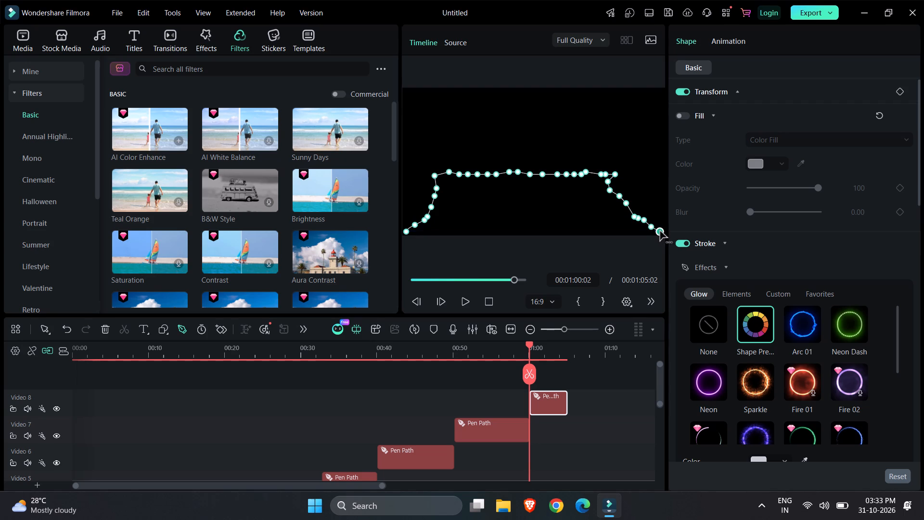
left_click(613, 425)
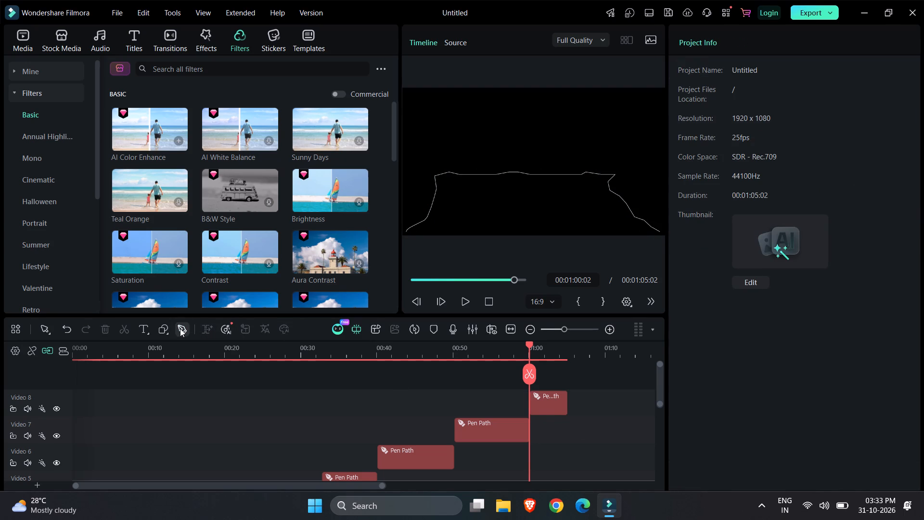
Start a ninth pen path at 00:01:00:02 from the frame's left edge, just below mid-height, rising at about 12% width to one third down.
left_click(180, 328)
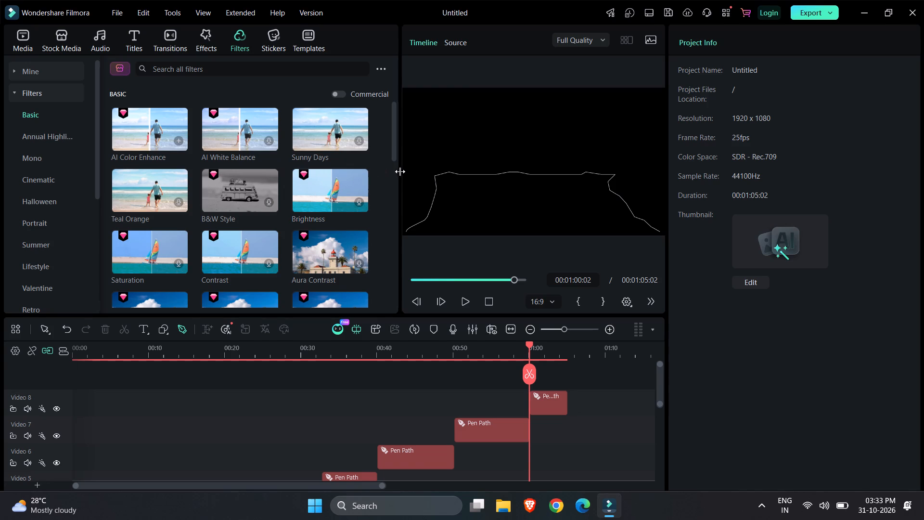
left_click(400, 172)
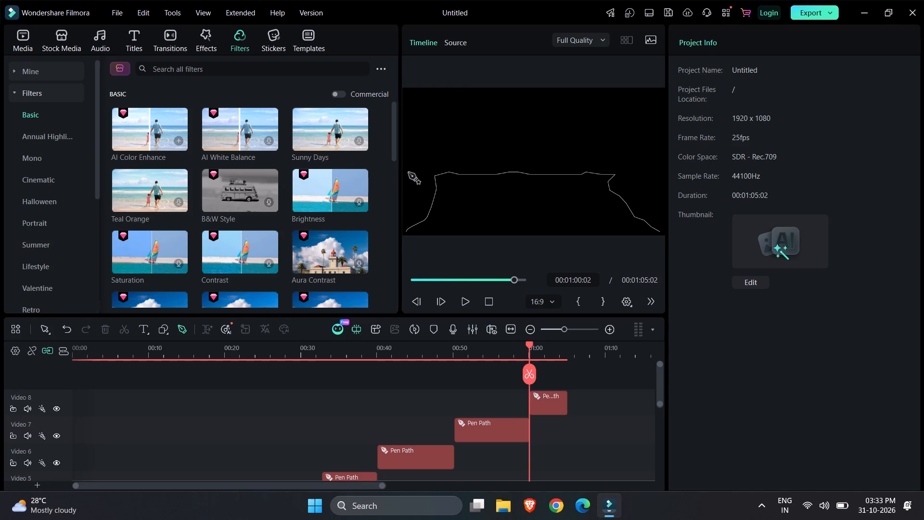
left_click(409, 173)
left_click(418, 173)
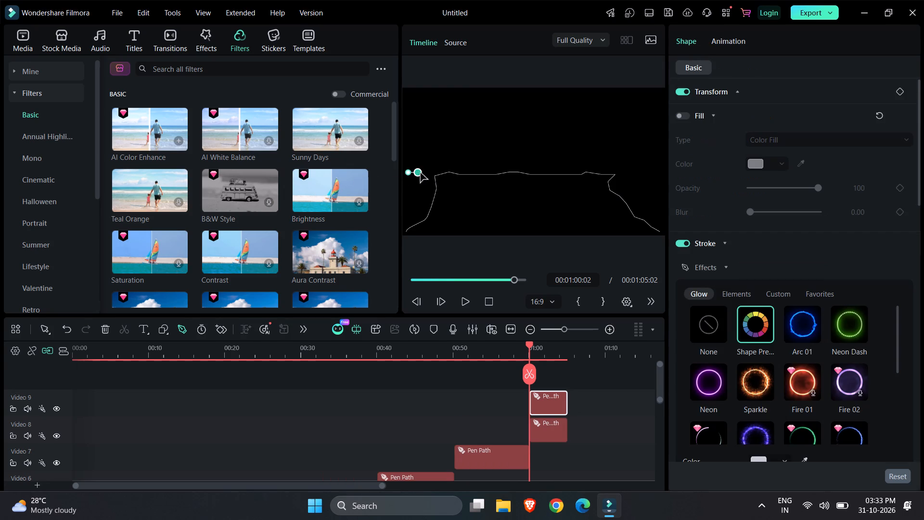
left_click(433, 175)
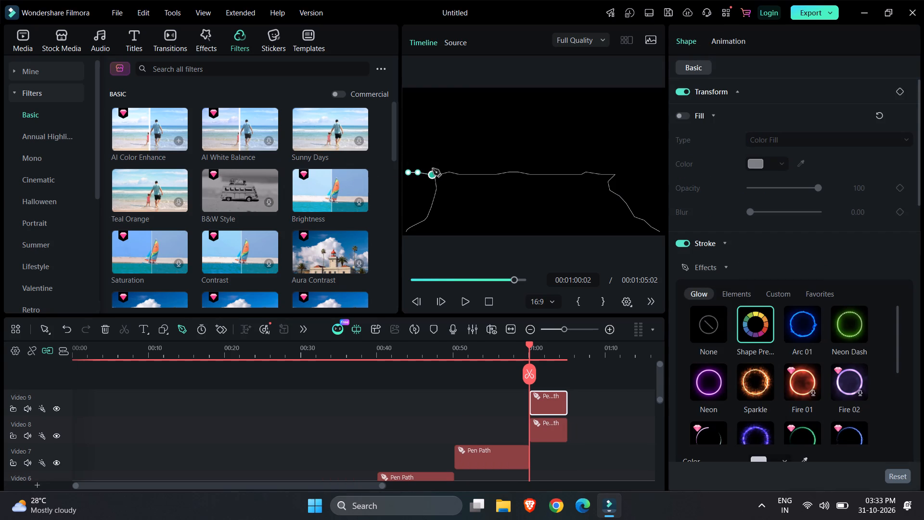
left_click(434, 165)
left_click(434, 157)
left_click(433, 145)
left_click(438, 137)
Extend the ninth path horizontally, about one third down the frame, to about 48% of its width.
left_click(446, 137)
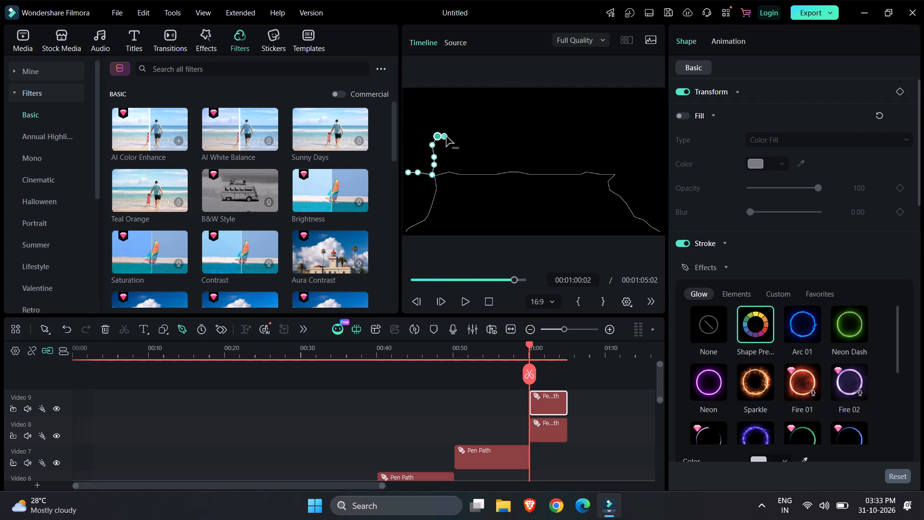
left_click(449, 137)
left_click(456, 137)
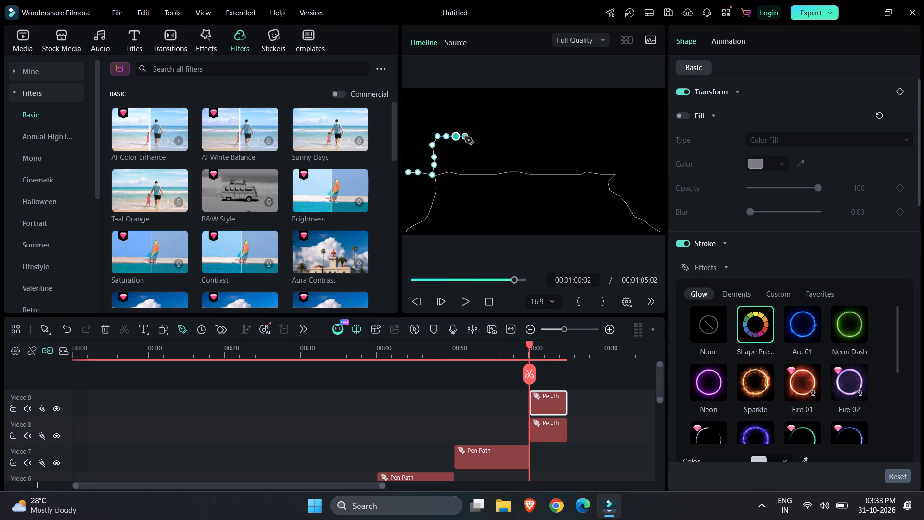
left_click(465, 137)
left_click(473, 137)
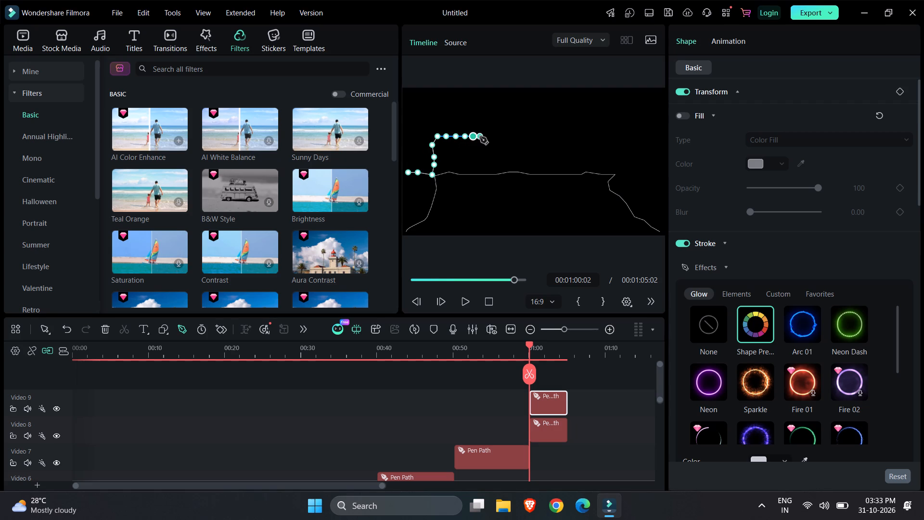
left_click(480, 137)
left_click(484, 137)
left_click(492, 137)
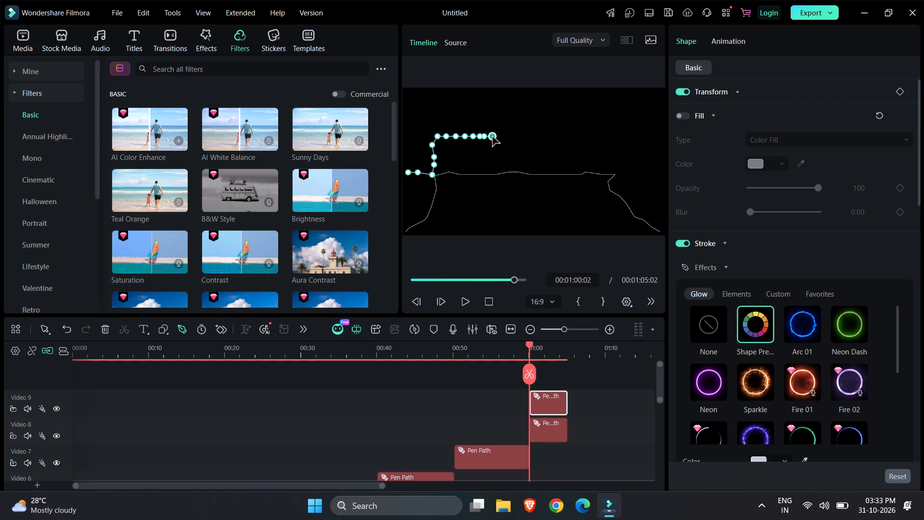
left_click(498, 137)
left_click(504, 137)
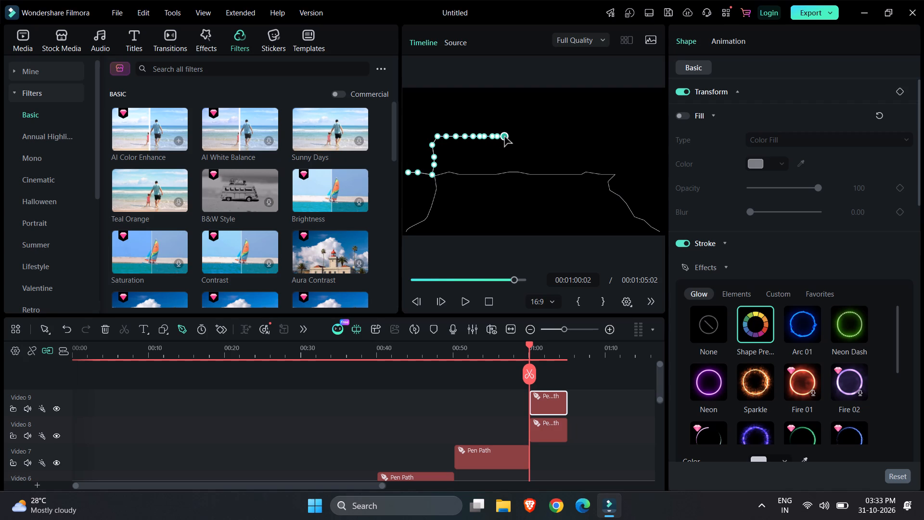
left_click(508, 137)
left_click(514, 137)
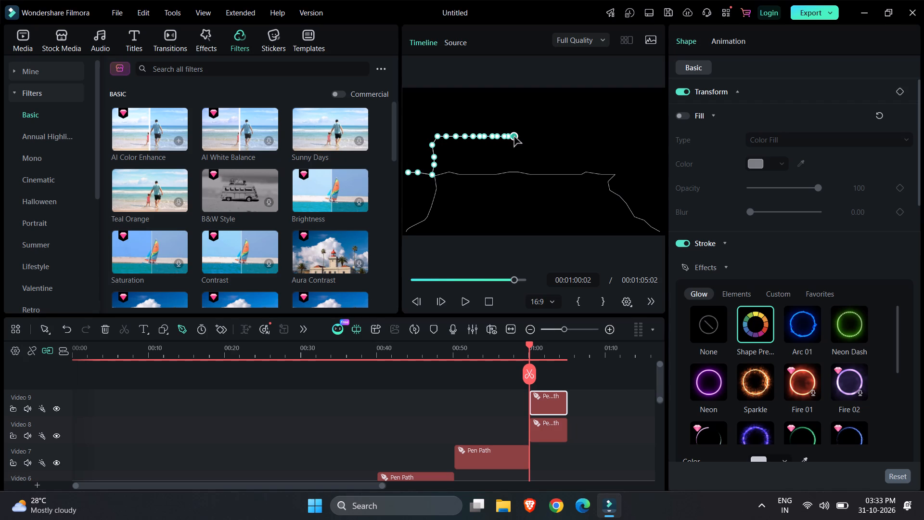
left_click(522, 137)
left_click(528, 135)
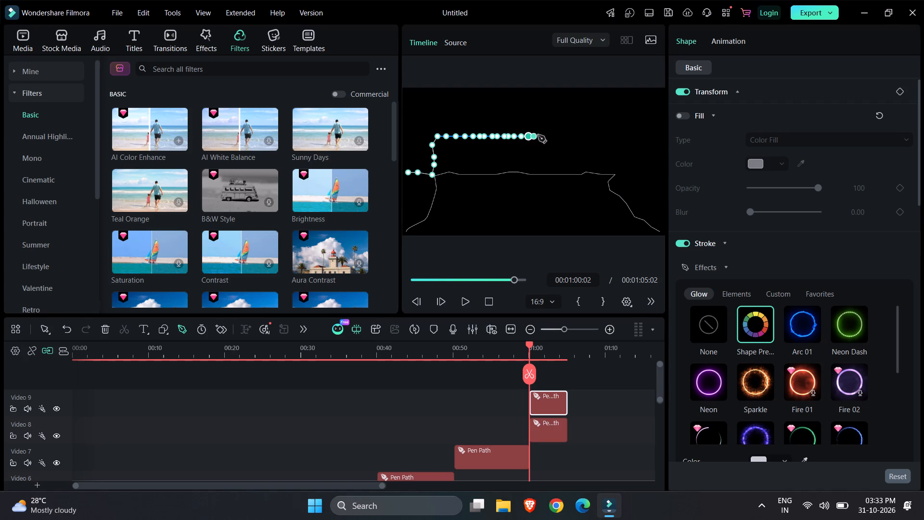
Continue the ninth path's upper horizontal run at nearly the same height to about 81% of the frame's width.
left_click(541, 135)
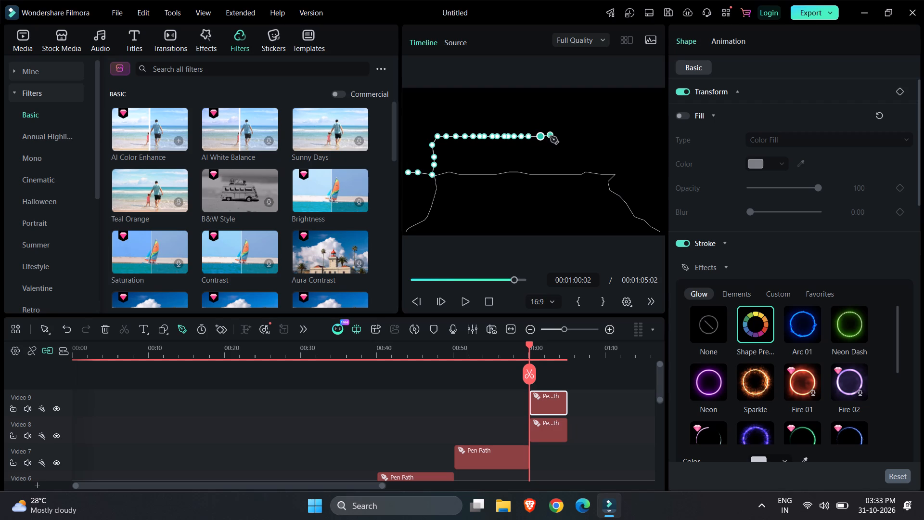
left_click(549, 139)
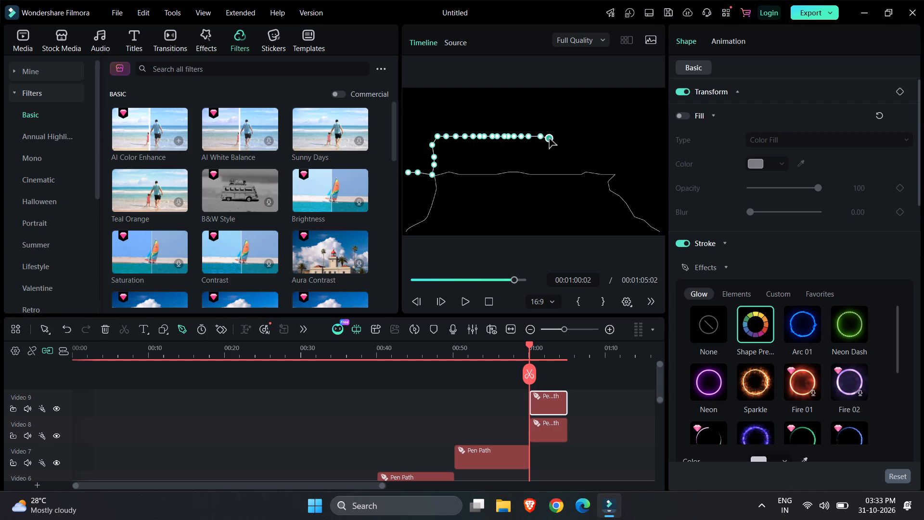
left_click(554, 139)
left_click(558, 139)
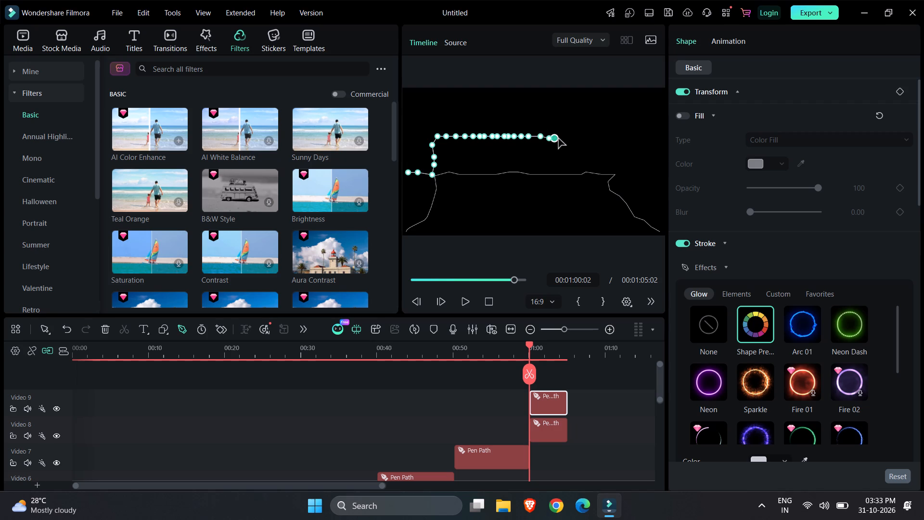
left_click(563, 139)
left_click(566, 137)
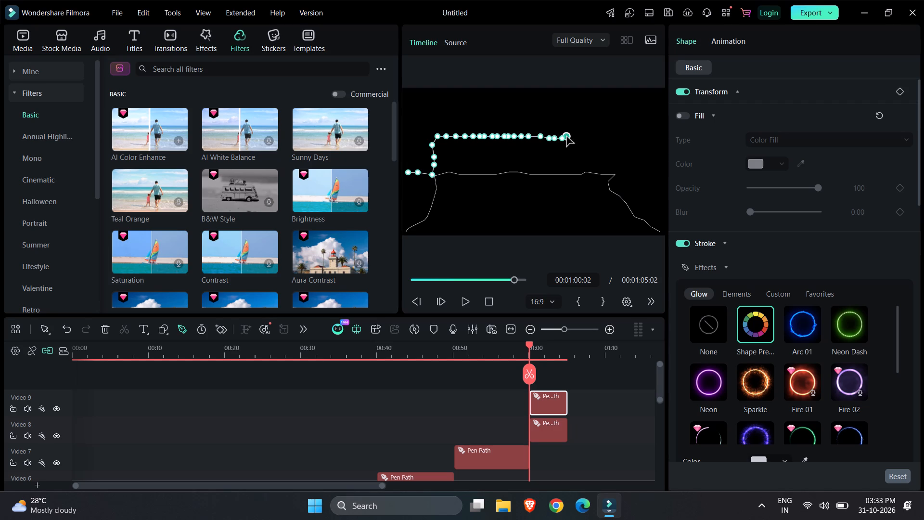
left_click(571, 135)
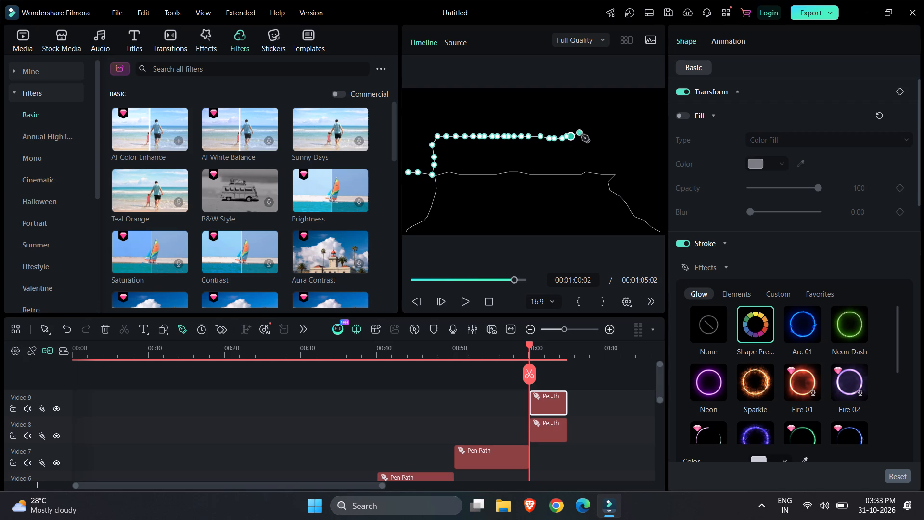
left_click(583, 135)
left_click(586, 136)
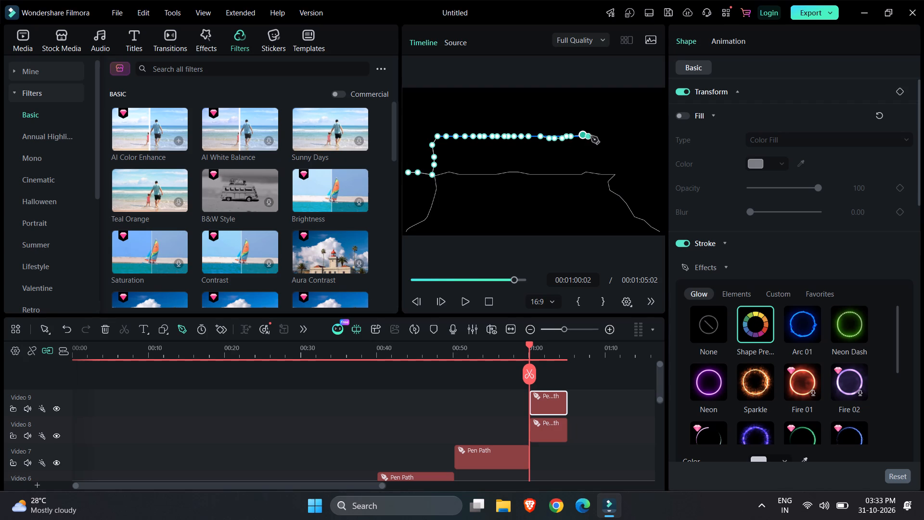
left_click(591, 136)
left_click(602, 136)
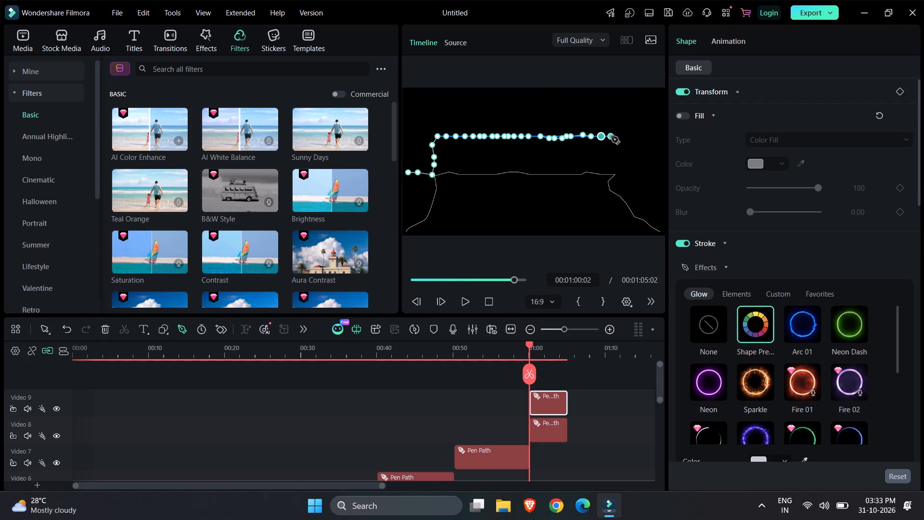
left_click(611, 136)
left_click(615, 139)
Drop the ninth path at about 79% width to just below mid-height, and extend it in small zigzags to the frame's right edge.
left_click(612, 153)
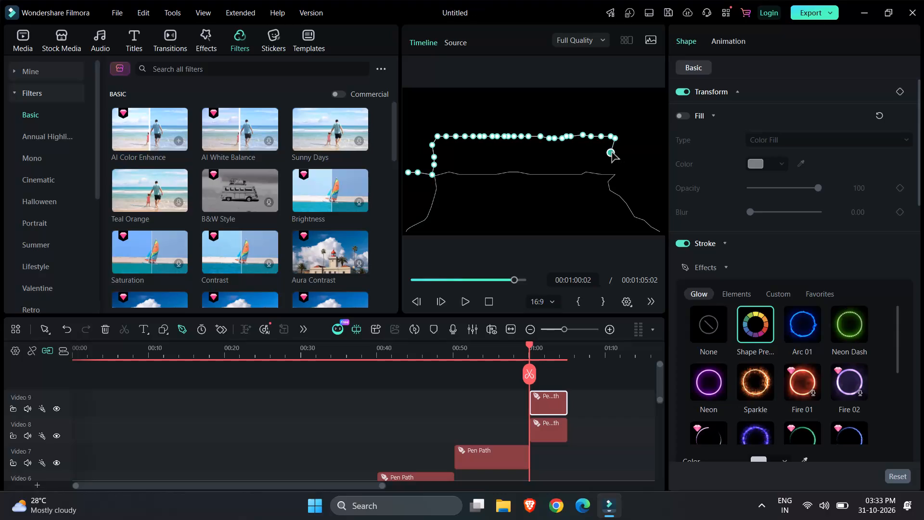
left_click(610, 160)
left_click(610, 169)
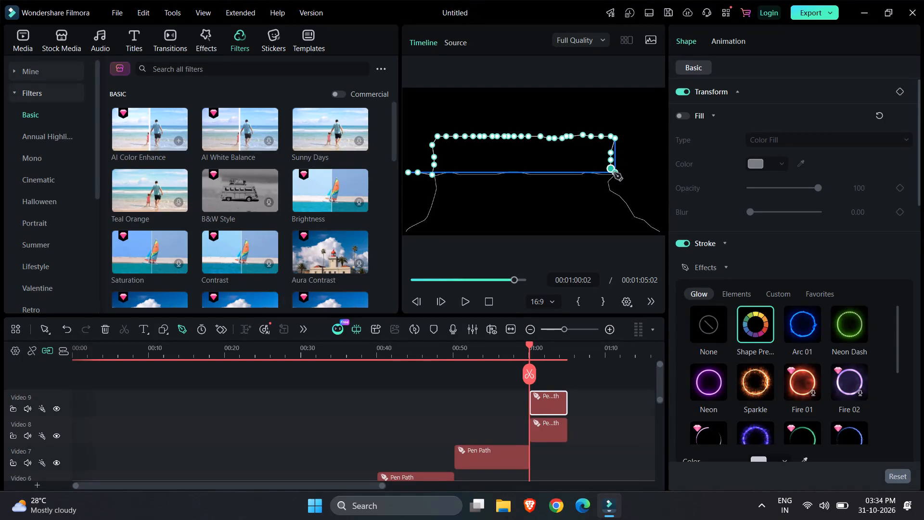
left_click(614, 173)
left_click(630, 169)
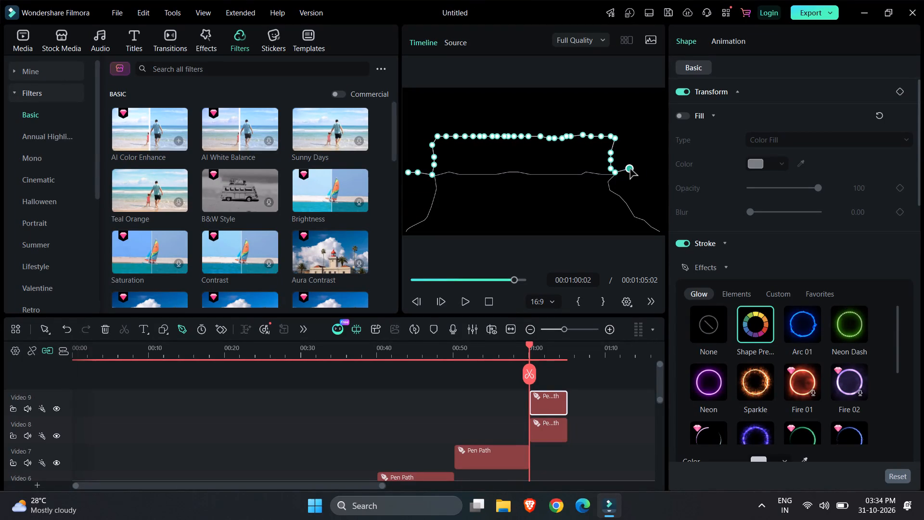
left_click(638, 171)
left_click(644, 168)
left_click(652, 169)
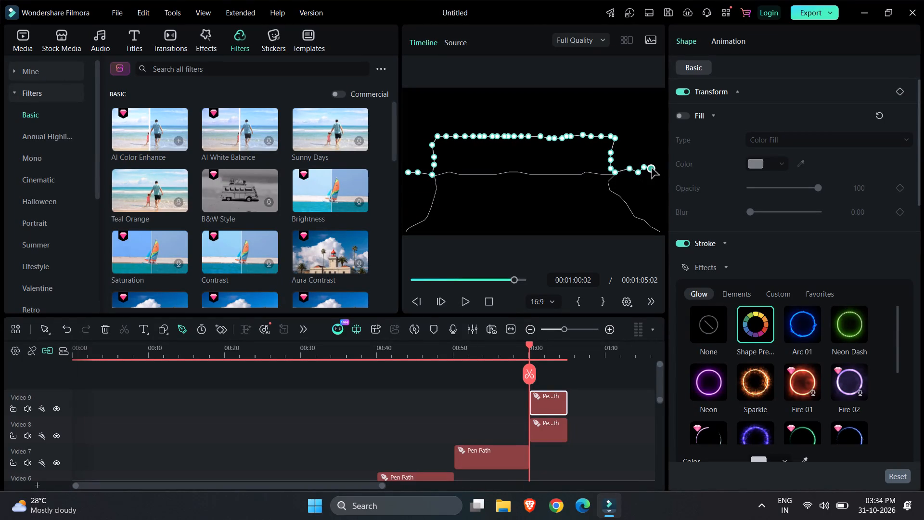
left_click(658, 169)
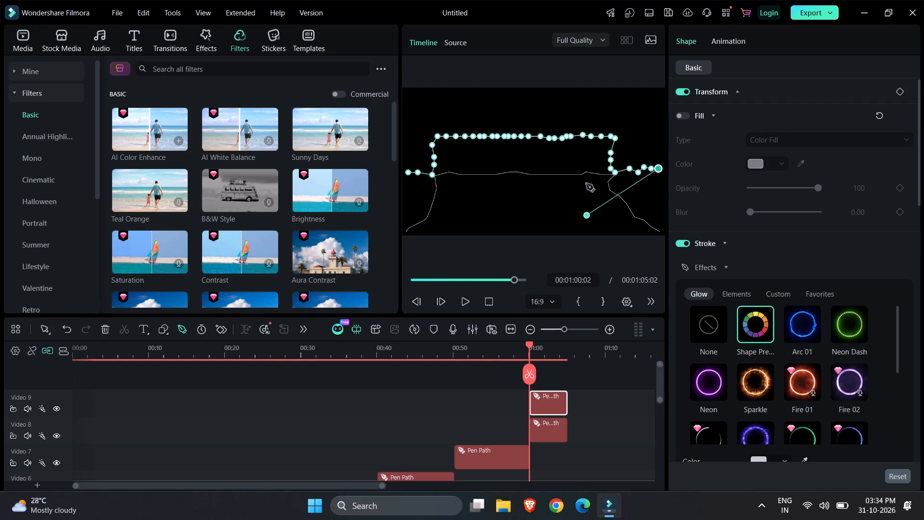
Close the ninth path back through the right and left ends of its upper run to its starting point.
left_click(618, 138)
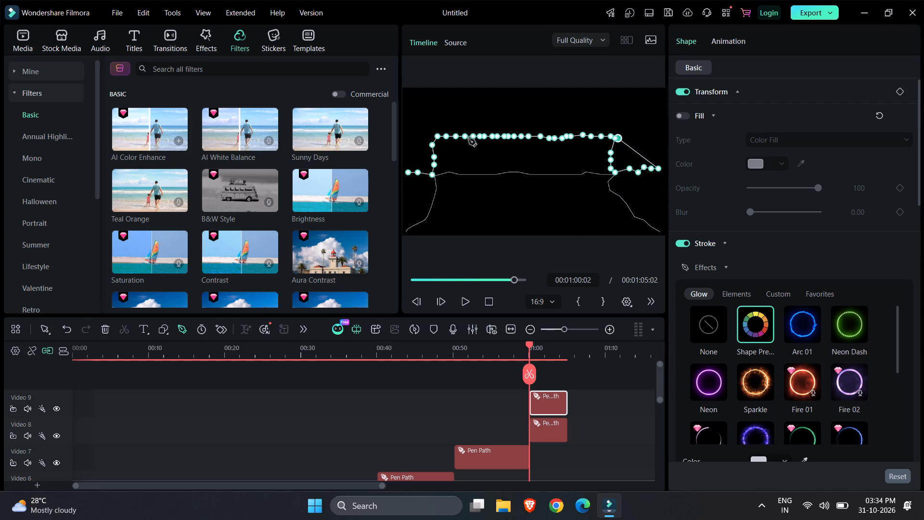
left_click(436, 135)
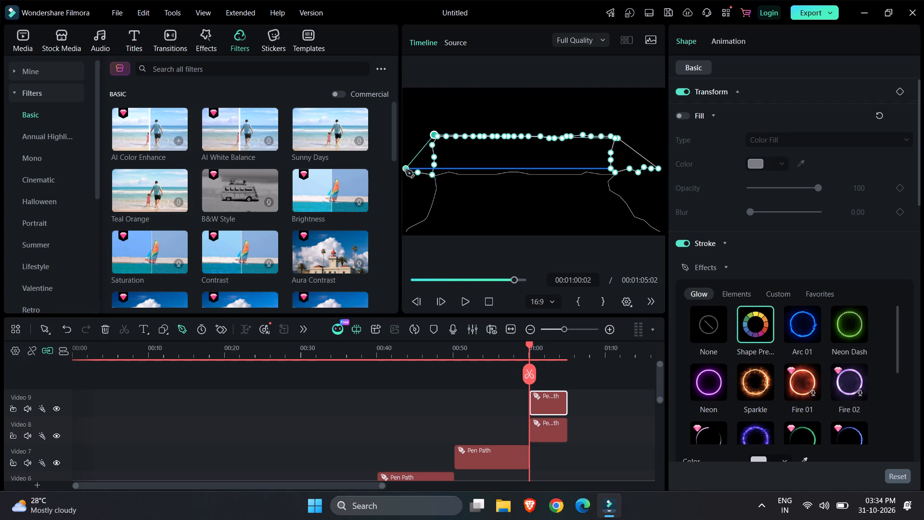
left_click(406, 173)
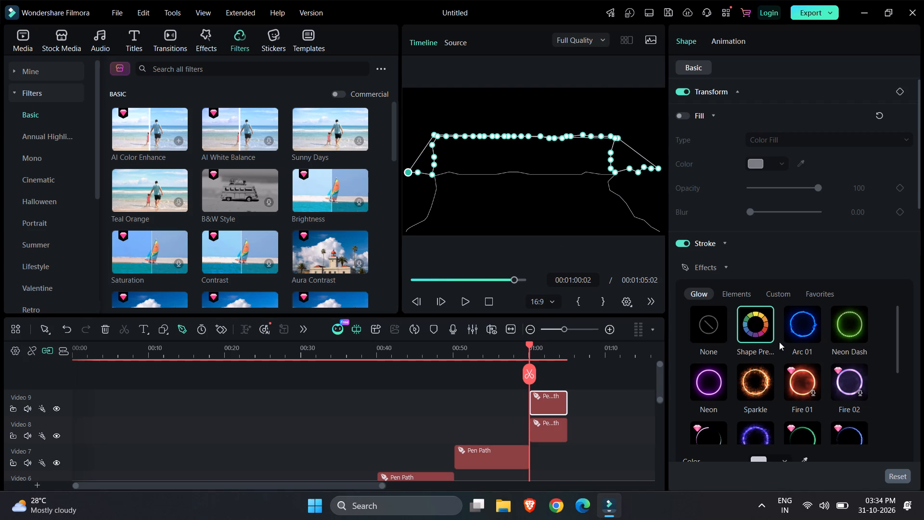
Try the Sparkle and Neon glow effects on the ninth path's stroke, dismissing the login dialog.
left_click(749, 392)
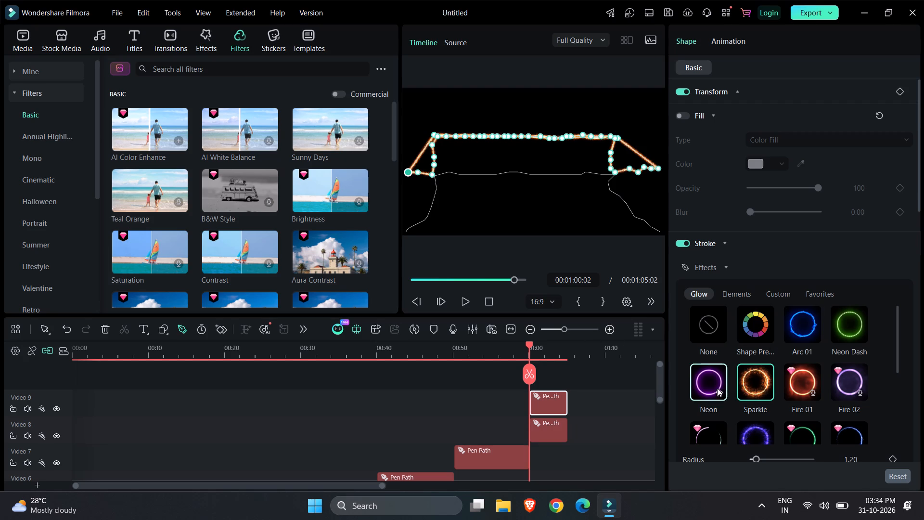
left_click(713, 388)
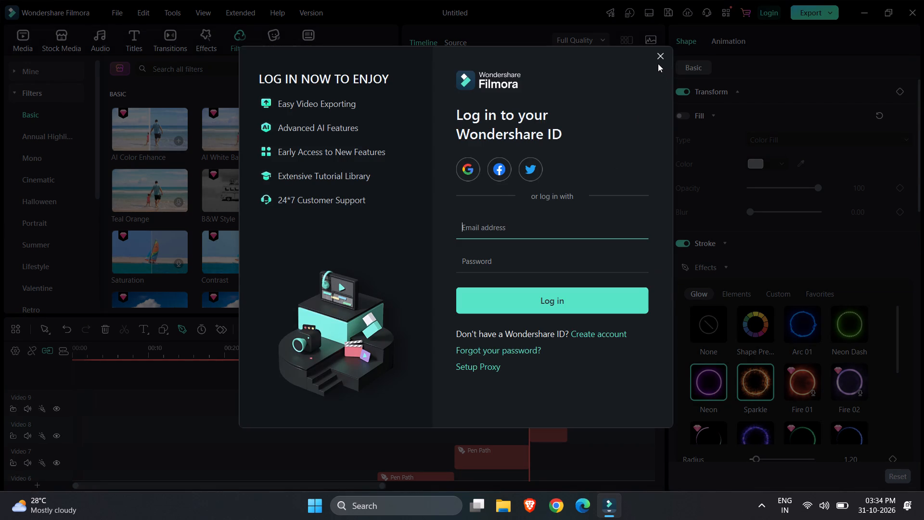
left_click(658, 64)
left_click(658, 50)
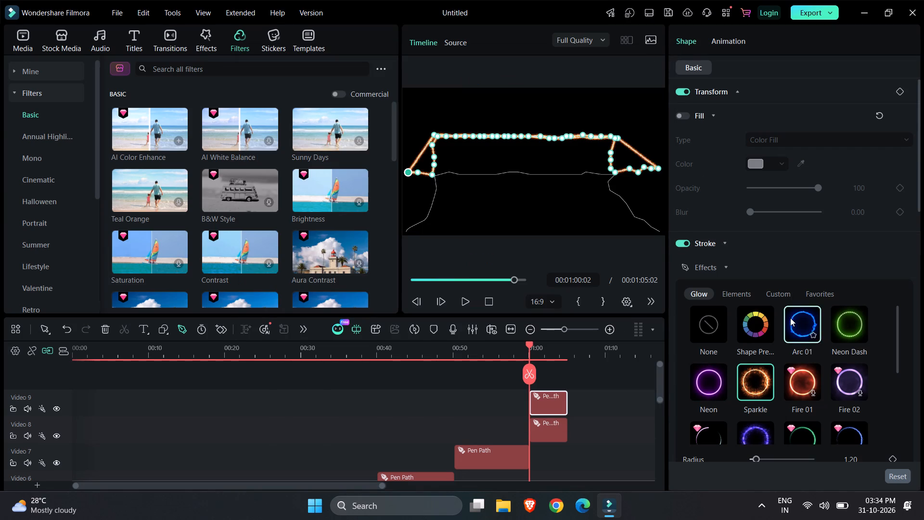
Apply the Arc 01 glow effect to the ninth path's stroke and deselect its clip.
left_click(790, 320)
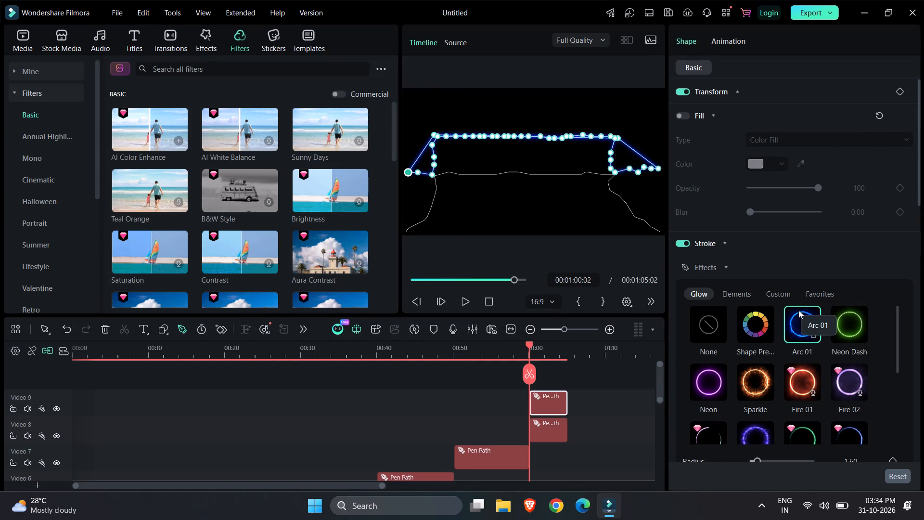
left_click(563, 170)
left_click(557, 181)
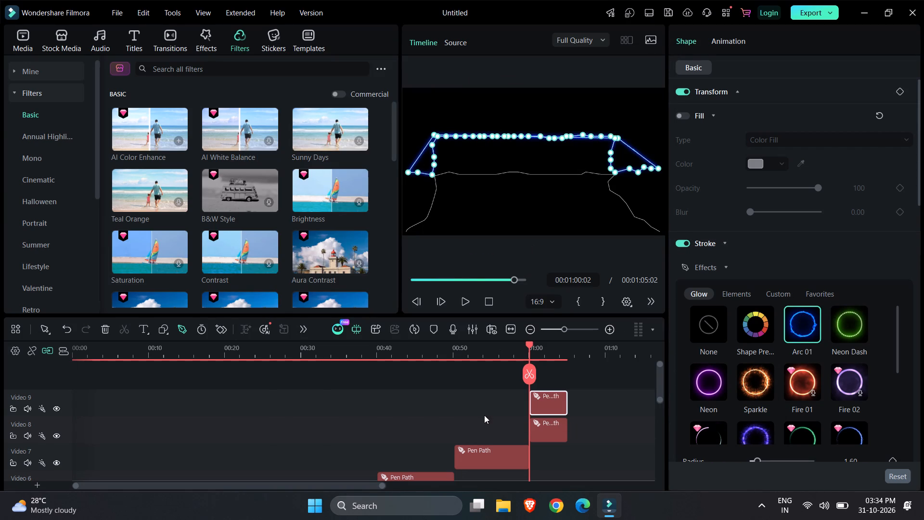
left_click(484, 415)
Apply the Arc 01 glow effect to the eighth path's stroke and deselect its clip.
left_click(534, 204)
left_click(805, 331)
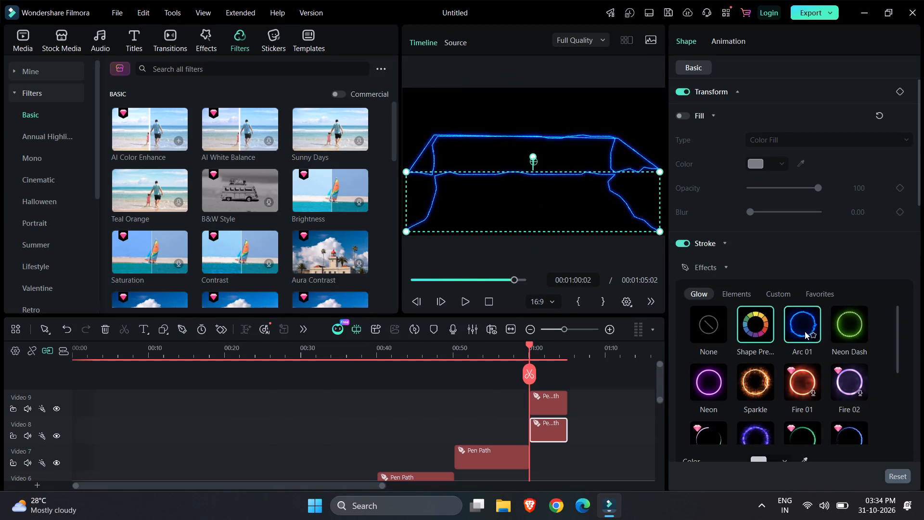
left_click(613, 442)
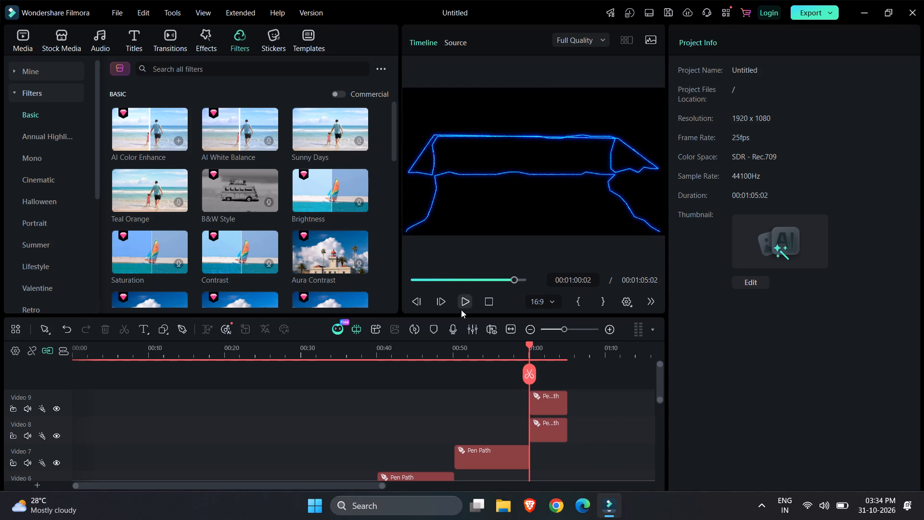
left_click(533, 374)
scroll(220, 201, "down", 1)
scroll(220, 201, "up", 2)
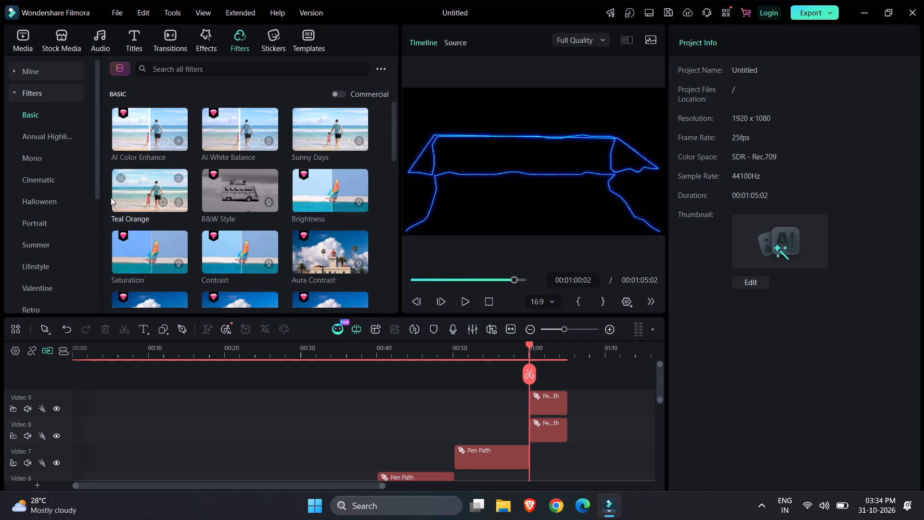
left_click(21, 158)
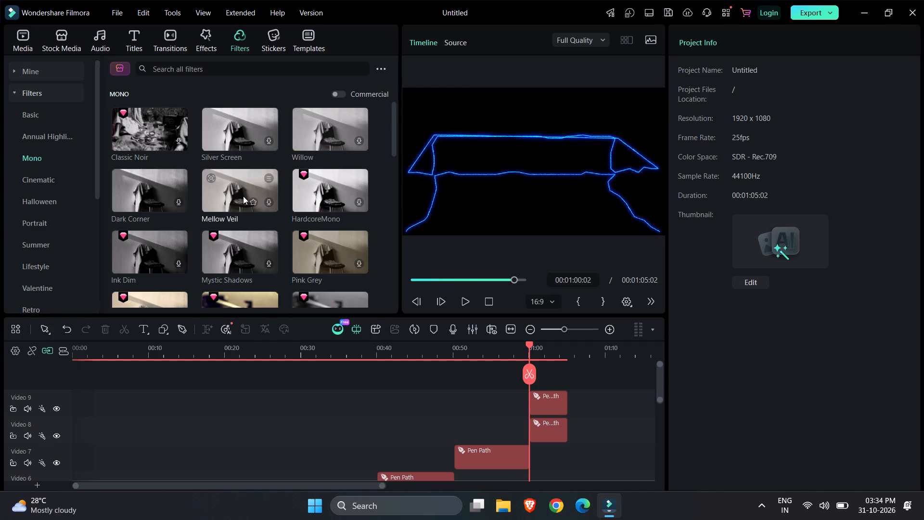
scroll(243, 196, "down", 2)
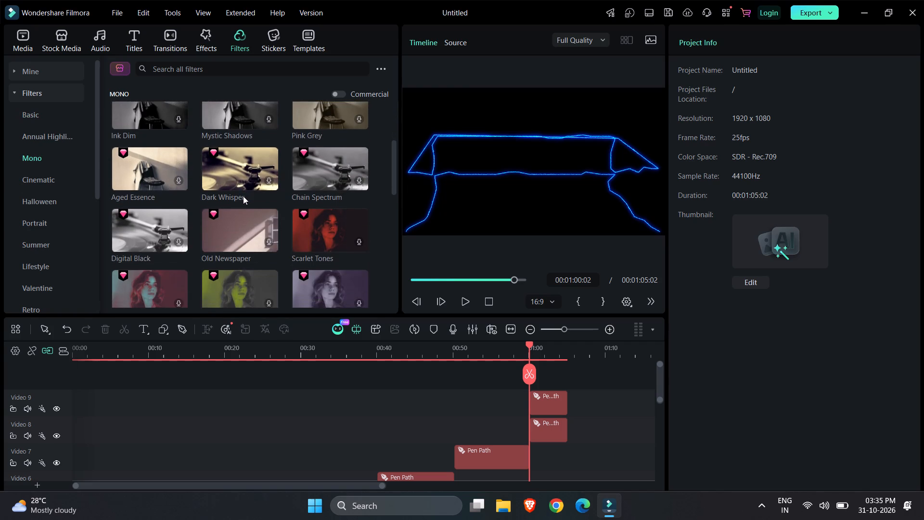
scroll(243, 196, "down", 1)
Extend the pen path clips on Video 8 and Video 9 together so both end at 00:01:10:07.
left_click_drag(552, 365, 583, 456)
left_click_drag(566, 409, 593, 409)
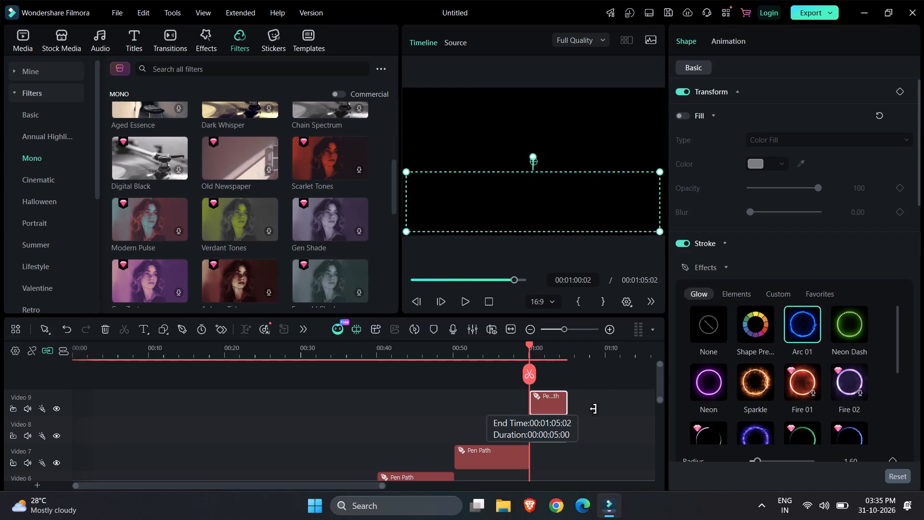
left_click_drag(593, 409, 600, 411)
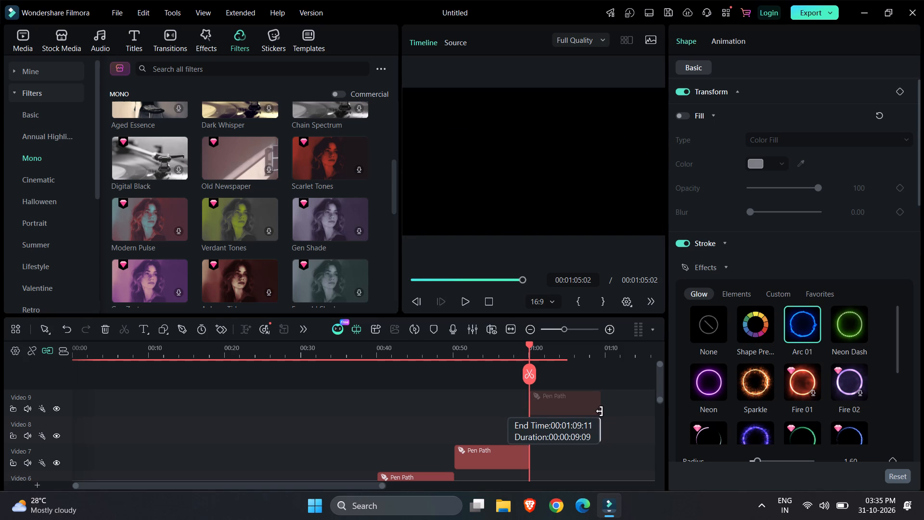
left_click_drag(600, 411, 603, 411)
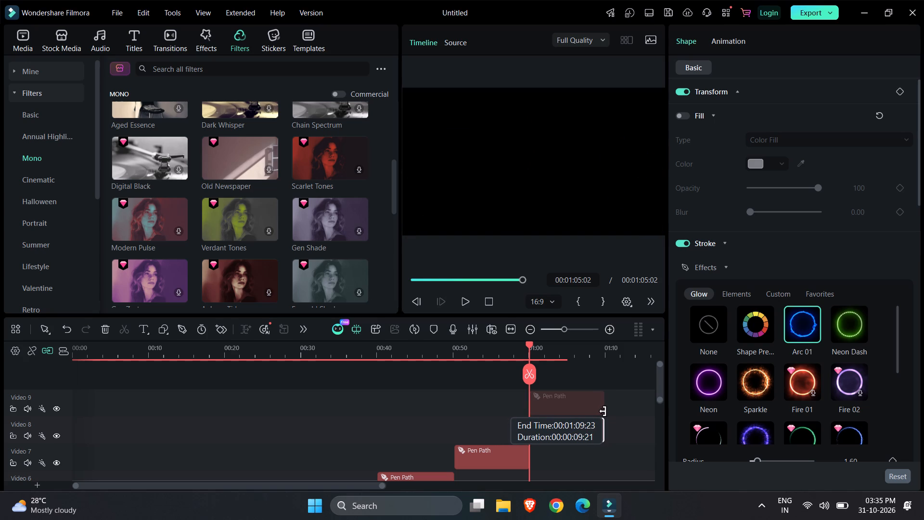
left_click_drag(603, 411, 606, 411)
Move the playhead to the end of the extended clips at 00:01:10:07.
left_click_drag(528, 368, 620, 377)
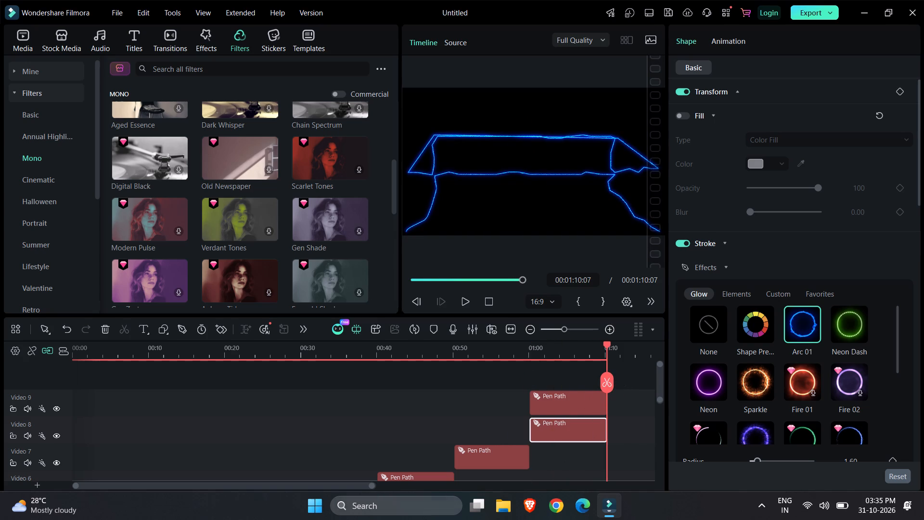
left_click_drag(361, 482, 496, 487)
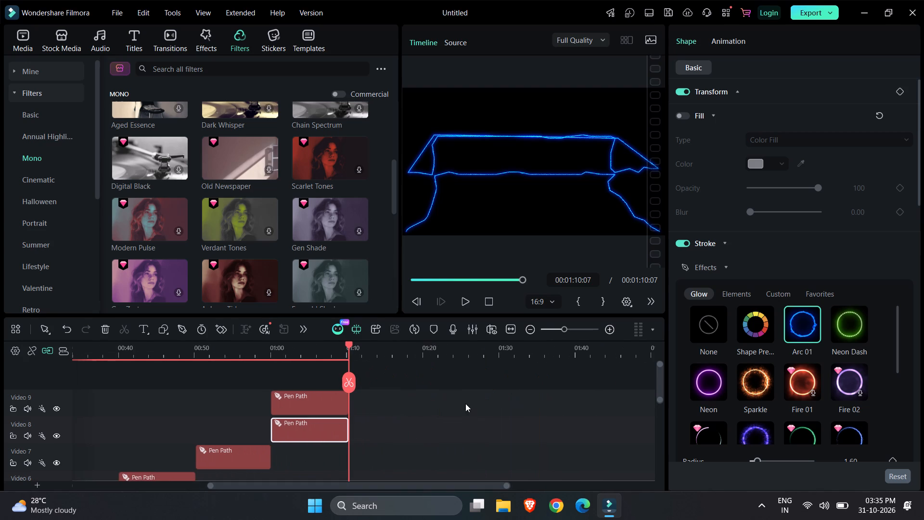
left_click_drag(352, 383, 352, 374)
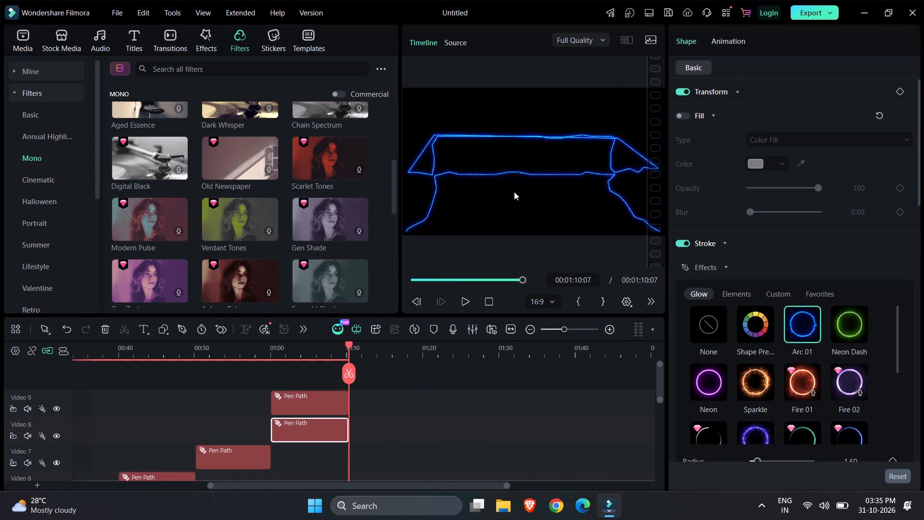
Save the project as film in the Downloads folder, replacing the existing project file.
key("ctrl+s")
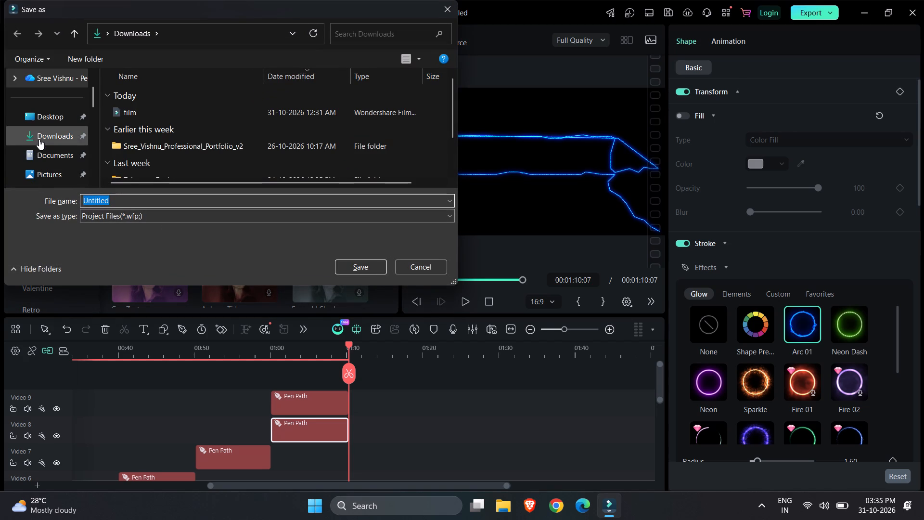
left_click(39, 139)
left_click(151, 109)
left_click(355, 268)
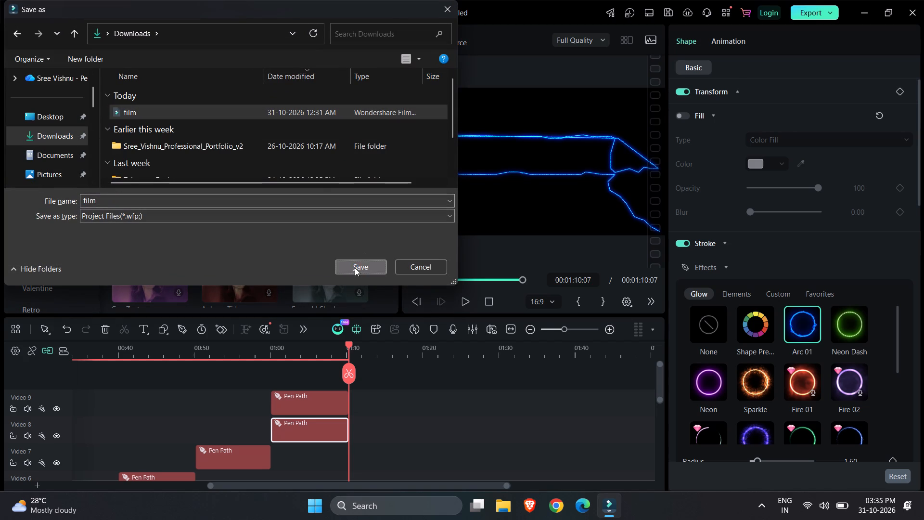
left_click_drag(485, 250, 489, 250)
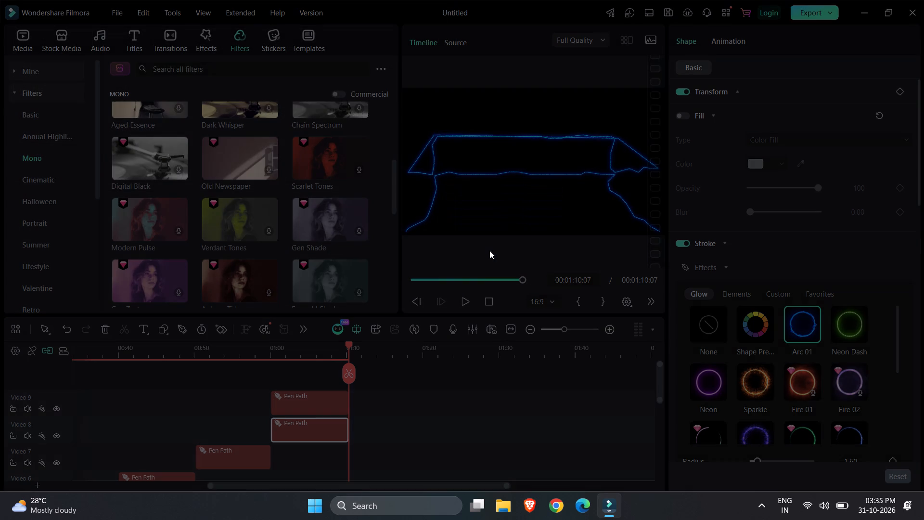
Close the saved project and the Filmora start window to return to the desktop.
left_click(918, 11)
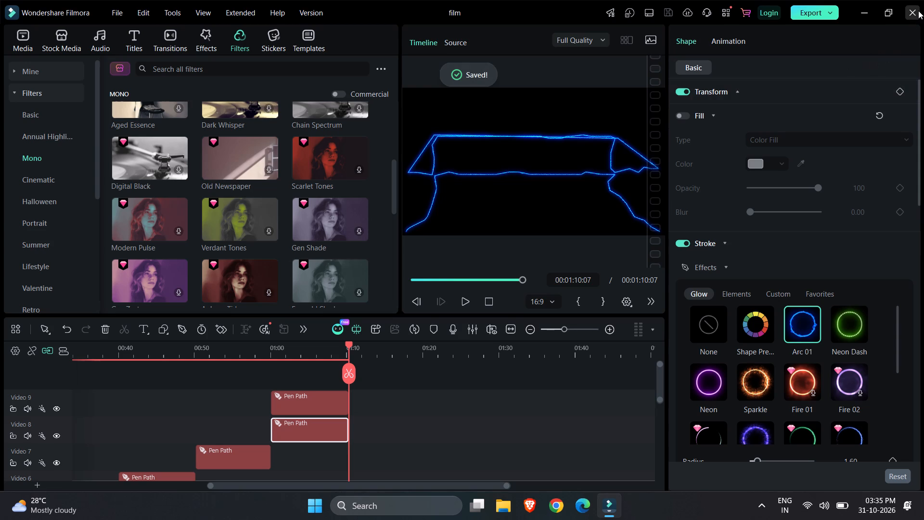
left_click(760, 503)
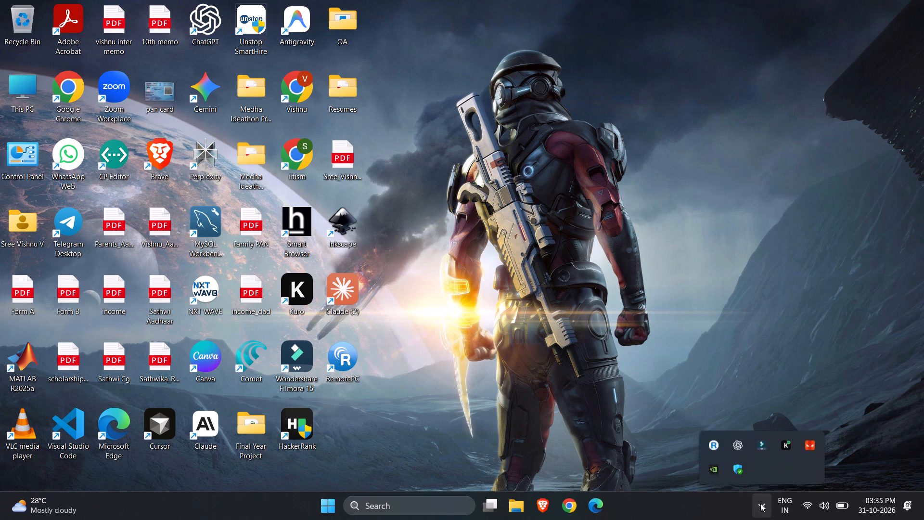
left_click(760, 503)
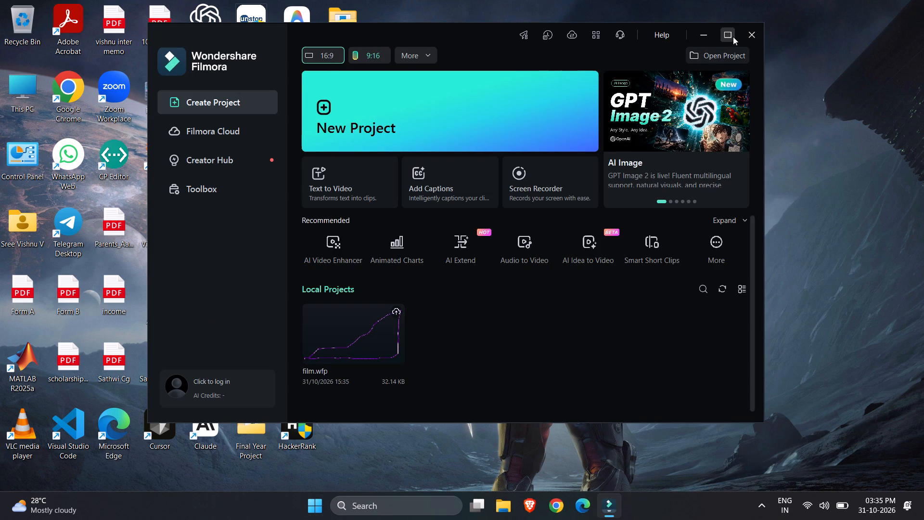
left_click(748, 35)
Put the computer to sleep.
left_click(319, 503)
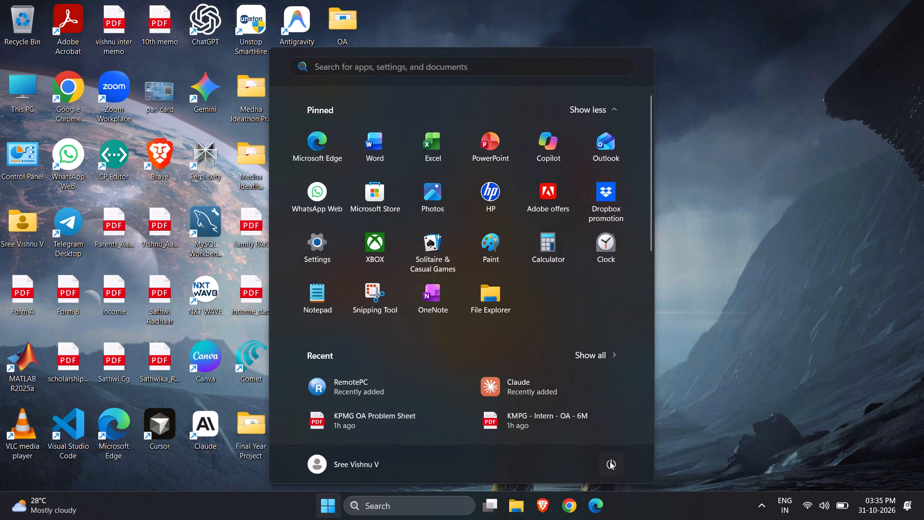
left_click(610, 461)
left_click(625, 401)
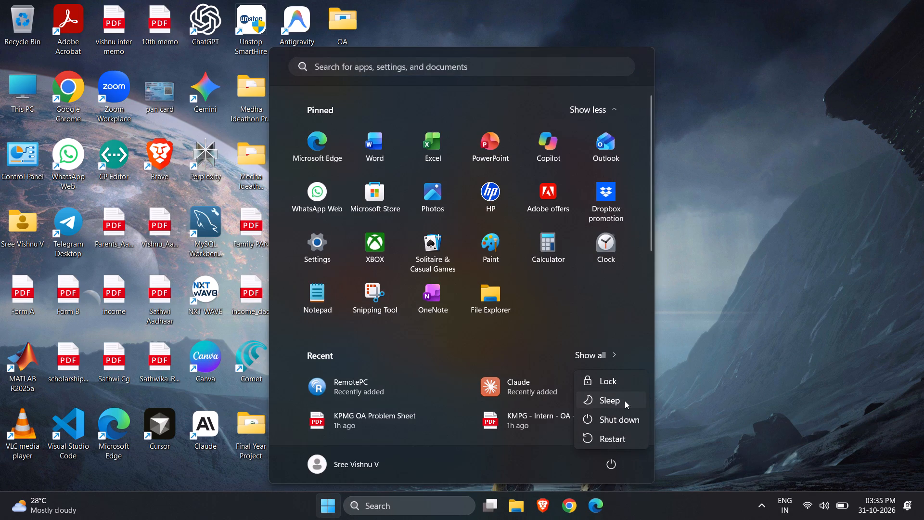